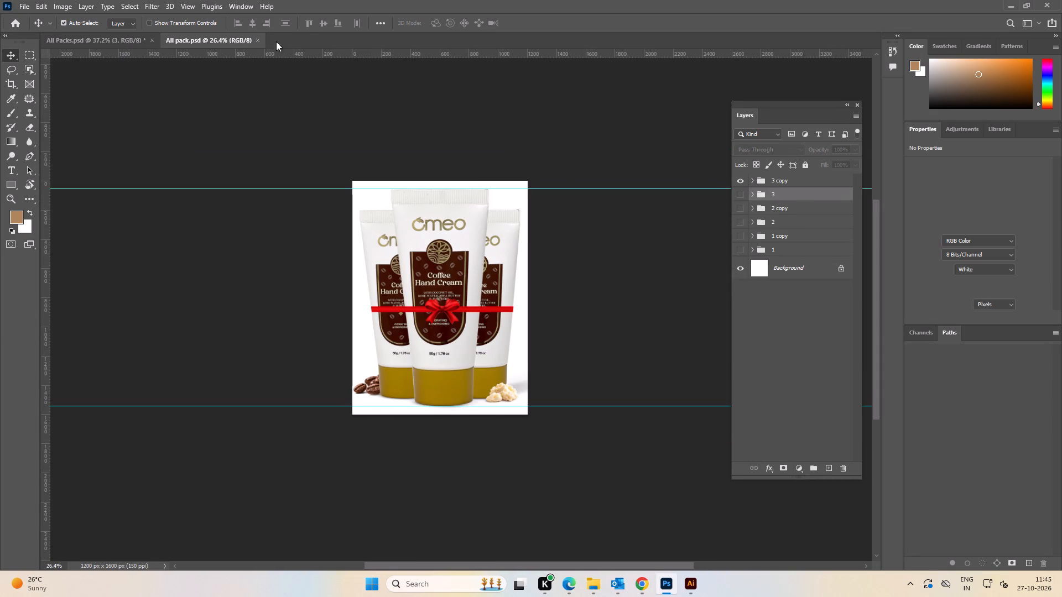
right_click(287, 40)
left_click(343, 99)
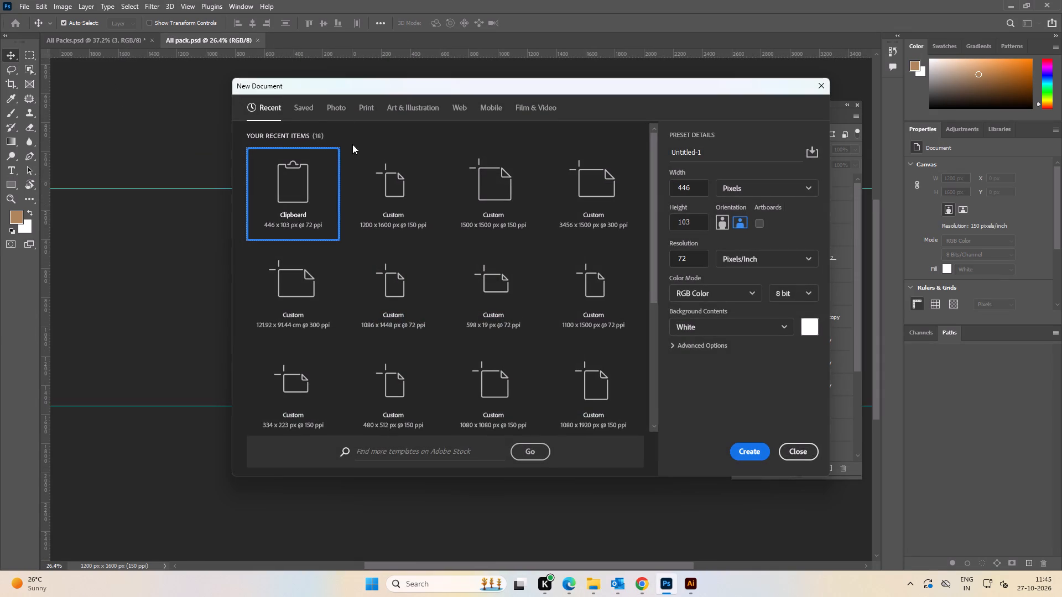
left_click(482, 206)
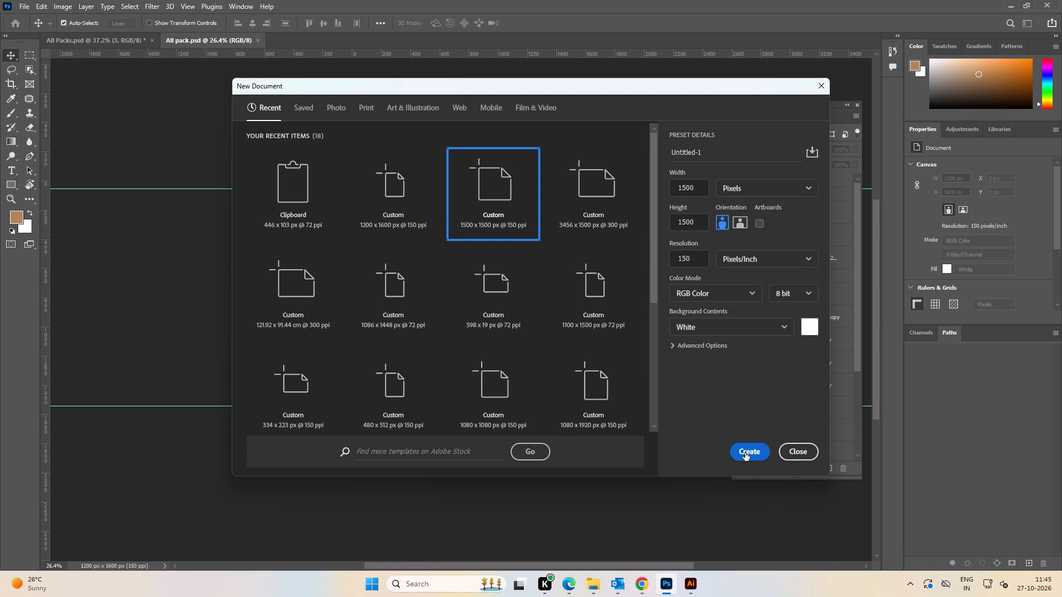
left_click(393, 200)
left_click(736, 444)
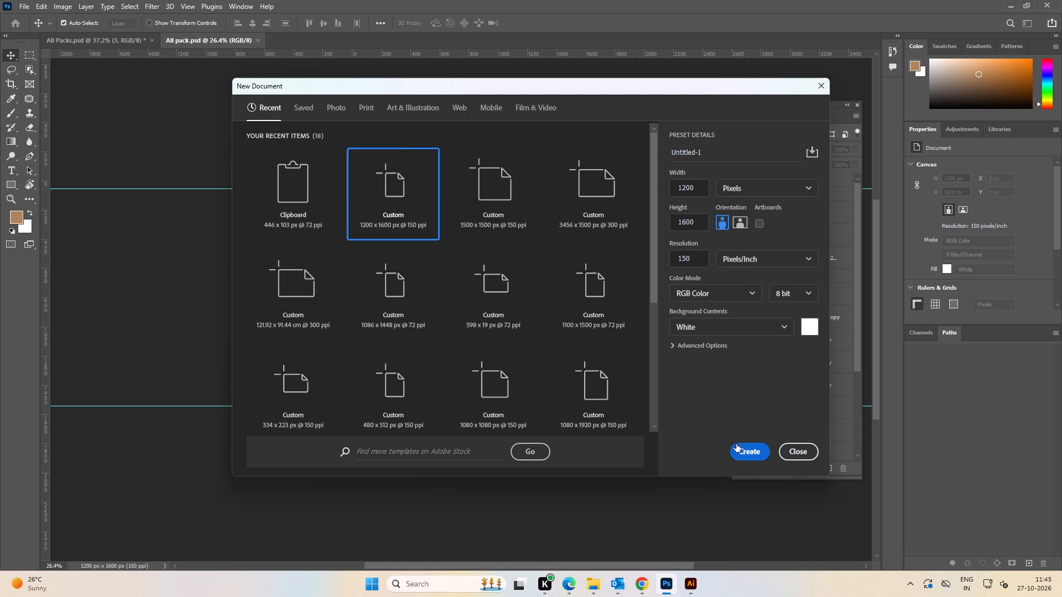
scroll(523, 264, "down", 3, "alt")
scroll(523, 264, "up", 1, "alt")
scroll(523, 264, "down", 1, "alt")
key("space")
left_click_drag(533, 317, 504, 315)
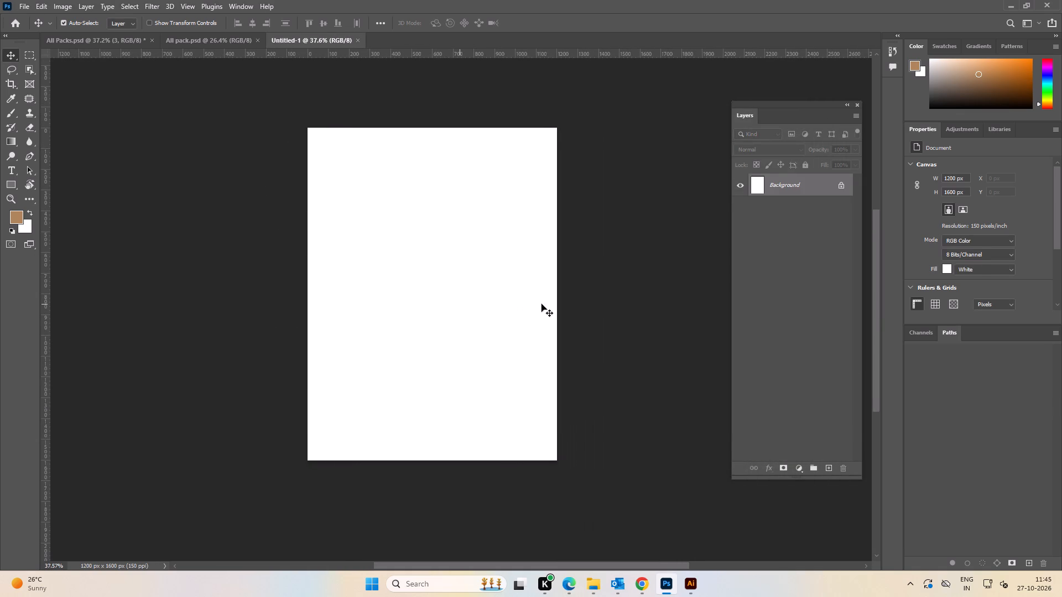
Place image 5, the single coffee tube, from the Coffee-Hand-Cream 1200x1600 folder into the new document as a size reference.
key("alt+Tab")
left_click(652, 262, "alt")
left_click(566, 408)
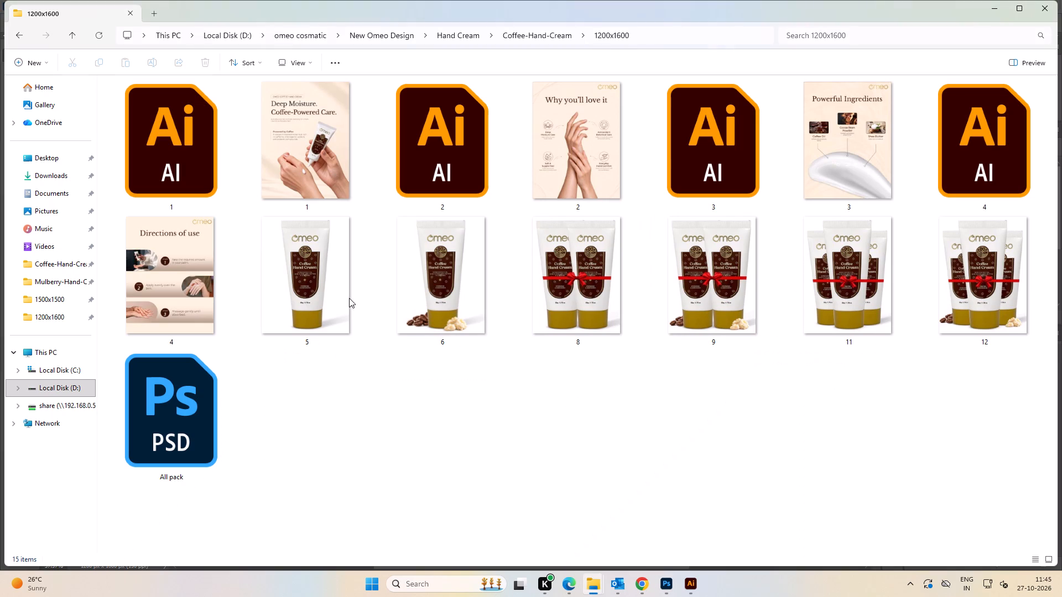
left_click_drag(326, 288, 403, 303)
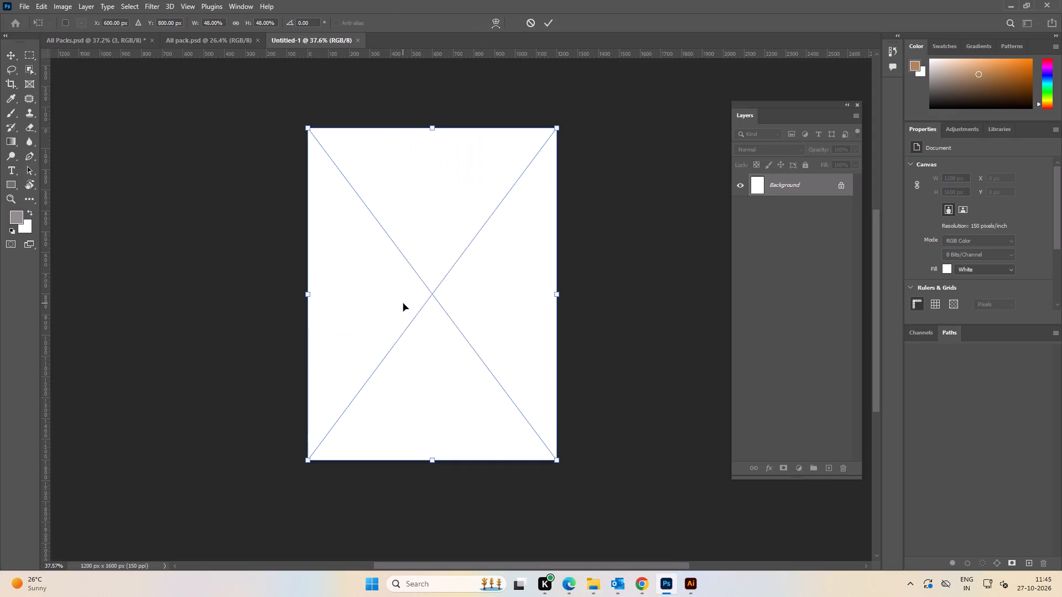
left_click(549, 24)
scroll(428, 95, "up", 4, "alt")
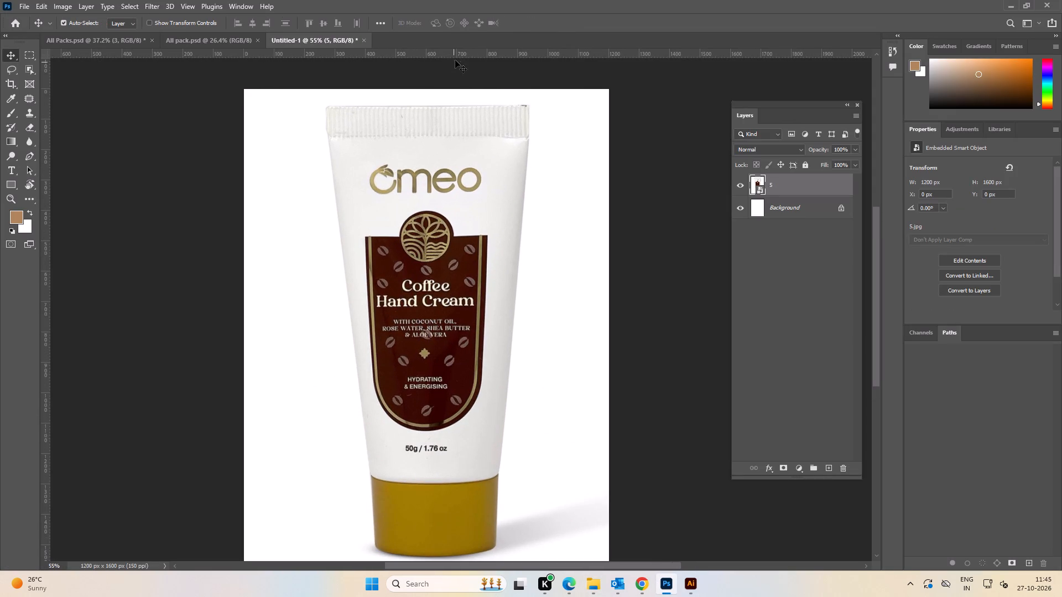
Add horizontal guides at the top edge and the bottom edge of the placed coffee tube.
left_click_drag(460, 53, 469, 104)
key("space")
key("space")
key("space")
key("space")
key("space")
key("space")
key("space")
key("space")
key("space")
key("space")
key("space")
key("space")
key("space")
left_click_drag(458, 374, 461, 137)
left_click_drag(508, 54, 533, 322)
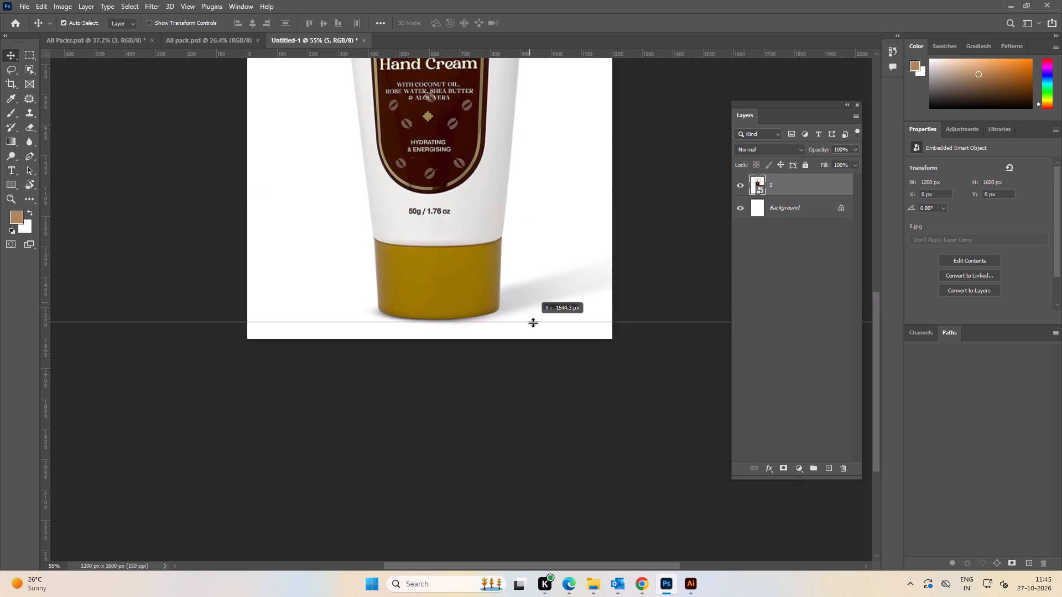
left_click_drag(533, 322, 532, 320)
scroll(520, 240, "down", 5, "alt")
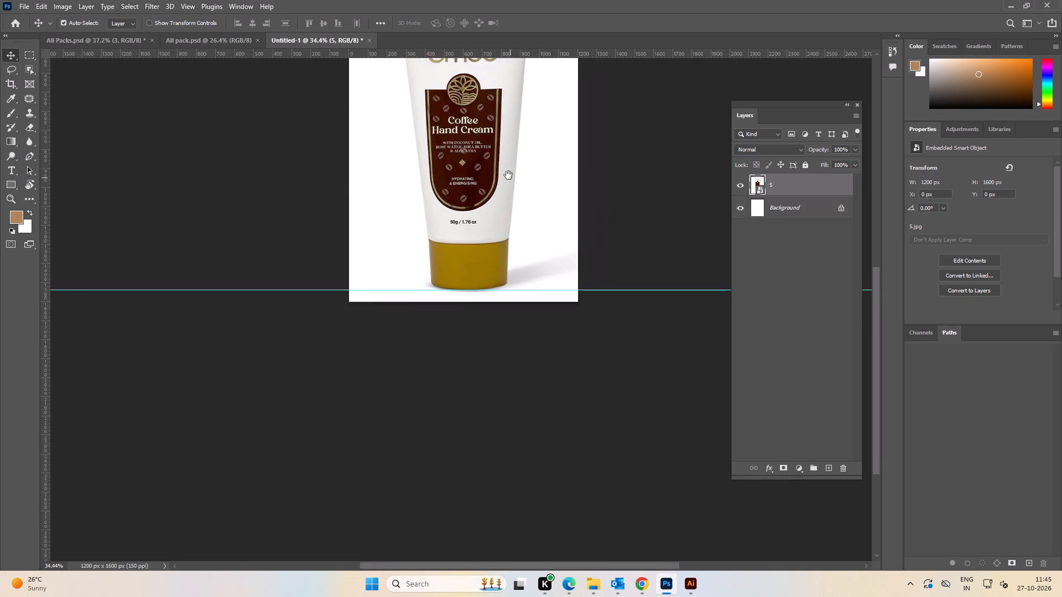
Delete the placed coffee tube reference layer from the new document.
key("space")
key("space")
left_click_drag(508, 180, 476, 327)
left_click(589, 262)
left_click_drag(439, 295, 450, 296)
key("ctrl+z")
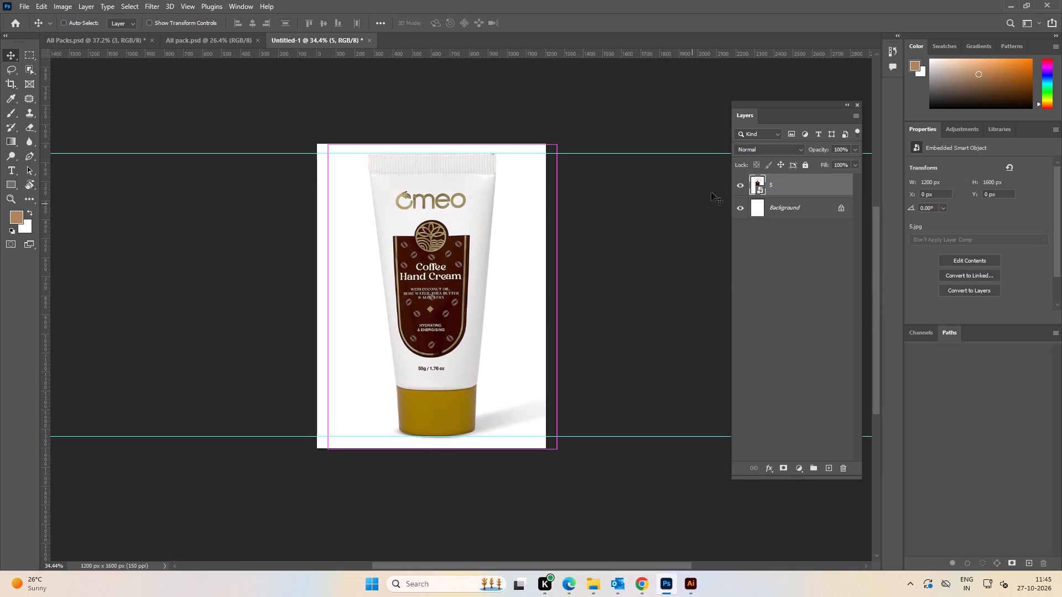
key("Delete")
Place the Mulberry-Hand-Cream image from the Mulberry-Hand-Cream folder into the new document.
key("alt+Tab")
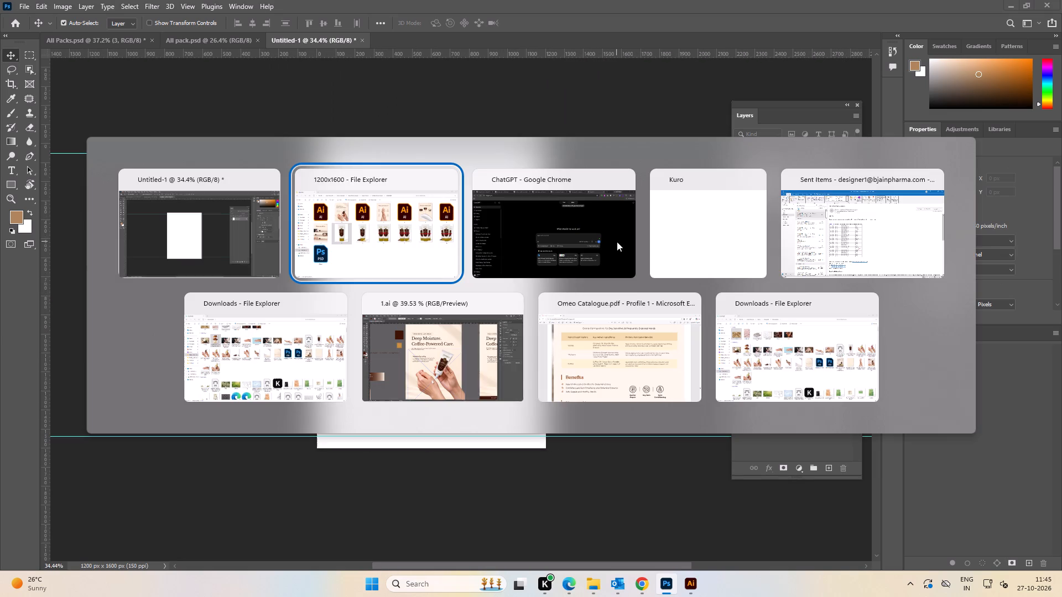
key("BackSpace")
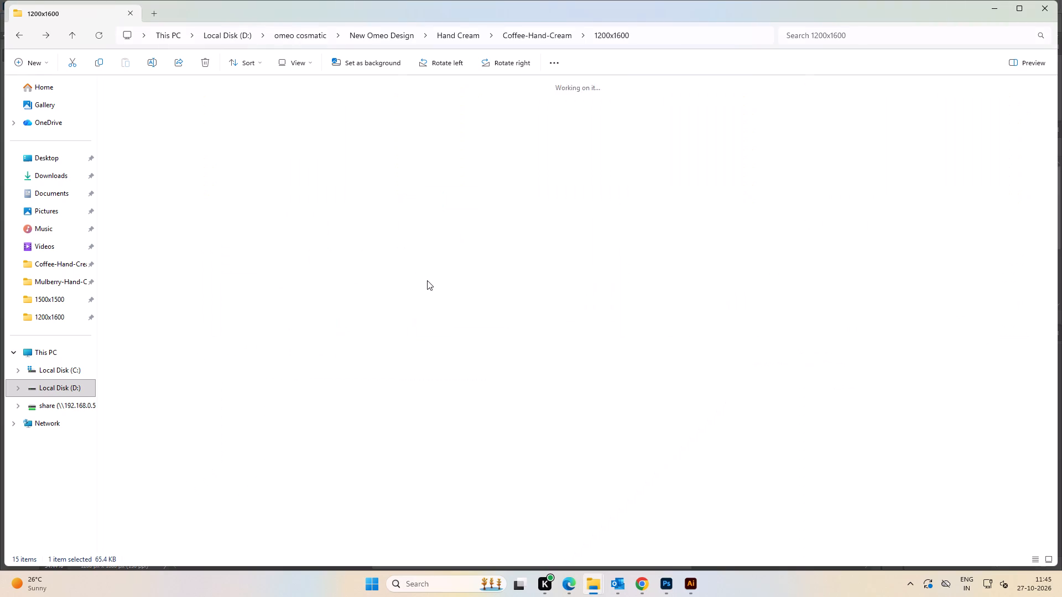
key("BackSpace")
double_click(330, 173)
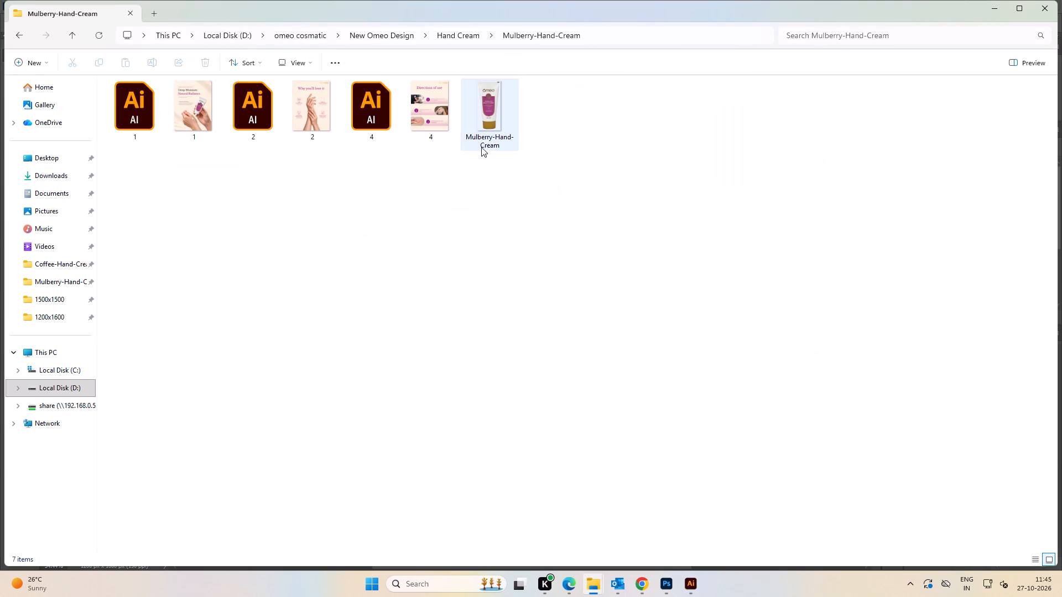
left_click_drag(487, 132, 659, 565)
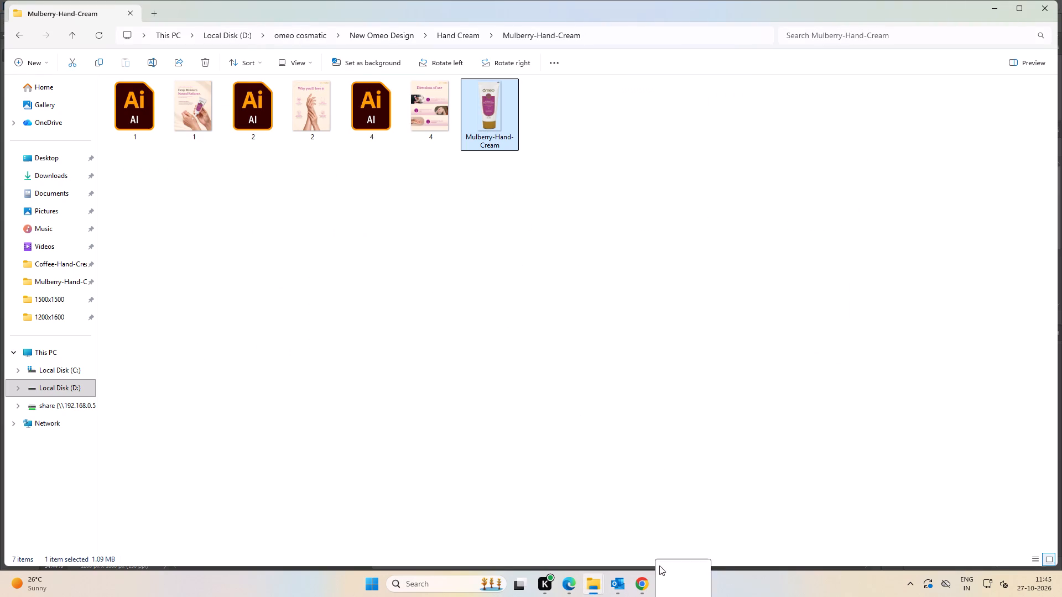
left_click_drag(659, 565, 456, 370)
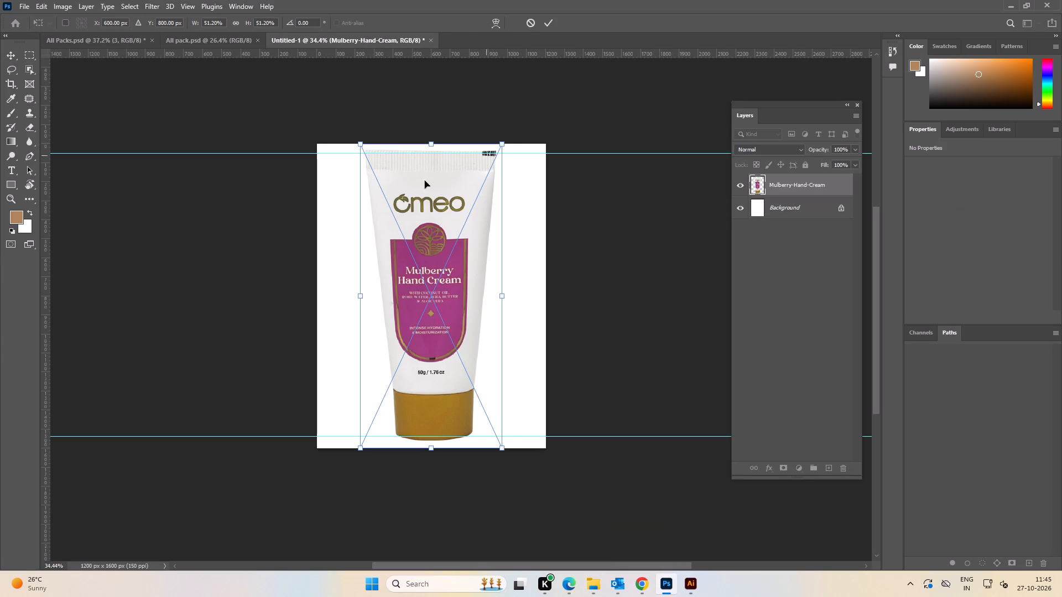
Scale the placed mulberry tube down from its top to meet the upper guide, about 677 x 1512 px.
scroll(413, 174, "up", 8, "alt")
left_click(450, 114)
left_click_drag(451, 113, 452, 122, "shift")
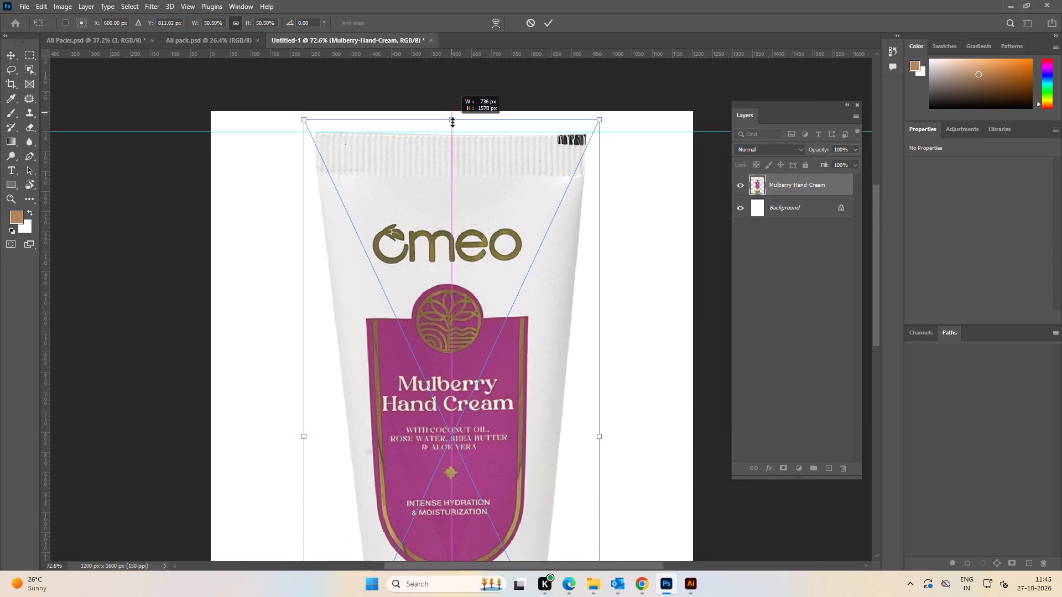
left_click_drag(452, 122, 453, 119, "shift")
left_click(545, 20)
Scale the mulberry tube up from its bottom to meet the lower guide, about 668 x 1493 px.
scroll(487, 156, "down", 4, "alt")
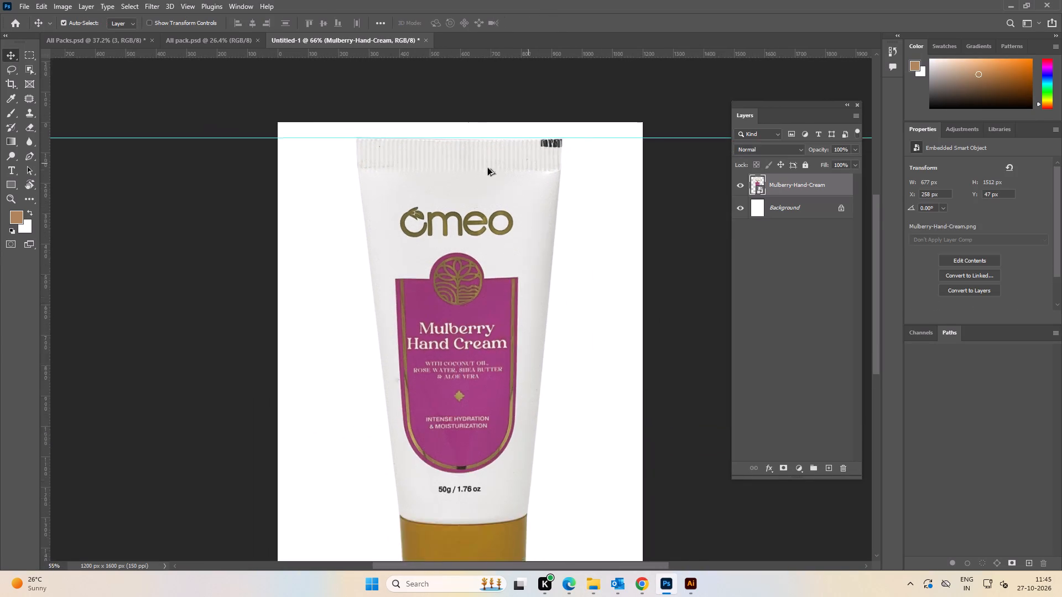
key("space")
key("space")
key("space")
key("space")
left_click_drag(462, 324, 461, 121)
scroll(454, 348, "up", 8, "alt")
left_click(483, 285)
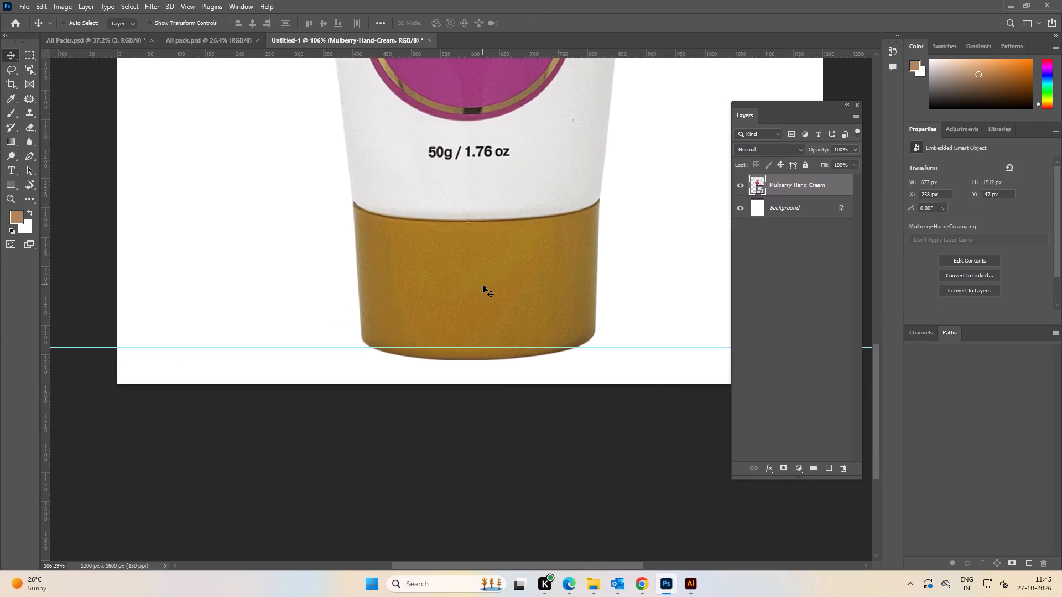
key("ctrl+t")
left_click_drag(472, 384, 473, 372, "shift")
left_click(550, 23)
In All pack.psd, hide group 3, then expand and show group 1.
left_click(194, 40)
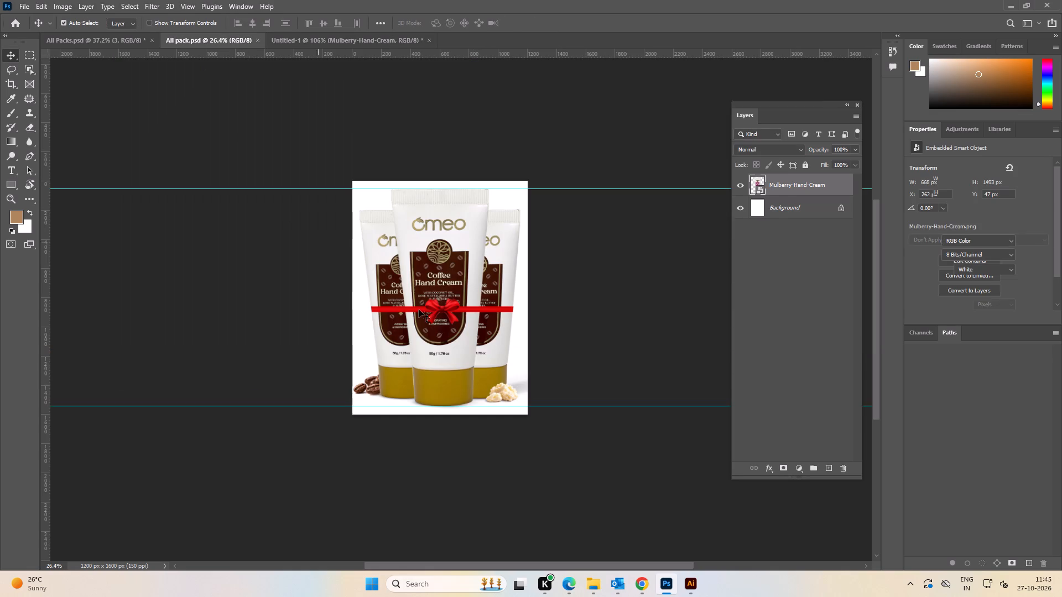
scroll(752, 220, "up", 4)
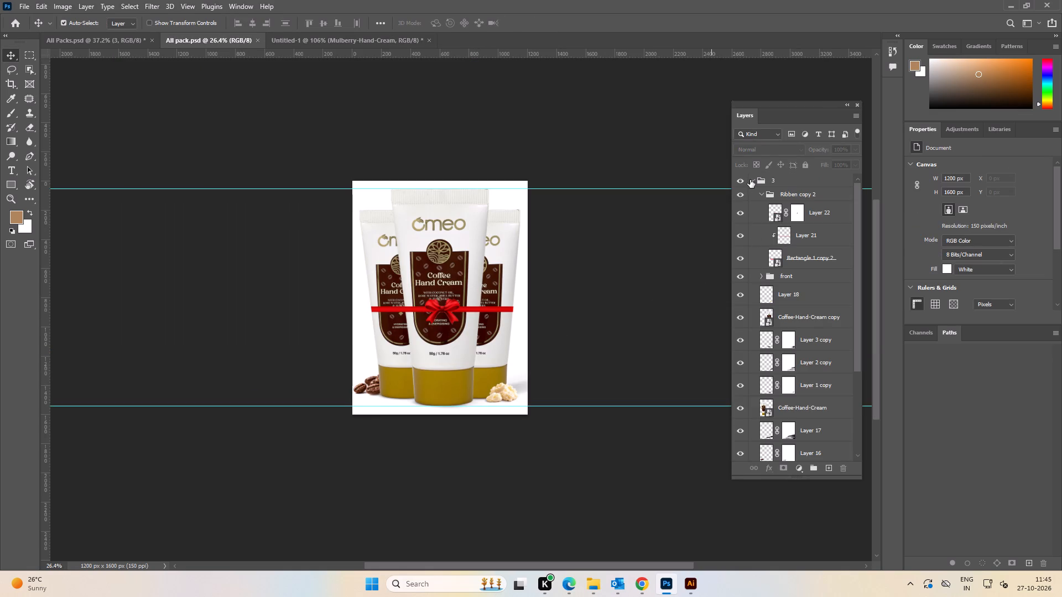
left_click(750, 180)
left_click(742, 181)
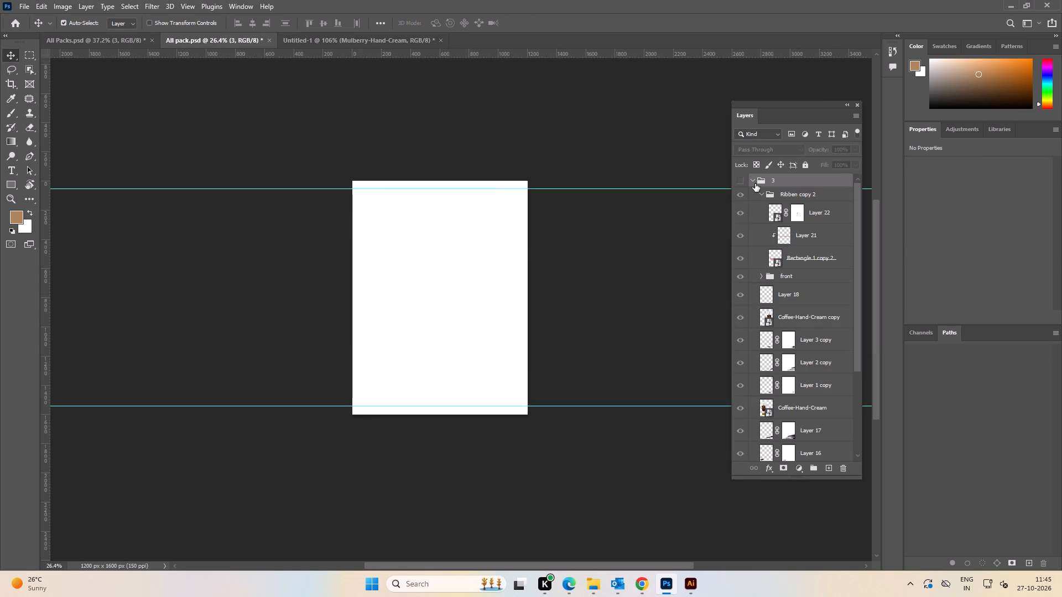
left_click(755, 182)
left_click(755, 209)
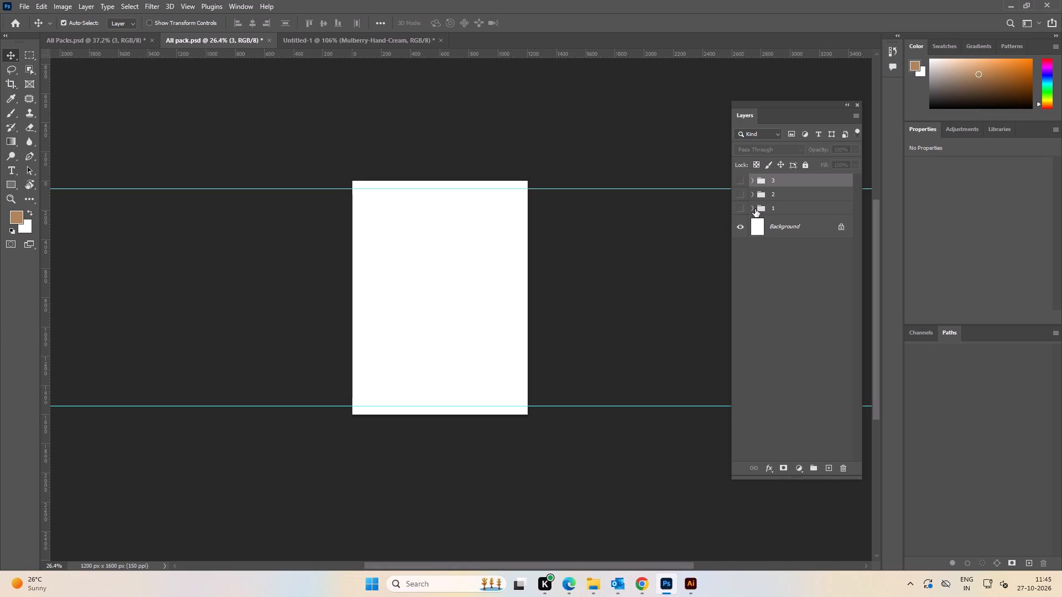
left_click(741, 210)
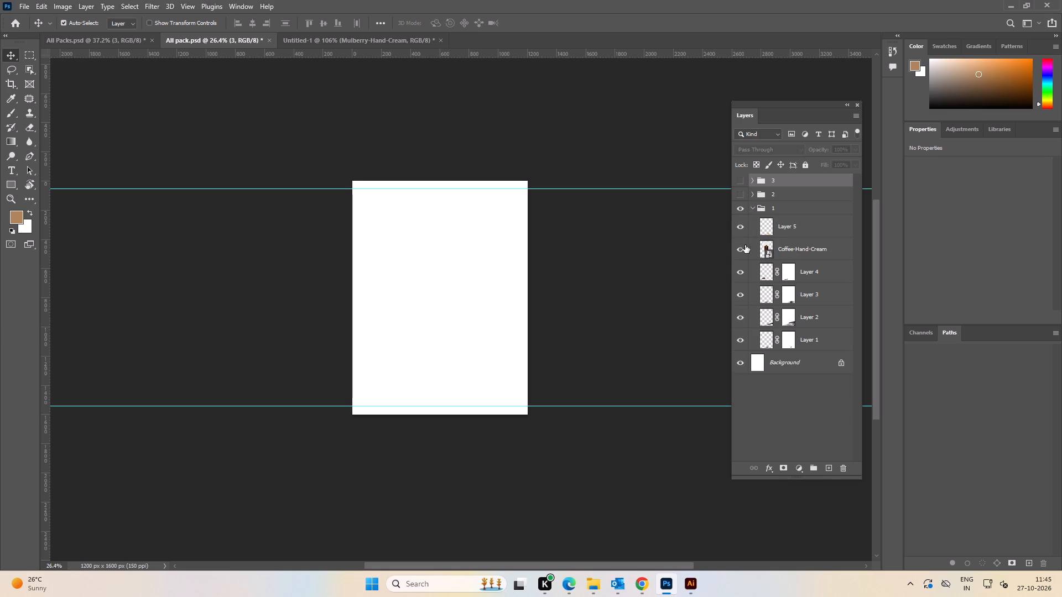
Hide the Coffee-Hand-Cream layer, Layer 4 and Layer 5 in group 1, leaving only the shadow layers shown.
left_click(741, 250)
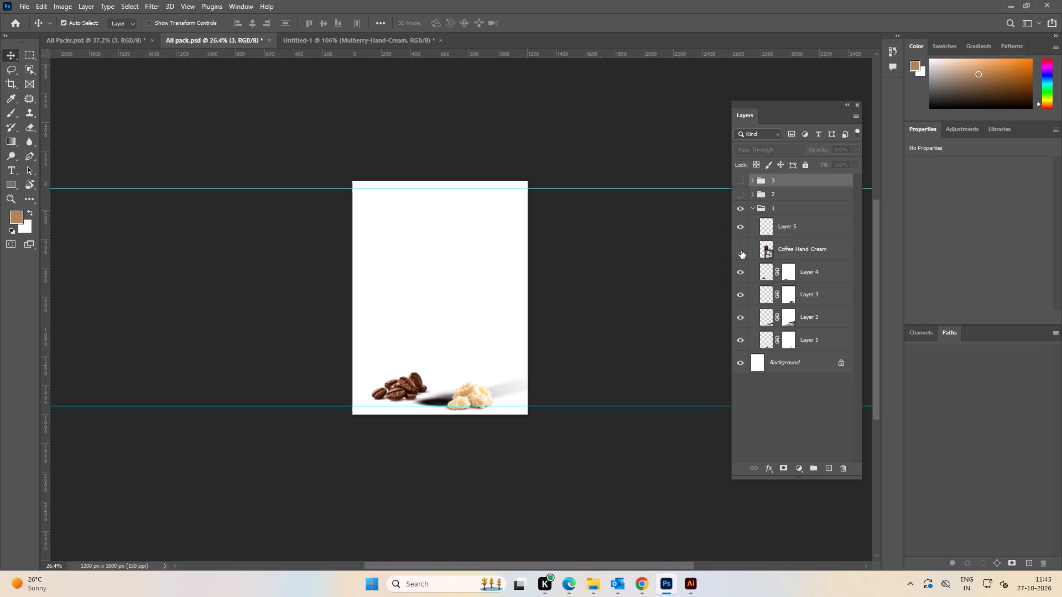
left_click(743, 270)
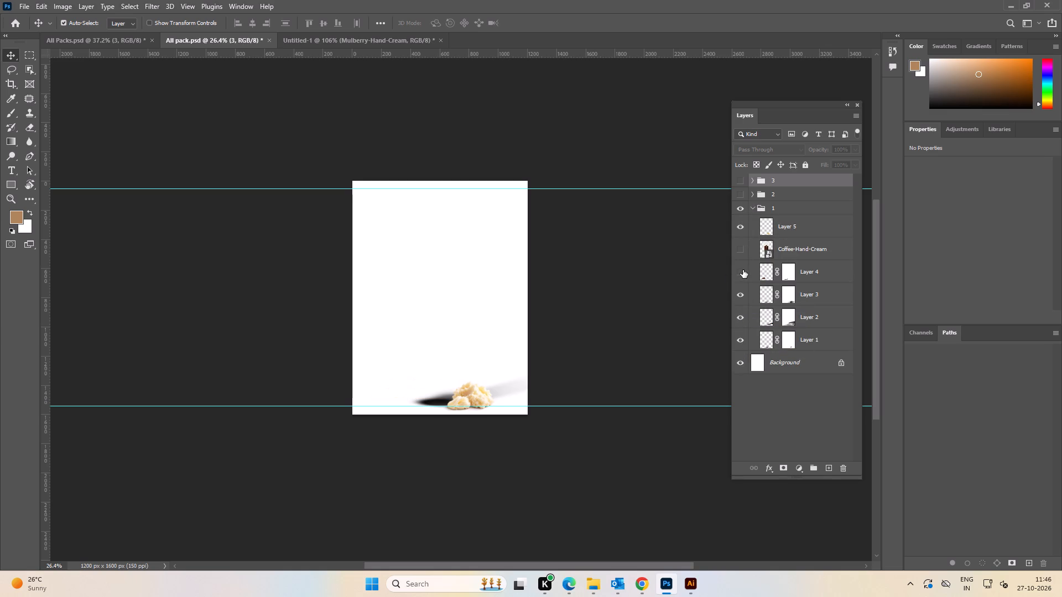
double_click(744, 297)
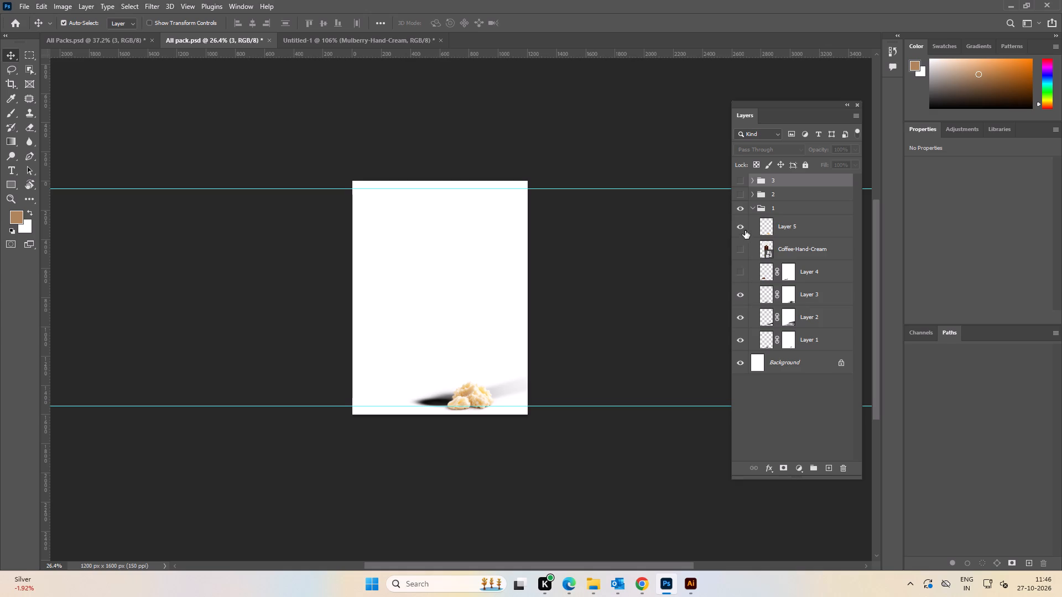
left_click(741, 230)
left_click(638, 307)
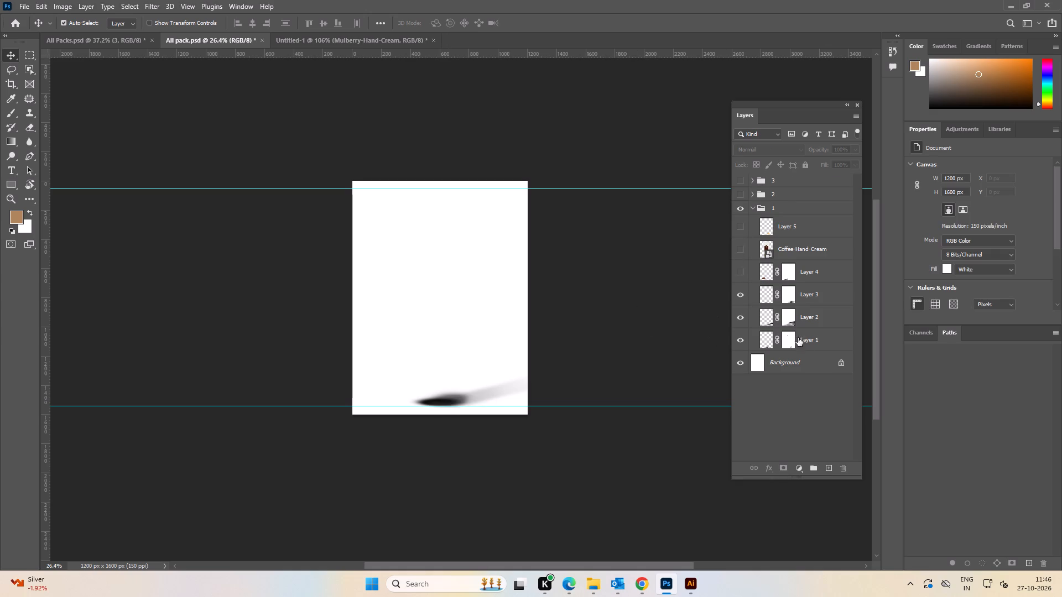
Copy shadow layers Layer 1, Layer 2 and Layer 3 from All pack.psd into the mulberry tube document.
left_click(814, 341)
left_click(811, 293, "shift")
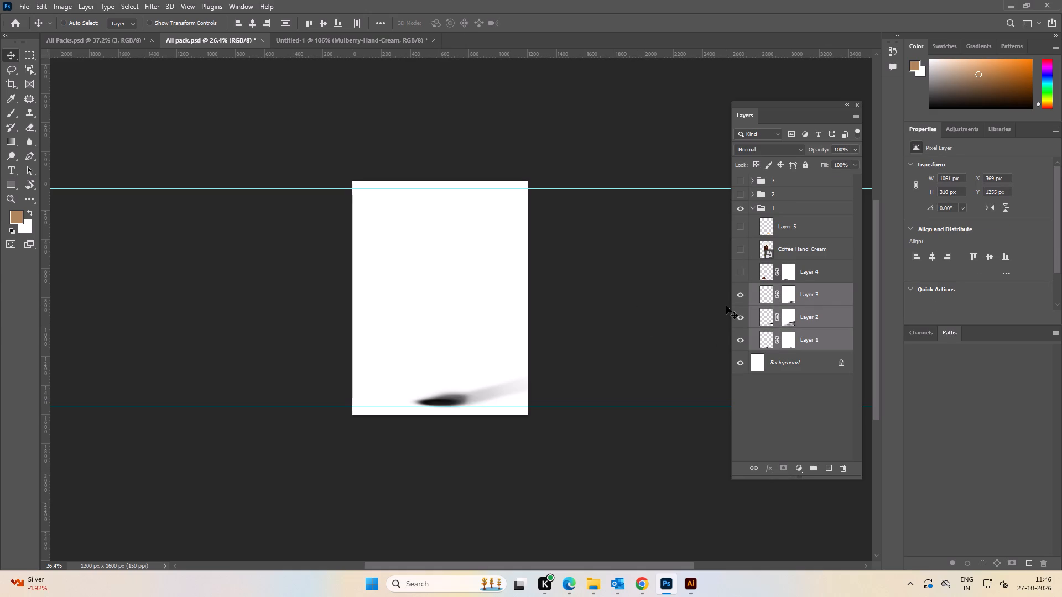
key("ctrl+c")
left_click(331, 41)
left_click(365, 38)
key("ctrl+v")
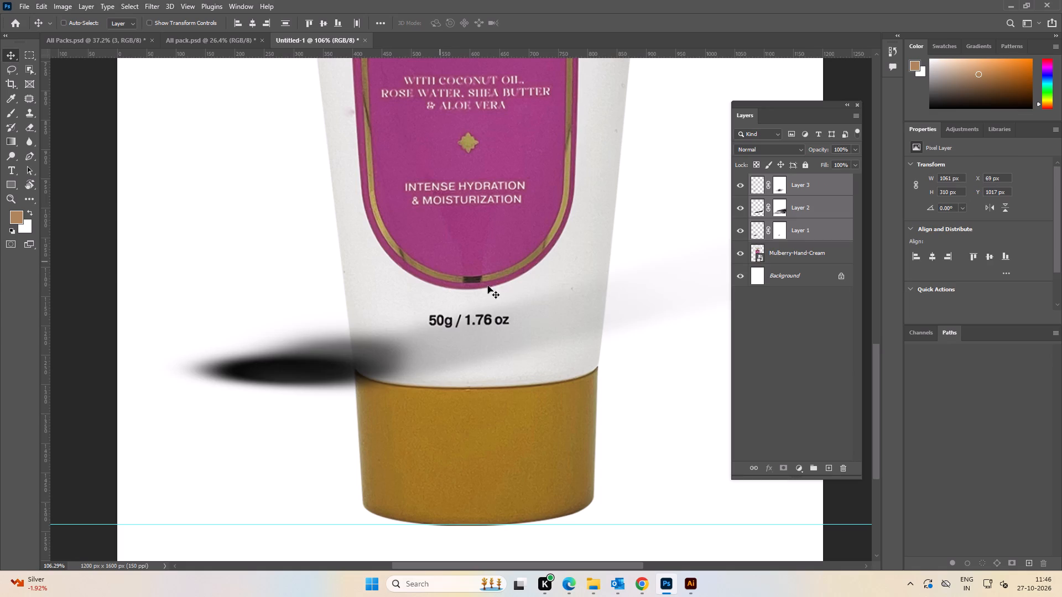
In All pack.psd, undo the layer visibility changes to bring back group 3 and hide group 1.
left_click(203, 38)
key("ctrl+z")
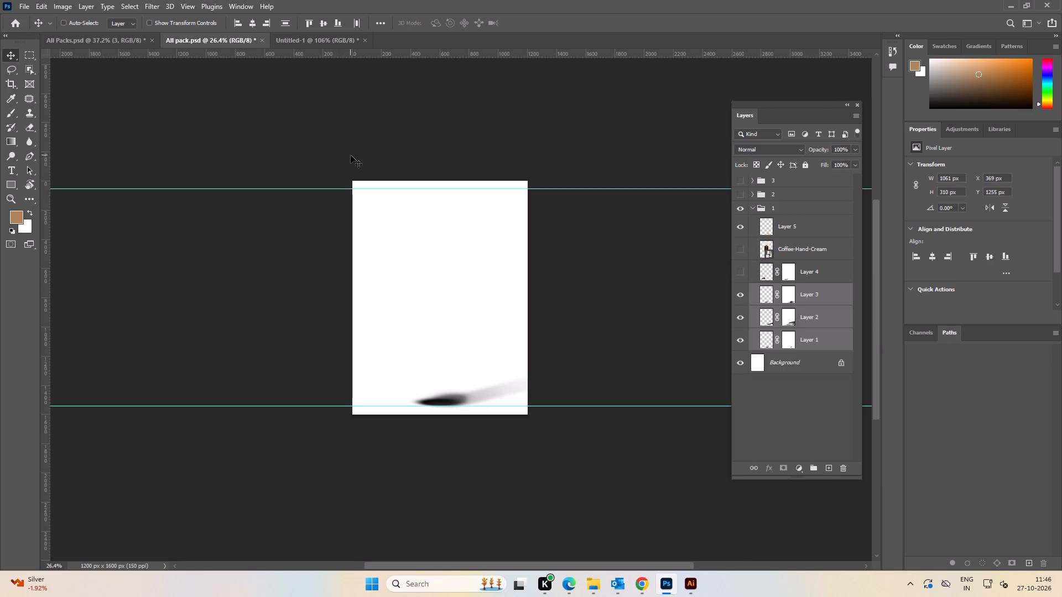
key("ctrl+z")
key("ctrl+z")
key("ctrl+z")
key("ctrl+z")
key("ctrl+z")
key("ctrl+z")
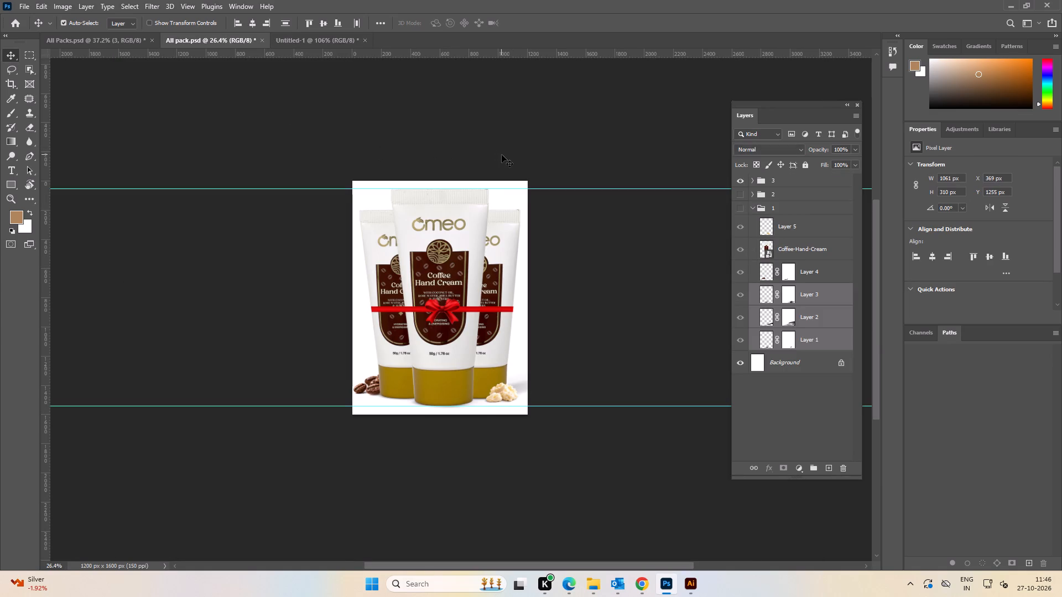
In the mulberry document, move the tube up so its cap sits above the dark shadow.
left_click(317, 36)
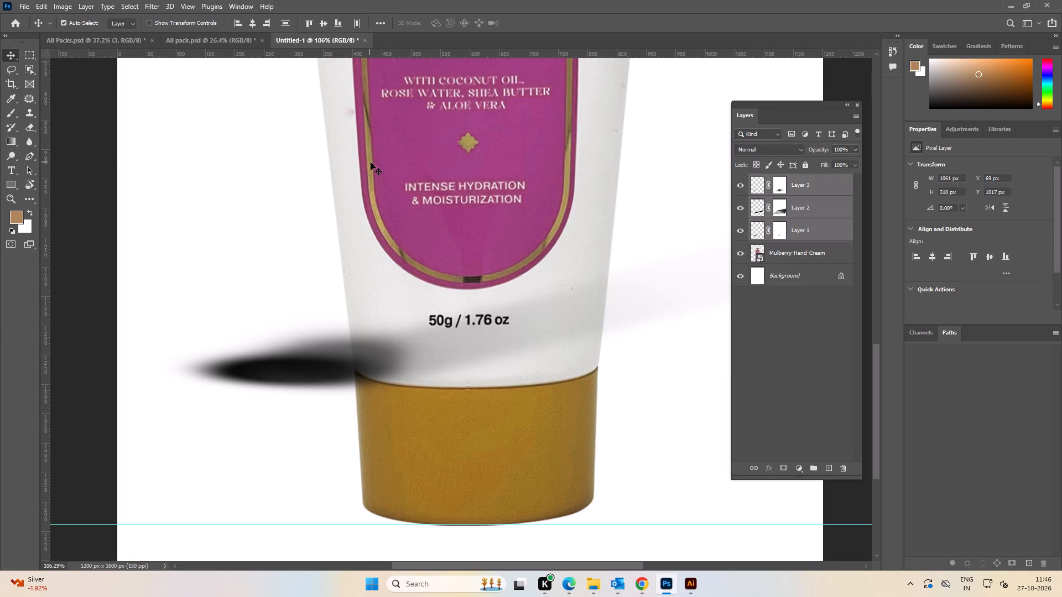
scroll(399, 226, "down", 15, "alt")
key("space")
key("space")
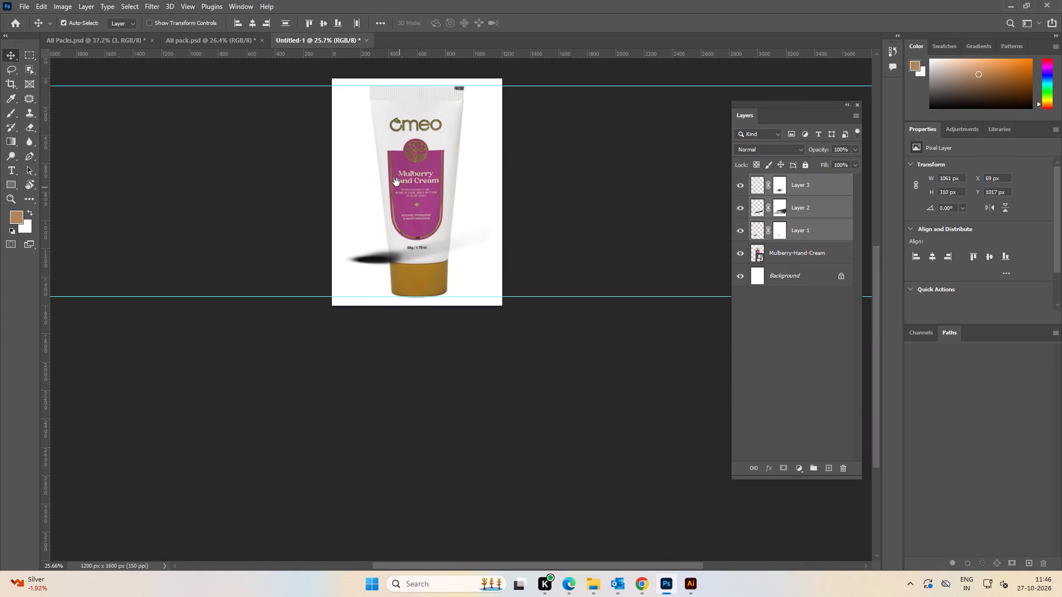
left_click(397, 182)
double_click(560, 206)
left_click(610, 208)
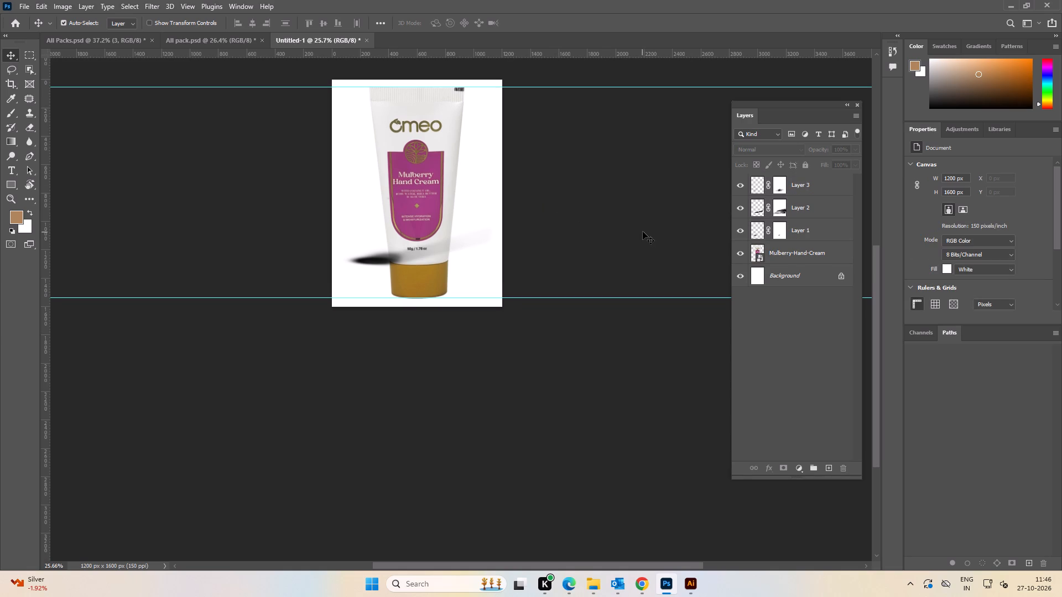
left_click(621, 230)
left_click_drag(416, 206, 413, 159)
left_click(652, 222)
Move shadow layers Layer 1, Layer 2 and Layer 3 below the Mulberry-Hand-Cream layer in the stack.
left_click(809, 234)
left_click(808, 186, "shift")
left_click_drag(805, 182, 809, 246)
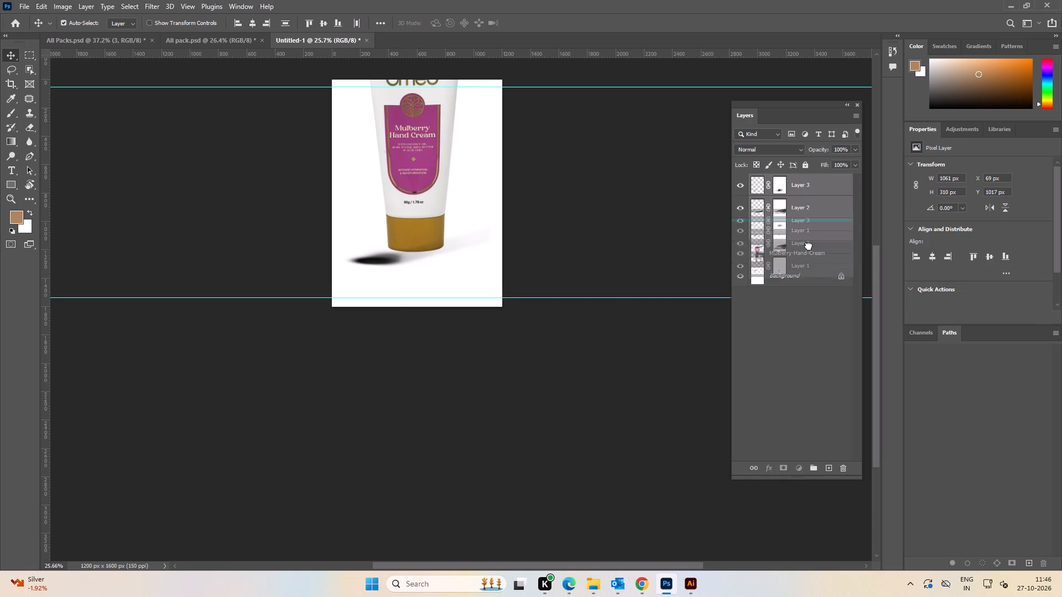
left_click_drag(809, 246, 811, 273)
Position the three shadow layers together directly under the tube's gold cap, with the dark shadow tucked against its base.
scroll(376, 262, "up", 3, "alt")
left_click_drag(373, 260, 426, 253)
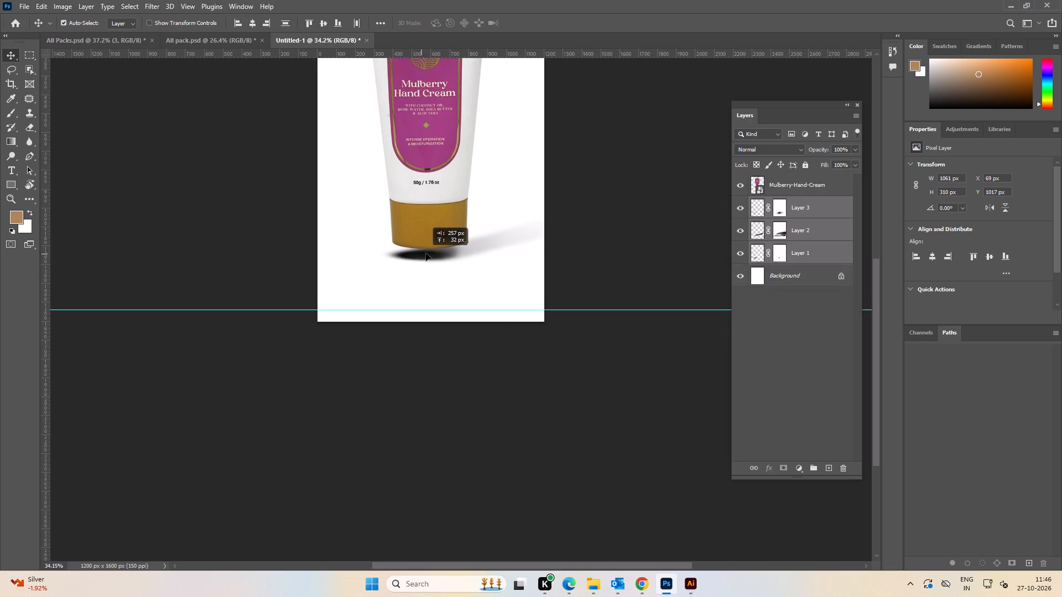
left_click_drag(426, 253, 426, 244)
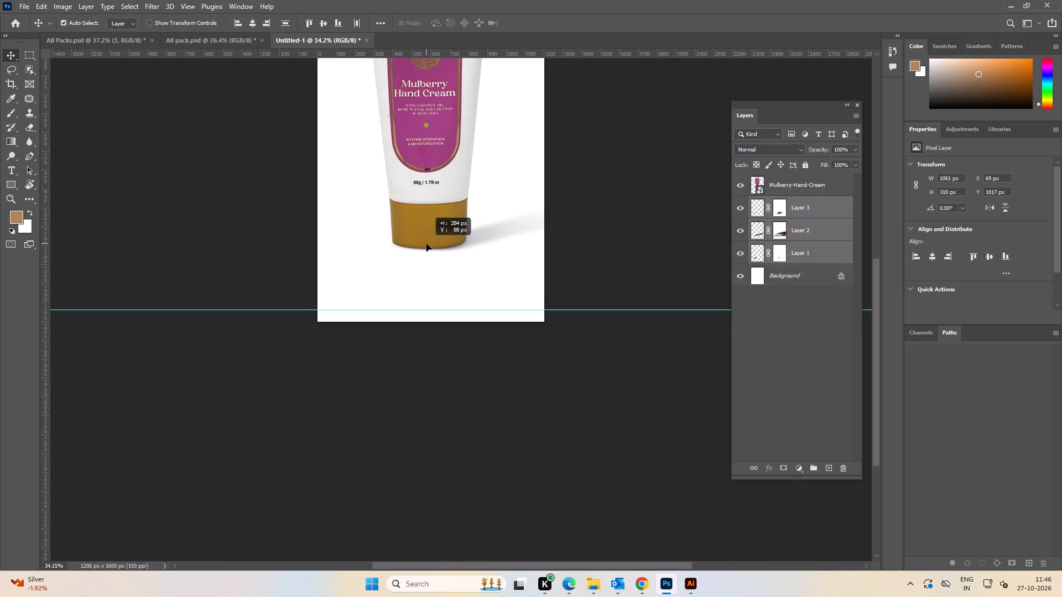
left_click_drag(426, 244, 425, 244)
scroll(461, 261, "up", 8, "alt")
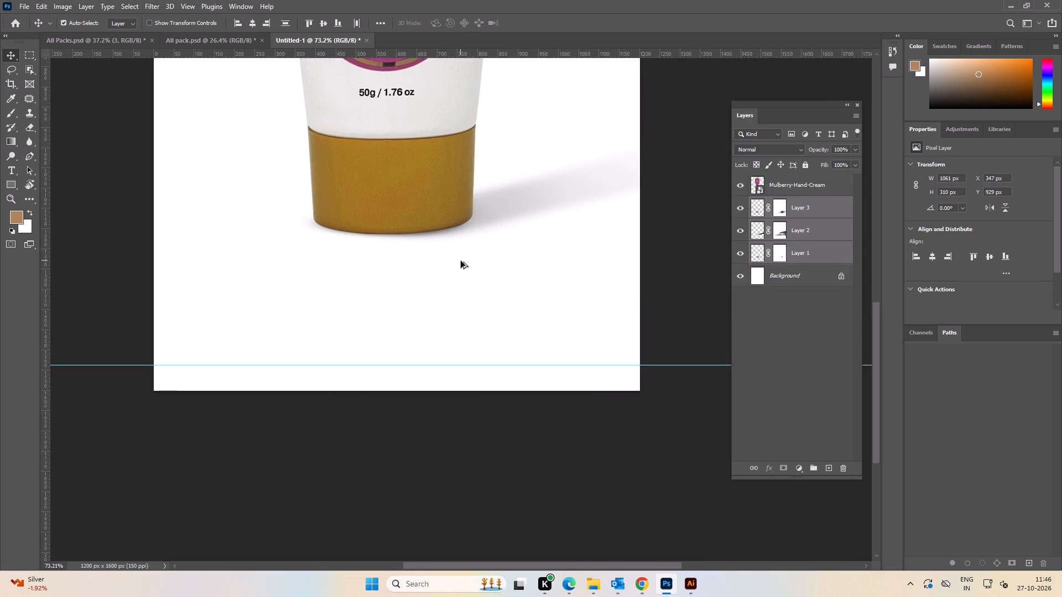
scroll(446, 247, "up", 8, "alt")
left_click_drag(464, 224, 459, 236)
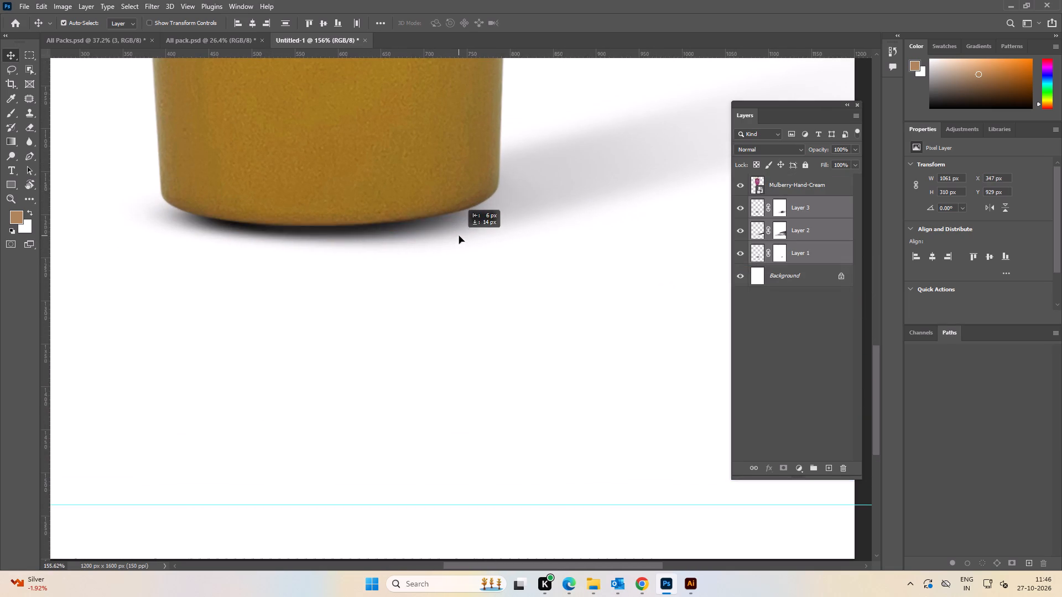
left_click_drag(459, 236, 458, 223)
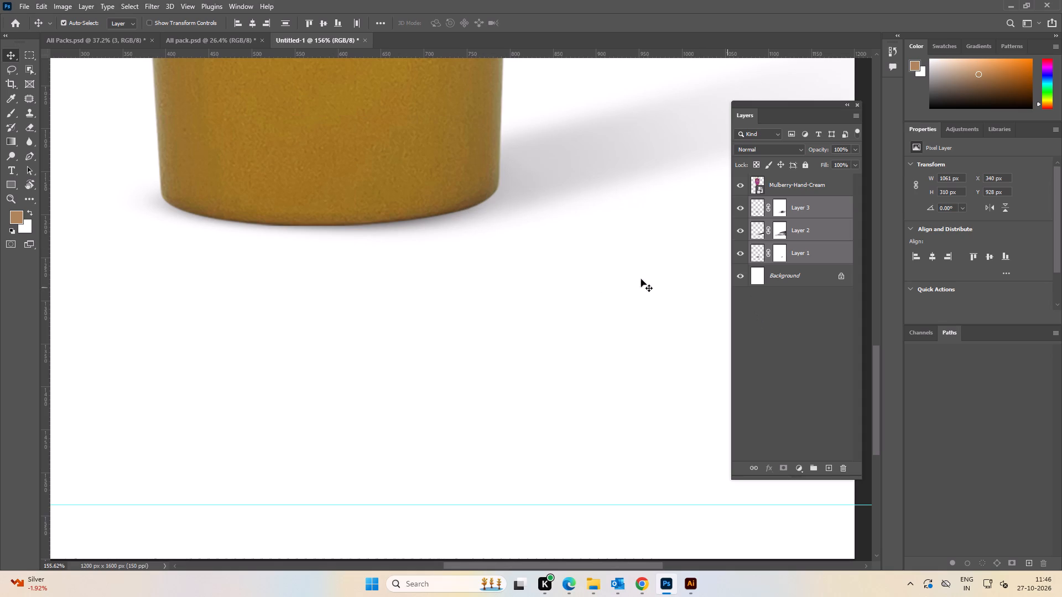
Move the tube and its three shadow layers down together until the cap's base meets the lower guide.
scroll(503, 259, "down", 18, "alt")
double_click(605, 258)
left_click_drag(612, 286, 394, 175)
left_click_drag(439, 169, 441, 221)
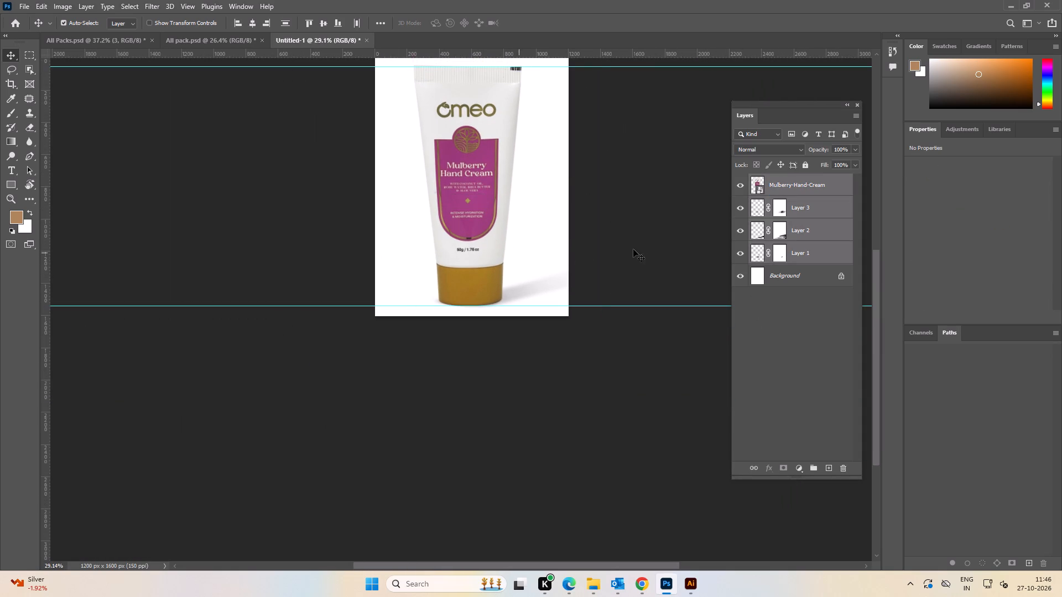
key("space")
key("space")
key("space")
left_click_drag(632, 229, 633, 243)
left_click(633, 243)
Examine the cap's base, its shadow and the tube's placement between the guides.
scroll(485, 341, "up", 15, "alt")
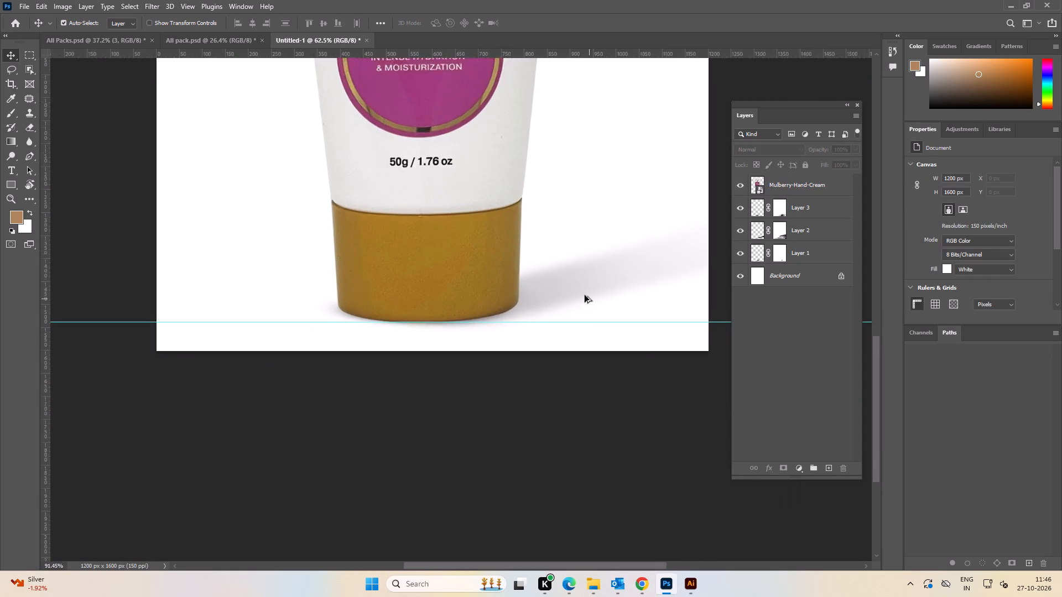
scroll(585, 295, "up", 1, "alt")
key("space")
key("space")
key("space")
left_click_drag(587, 282, 570, 281)
scroll(564, 276, "down", 2, "alt")
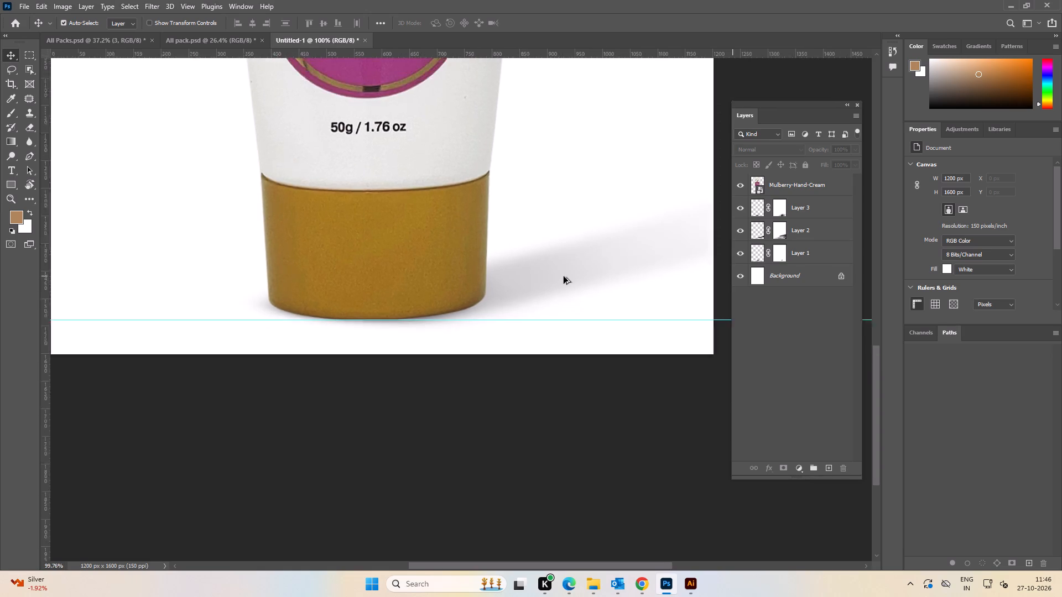
scroll(564, 276, "down", 6, "alt")
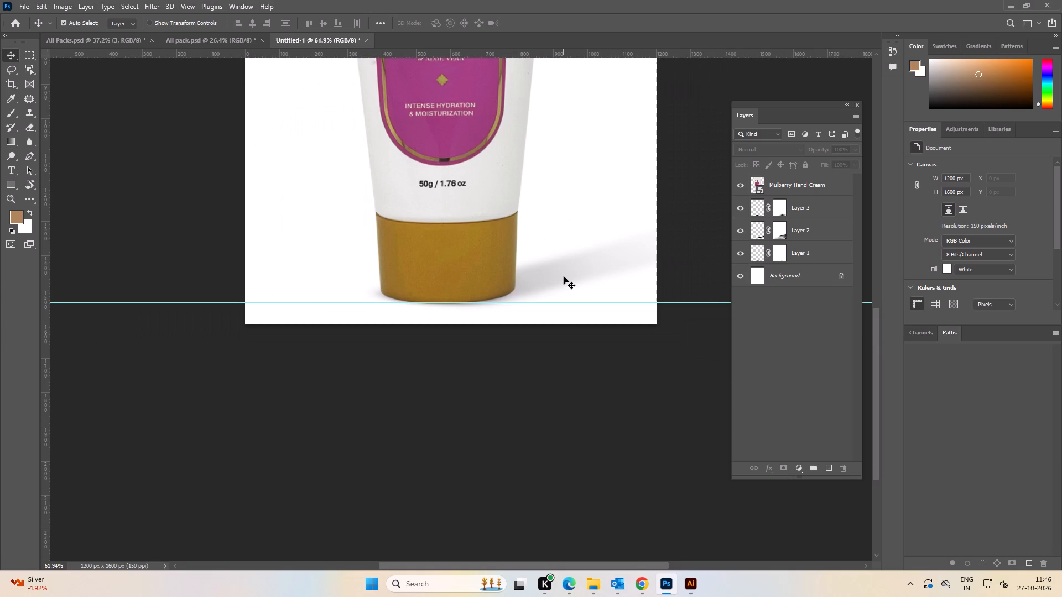
key("space")
key("space")
left_click_drag(570, 179, 430, 256)
key("space")
key("space")
left_click_drag(150, 211, 377, 255)
scroll(367, 242, "down", 3)
key("space")
left_click_drag(373, 217, 373, 222)
scroll(392, 265, "down", 4, "alt")
key("space")
left_click_drag(379, 269, 386, 269)
left_click(543, 256)
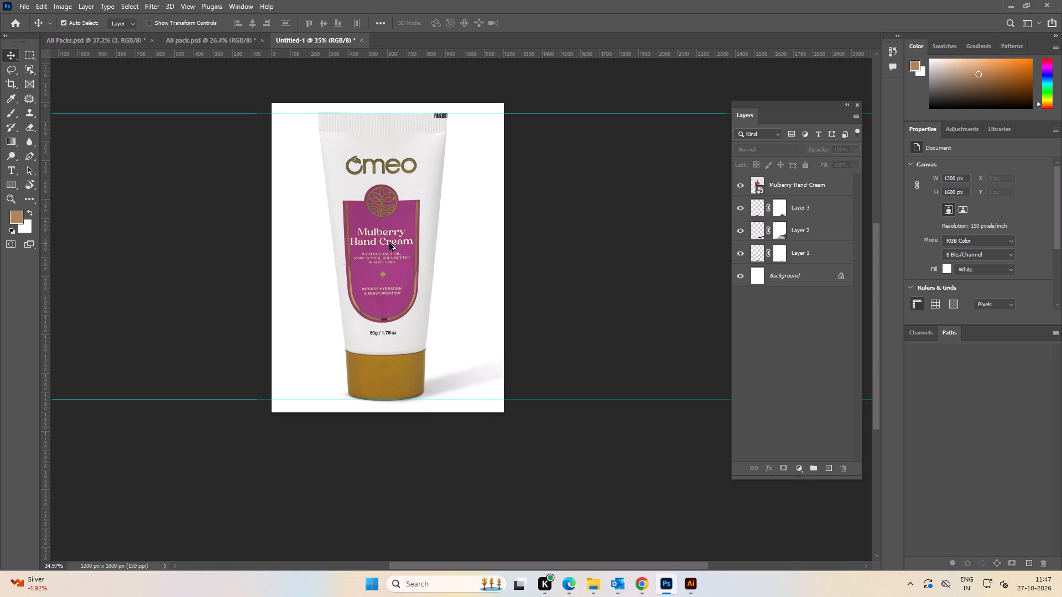
scroll(389, 243, "up", 1, "alt")
scroll(389, 243, "down", 1, "alt")
key("space")
left_click(381, 269)
left_click(587, 271)
Nudge the tube and all three shadow layers together to the right on the canvas.
left_click_drag(581, 442, 373, 166)
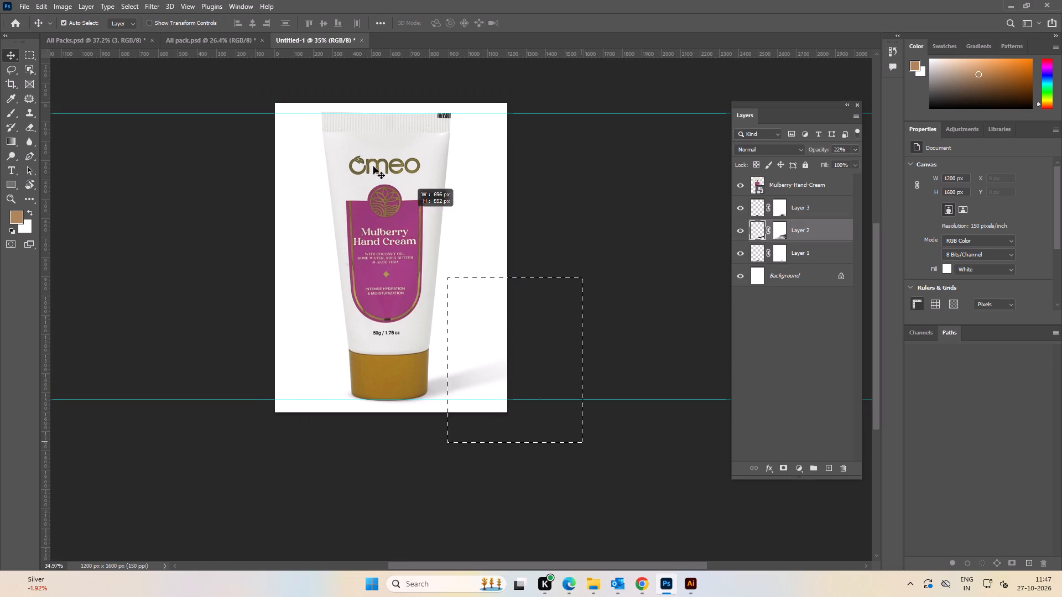
left_click_drag(373, 166, 252, 91)
key("Right")
key("Right")
key("Right")
key("Right")
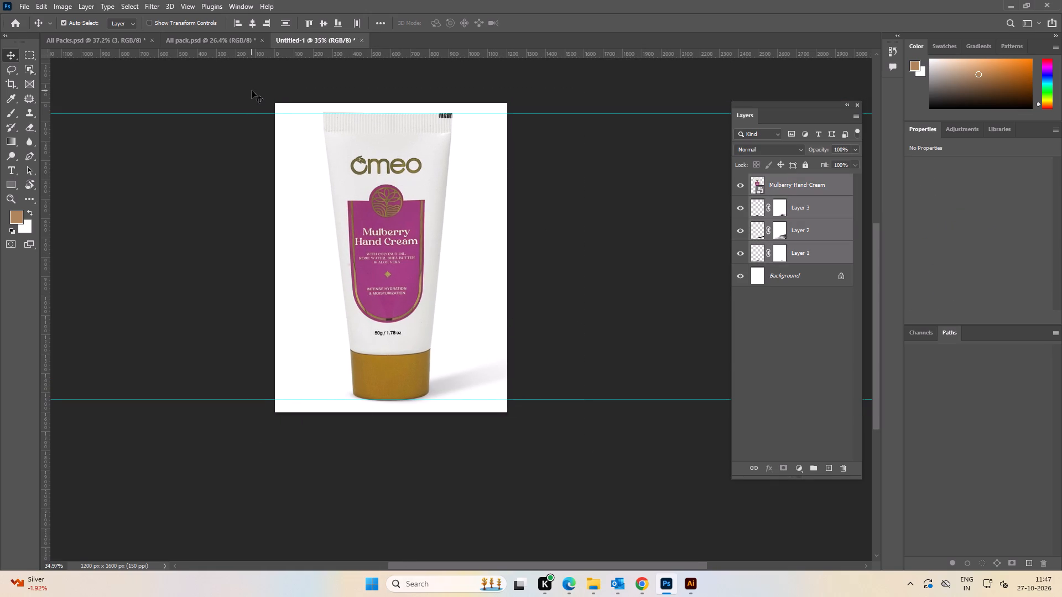
key("Right")
key("Left")
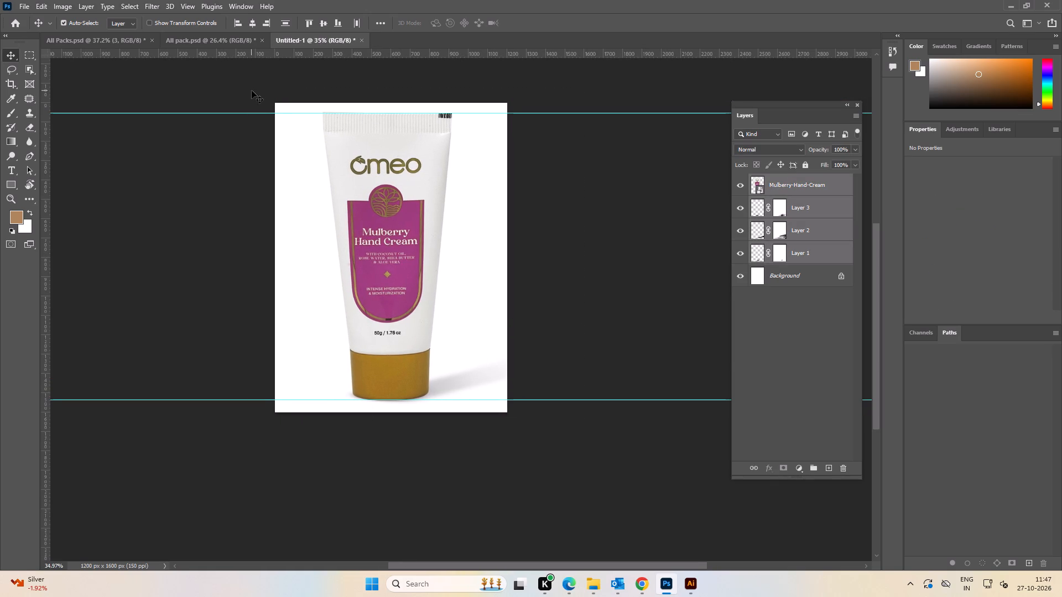
key("Right")
scroll(534, 256, "down", 5, "alt")
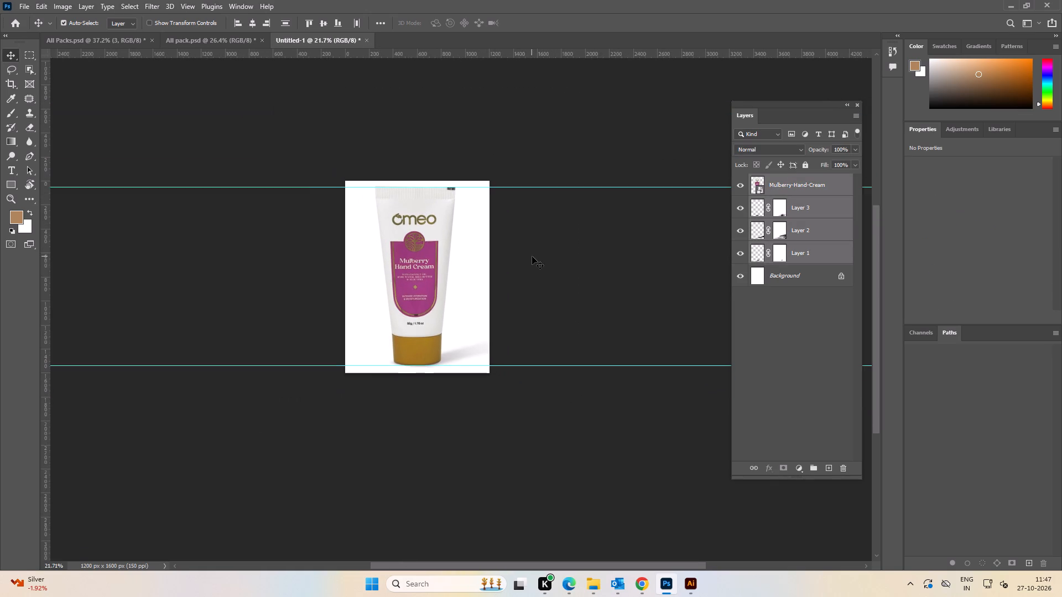
key("space")
left_click_drag(535, 292, 543, 290)
double_click(543, 290)
Nudge the tube and its shadow layers slightly further right, placing the tube at about X 254 px.
scroll(445, 297, "up", 4, "alt")
scroll(384, 303, "up", 4, "alt")
key("space")
key("space")
key("space")
key("space")
key("space")
key("space")
key("space")
key("space")
key("space")
key("space")
key("space")
key("space")
key("space")
key("space")
key("space")
key("space")
key("space")
key("space")
key("space")
key("space")
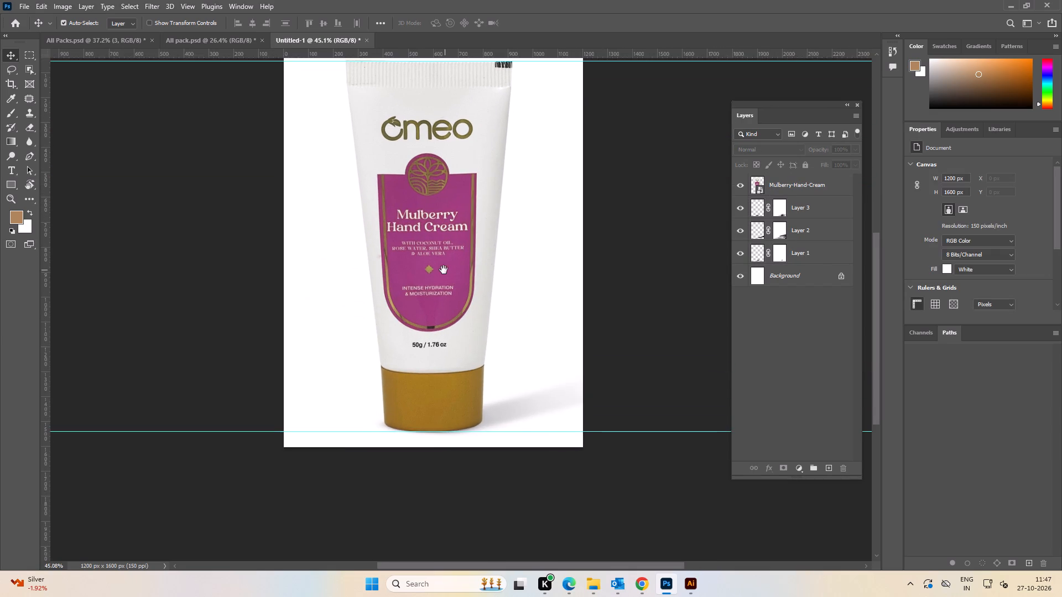
left_click_drag(442, 271, 413, 299)
scroll(626, 317, "down", 3, "alt")
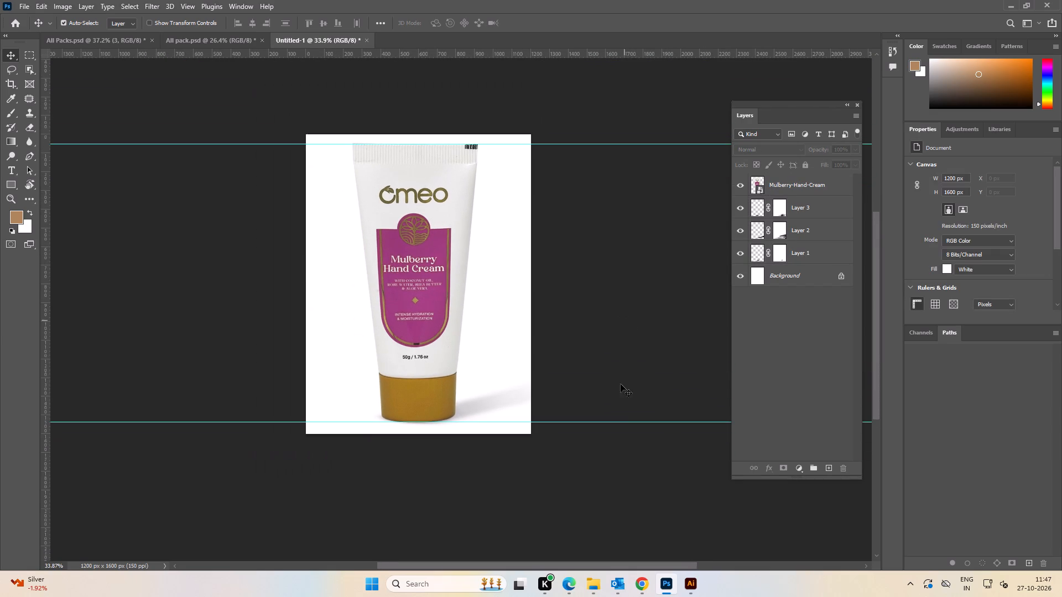
left_click(608, 449)
left_click_drag(601, 466, 218, 111)
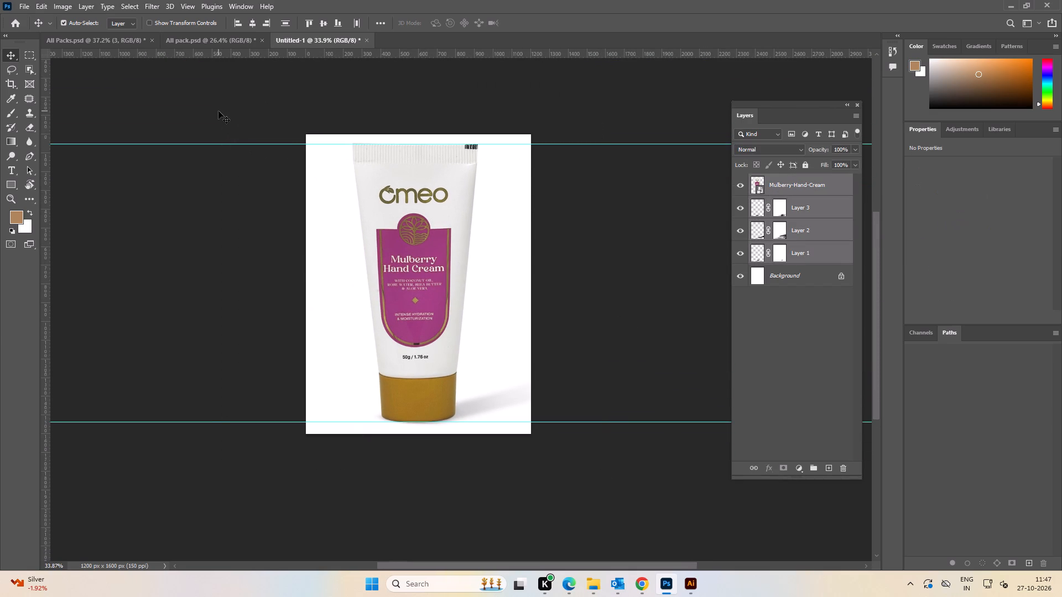
key("Right")
key("Right")
key("Right")
scroll(518, 245, "down", 3)
key("space")
left_click_drag(538, 308, 522, 292)
left_click(565, 274)
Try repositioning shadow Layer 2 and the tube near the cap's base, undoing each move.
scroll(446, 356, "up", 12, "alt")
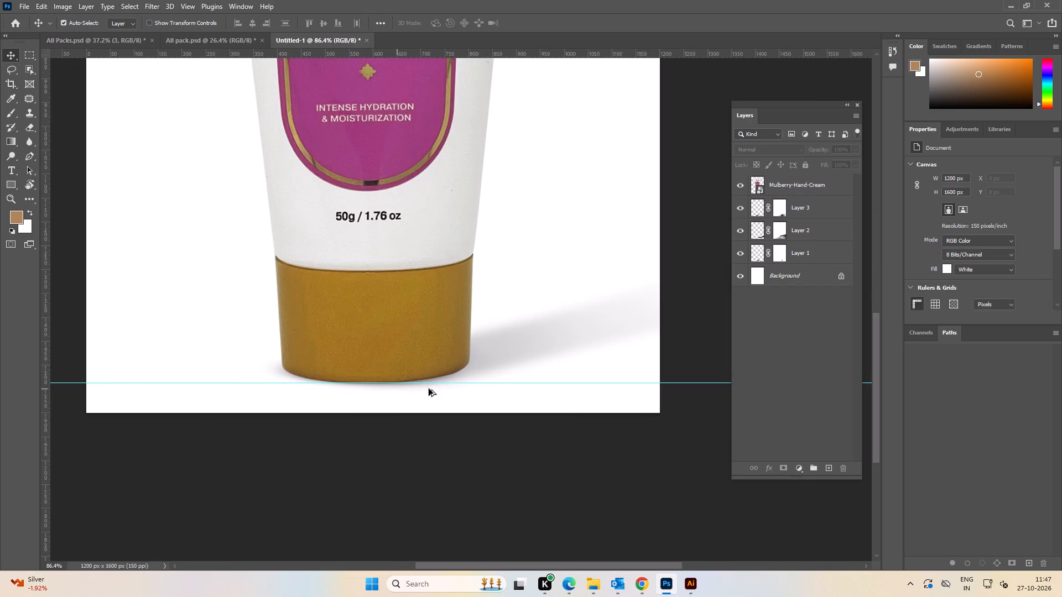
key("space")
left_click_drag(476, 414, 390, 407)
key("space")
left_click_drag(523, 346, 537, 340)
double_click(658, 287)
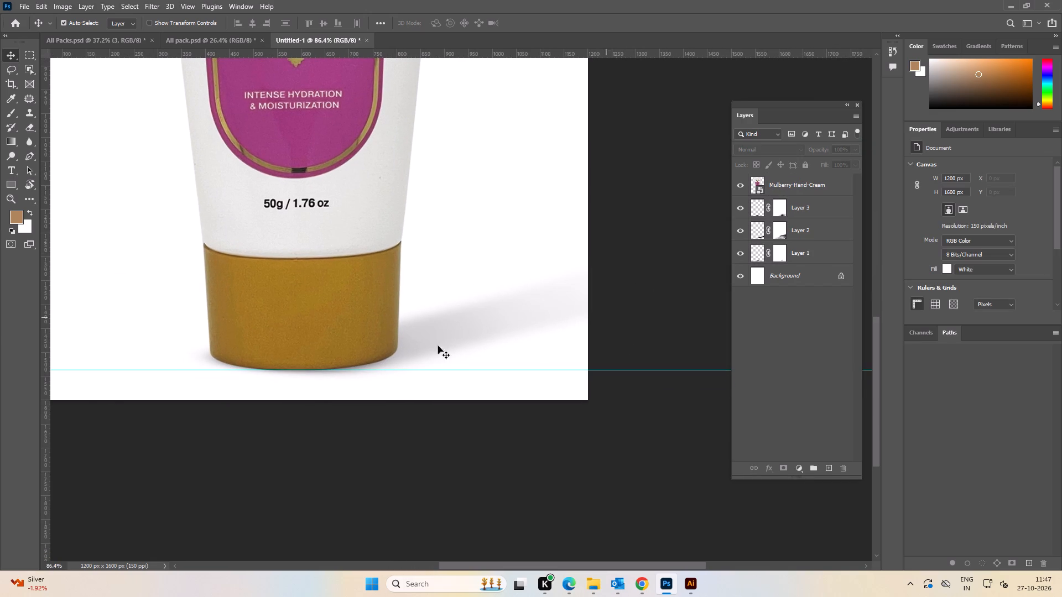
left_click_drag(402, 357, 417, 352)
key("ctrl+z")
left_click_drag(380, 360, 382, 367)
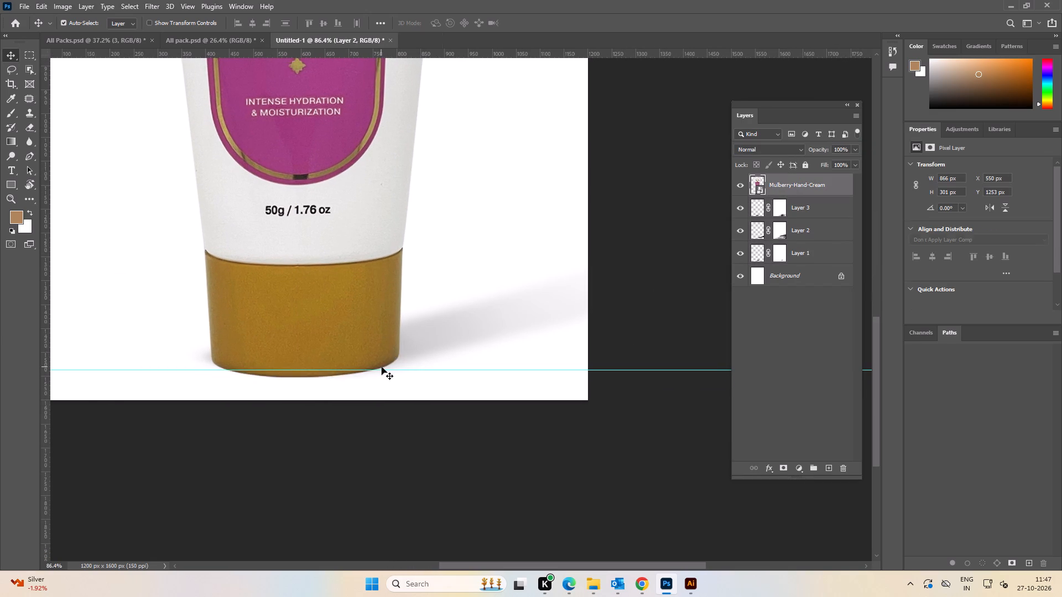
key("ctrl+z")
Hide and reshow the Mulberry-Hand-Cream layer to inspect the shadows beneath it.
left_click(740, 188)
left_click(740, 187)
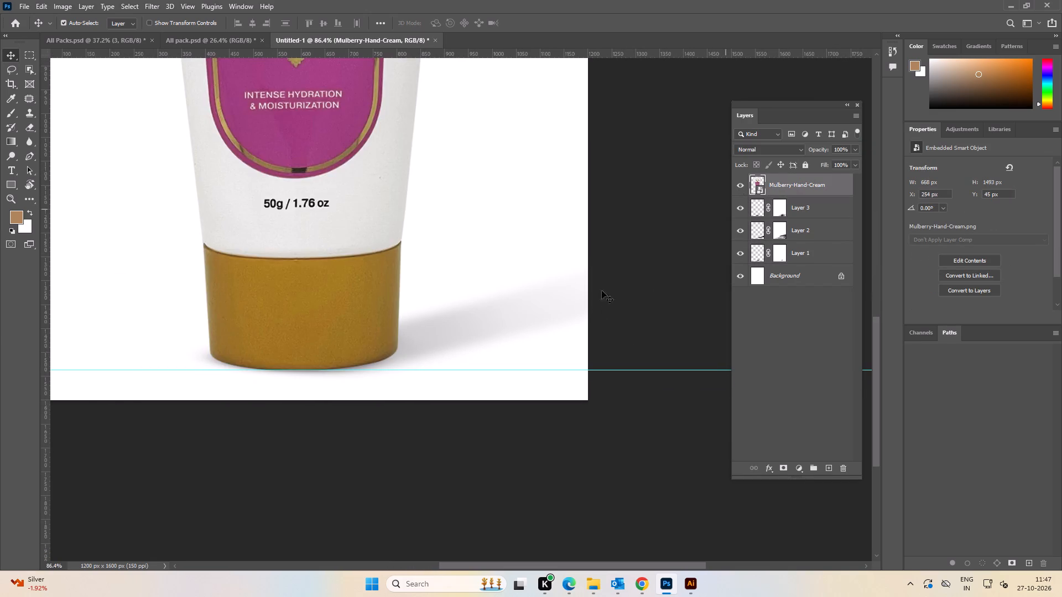
Review the whole composition of tube and shadows against the canvas and guides.
scroll(490, 304, "down", 4, "alt")
key("space")
left_click(532, 296)
double_click(627, 274)
scroll(627, 274, "down", 4, "alt")
key("space")
left_click(637, 279)
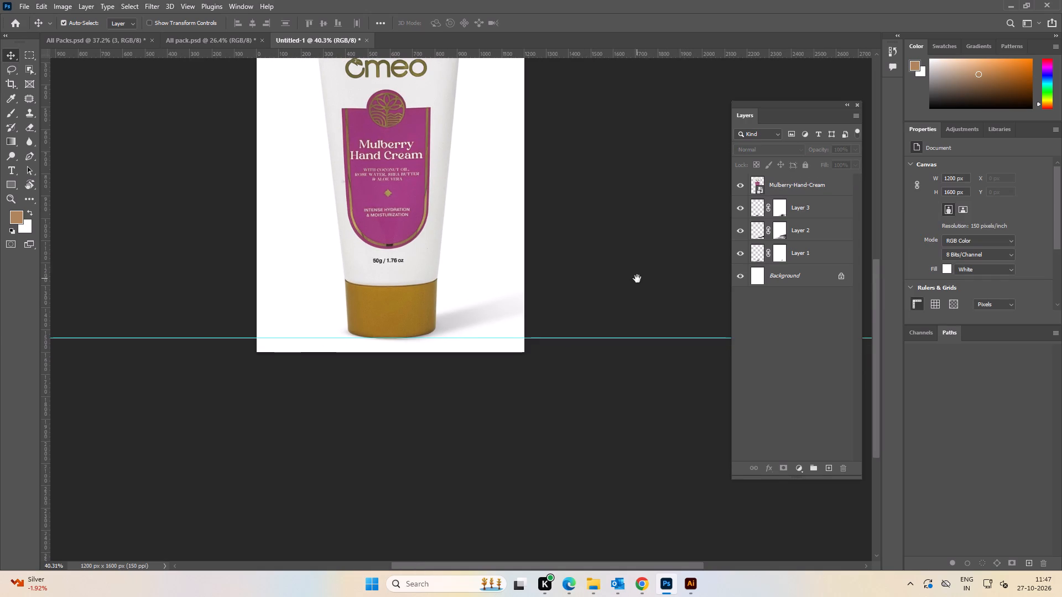
scroll(630, 277, "down", 4, "alt")
key("space")
left_click(597, 250)
left_click_drag(592, 392, 263, 94)
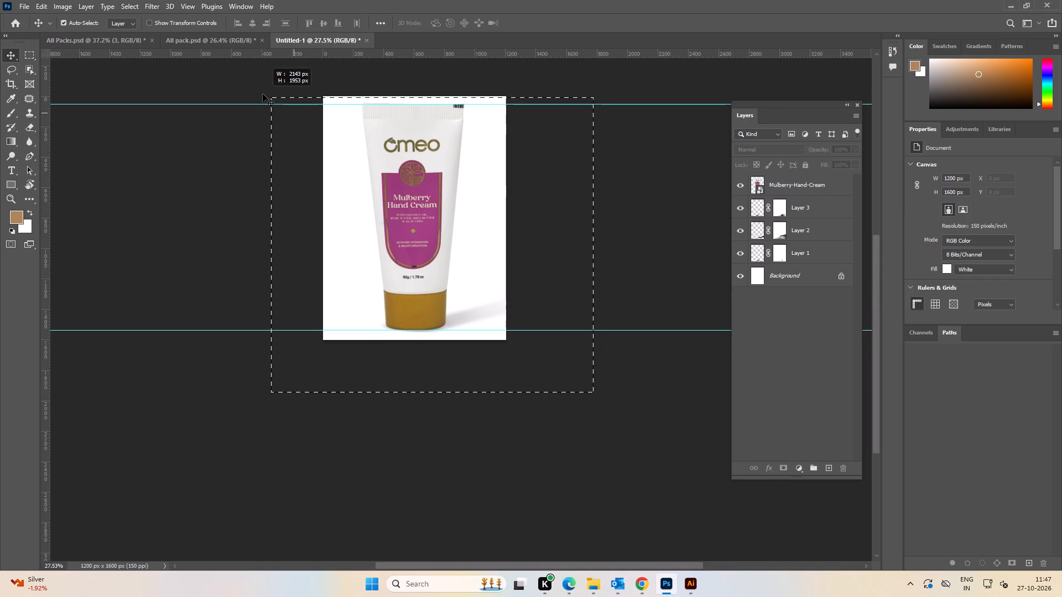
left_click_drag(263, 94, 261, 93)
double_click(643, 236)
key("space")
left_click_drag(590, 219, 598, 238)
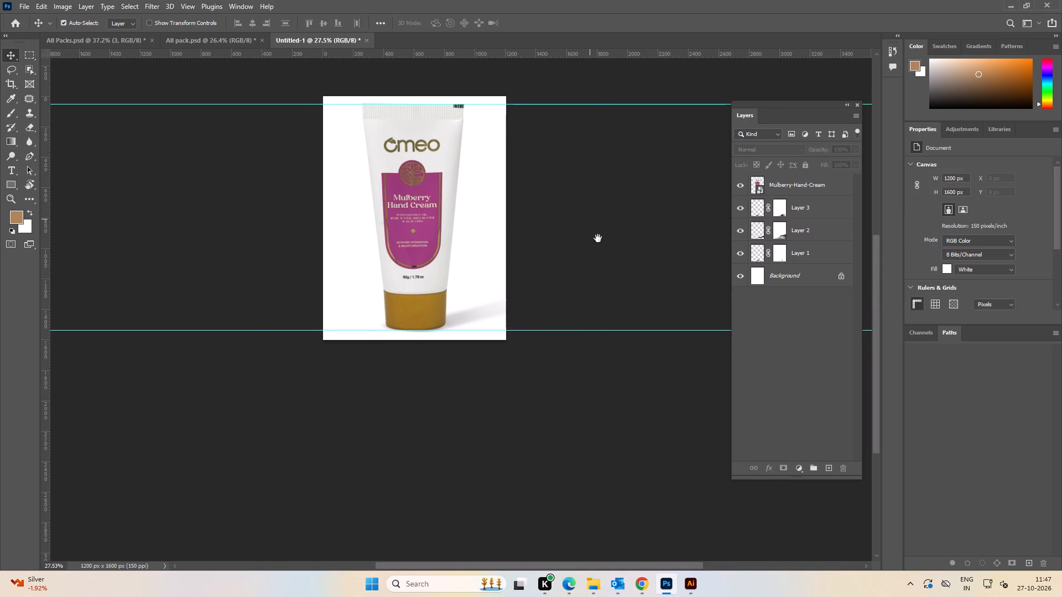
left_click_drag(598, 238, 601, 242)
left_click(601, 242)
Group the Mulberry-Hand-Cream layer with the three shadow layers and name the group 1.
left_click(819, 259)
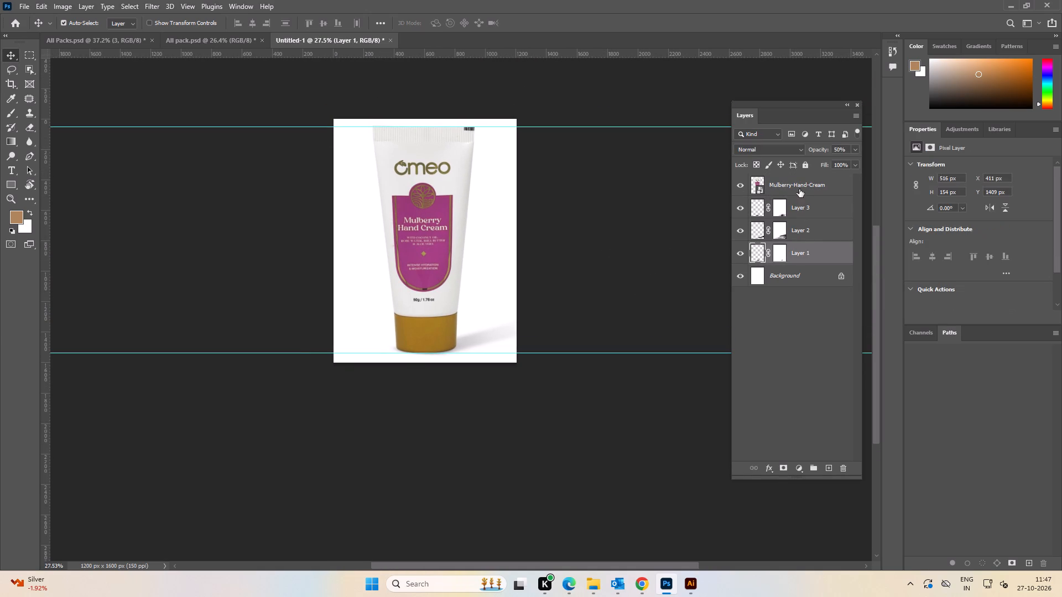
left_click(799, 188, "shift")
key("ctrl+g")
double_click(778, 181)
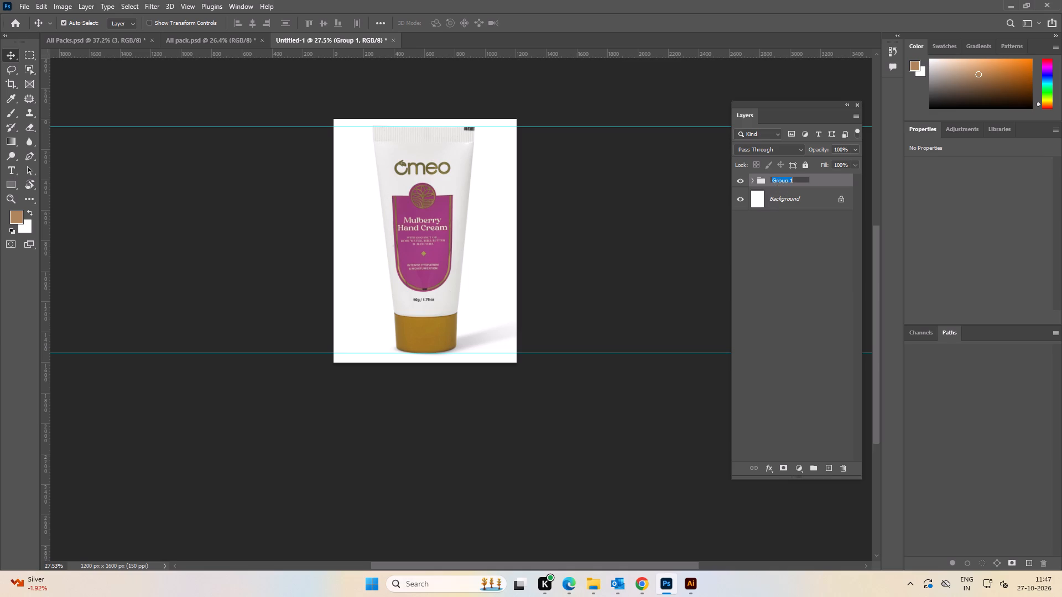
key("1")
key("Return")
double_click(653, 210)
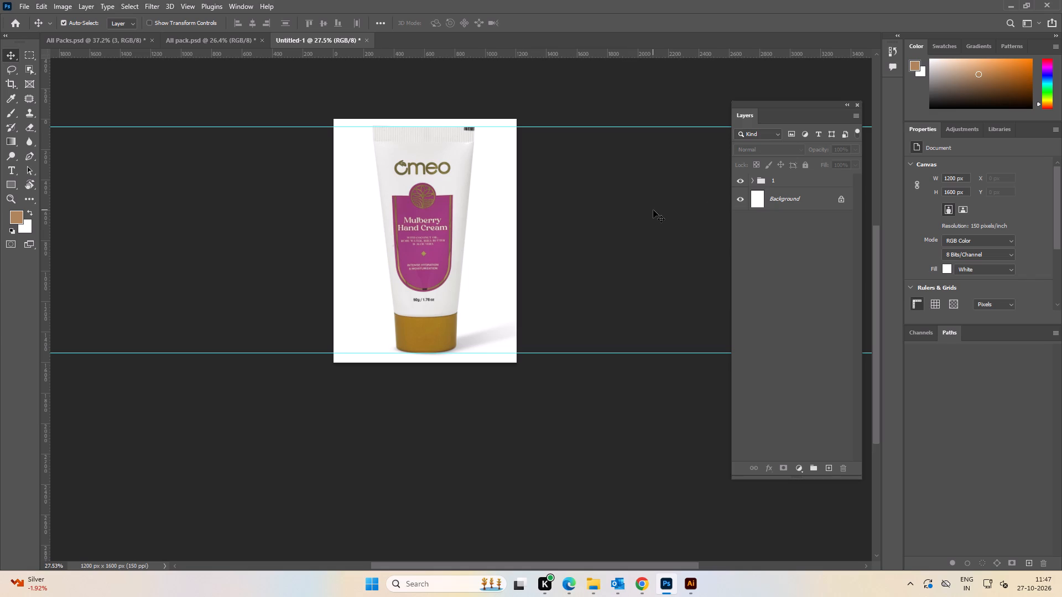
Switch to Illustrator and bring up the coffee hand cream artwork in 1.ai.
left_click(1061, 596)
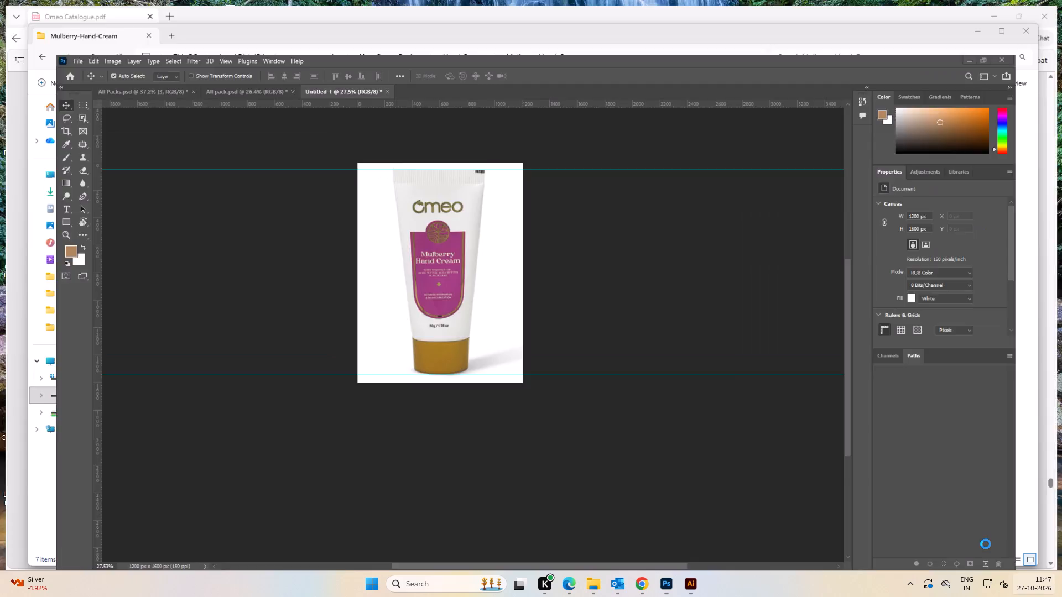
left_click(688, 596)
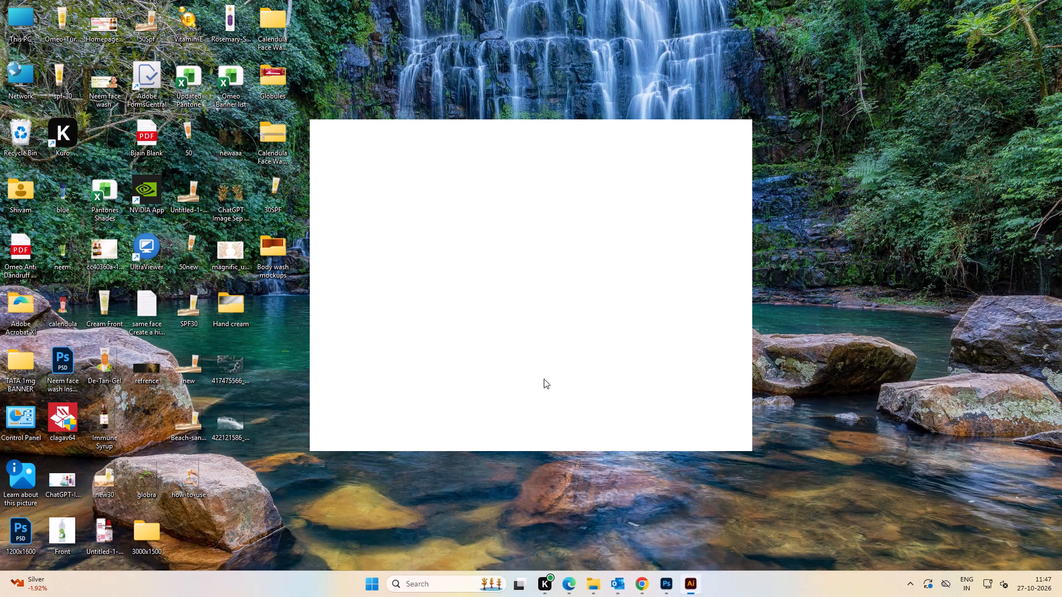
left_click(1061, 596)
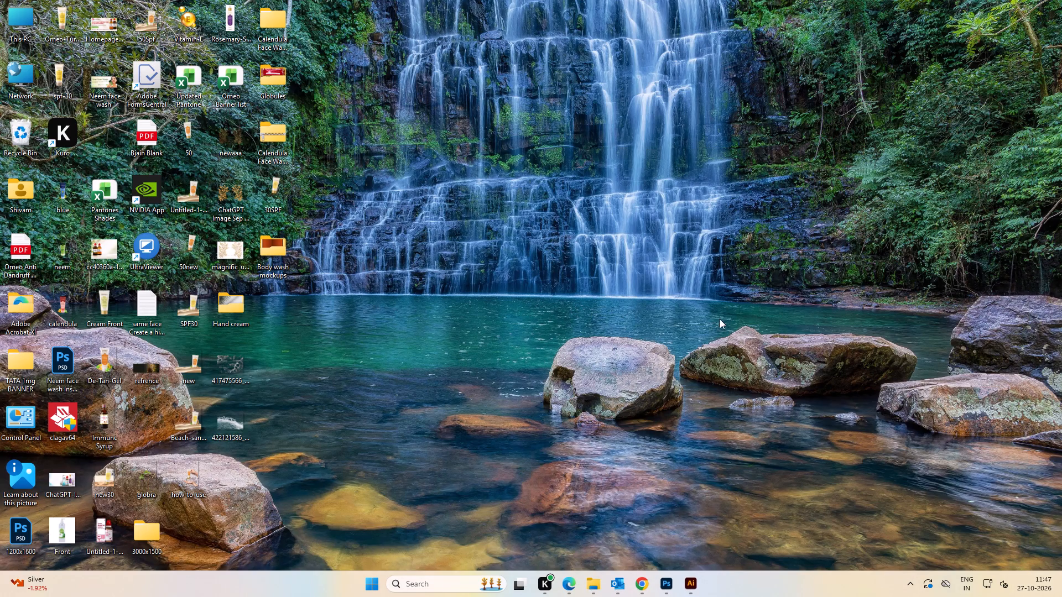
left_click(723, 310)
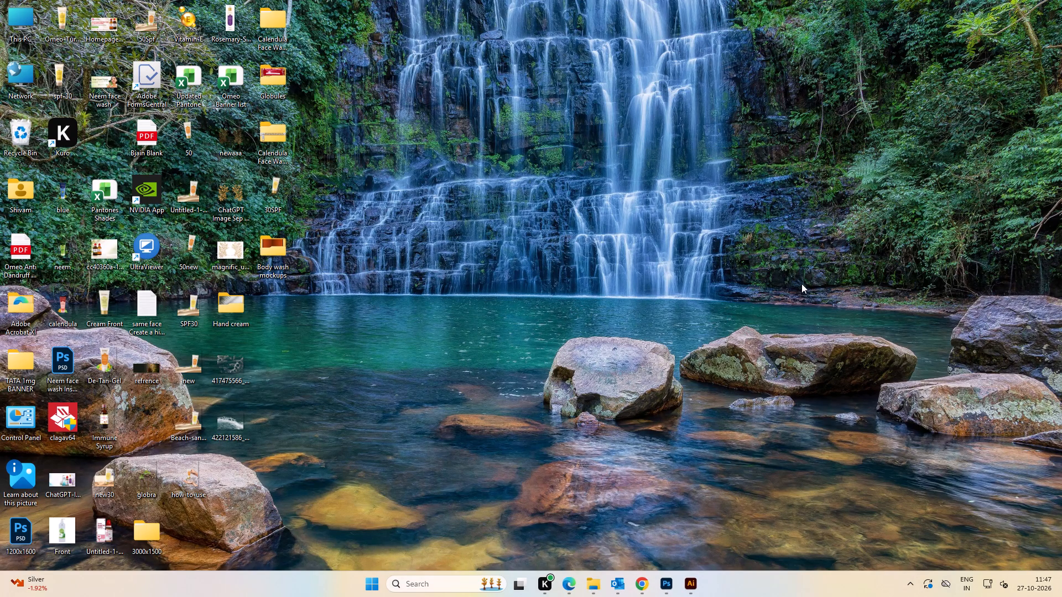
left_click(801, 284)
left_click(688, 589)
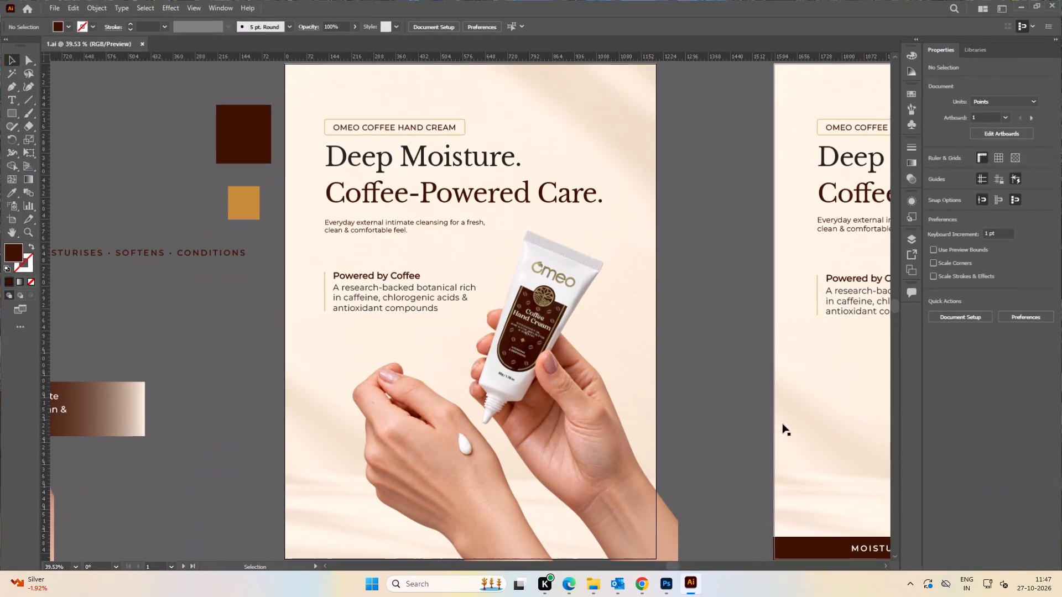
Return to the Photoshop document and examine the Mulberry tube, label and cap shadow against the canvas and guides at closer range.
key("alt+Tab")
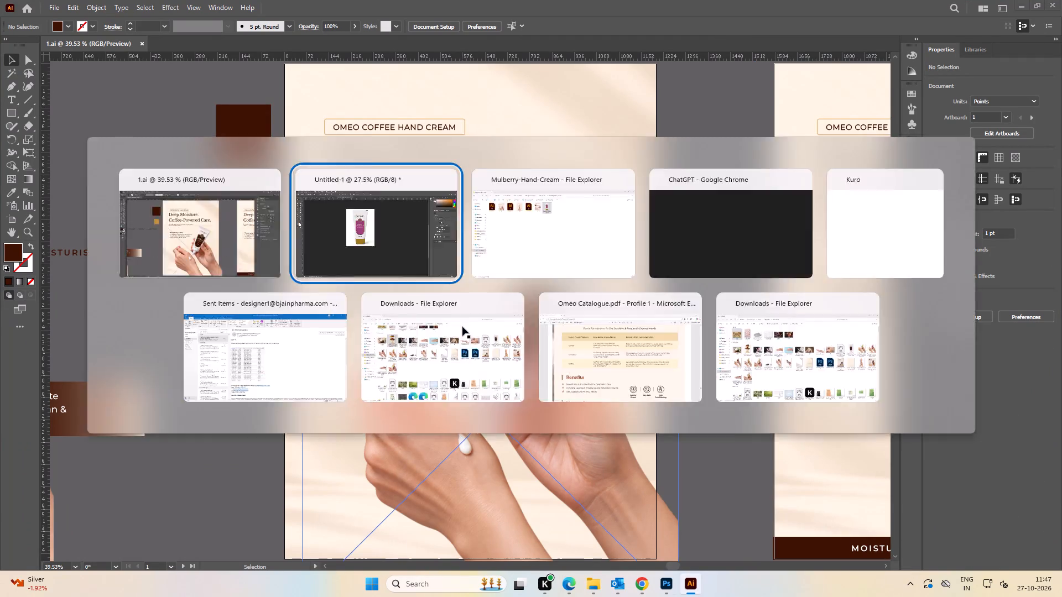
left_click(602, 250)
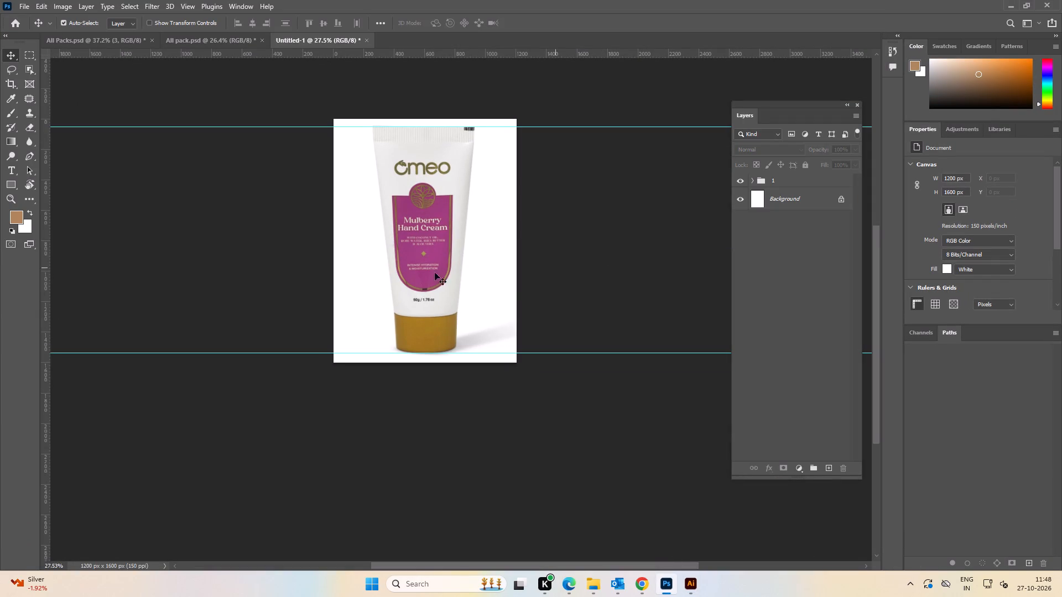
scroll(410, 278, "up", 2, "alt")
key("space")
key("space")
key("space")
key("space")
key("space")
key("space")
left_click_drag(459, 244, 460, 269)
left_click(602, 252)
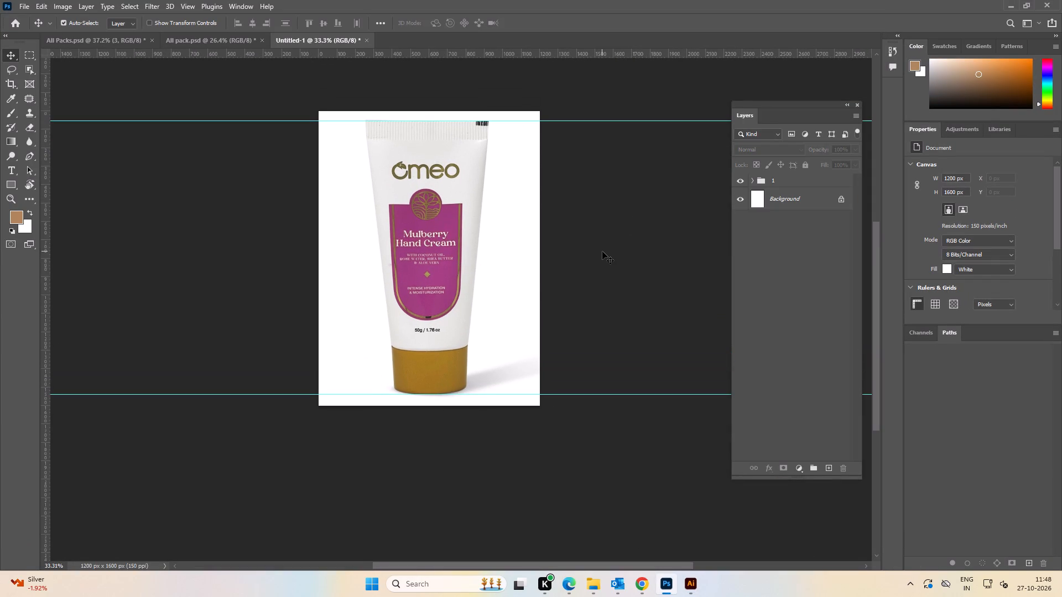
Minimise Photoshop and go back to the coffee hand cream artwork 1.ai in Illustrator.
left_click(1015, 6)
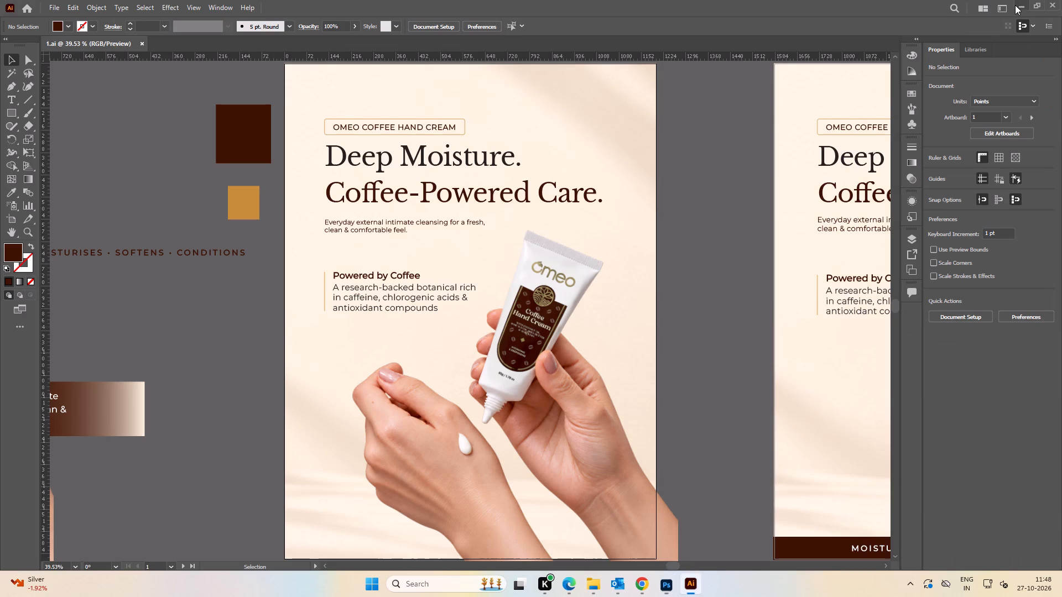
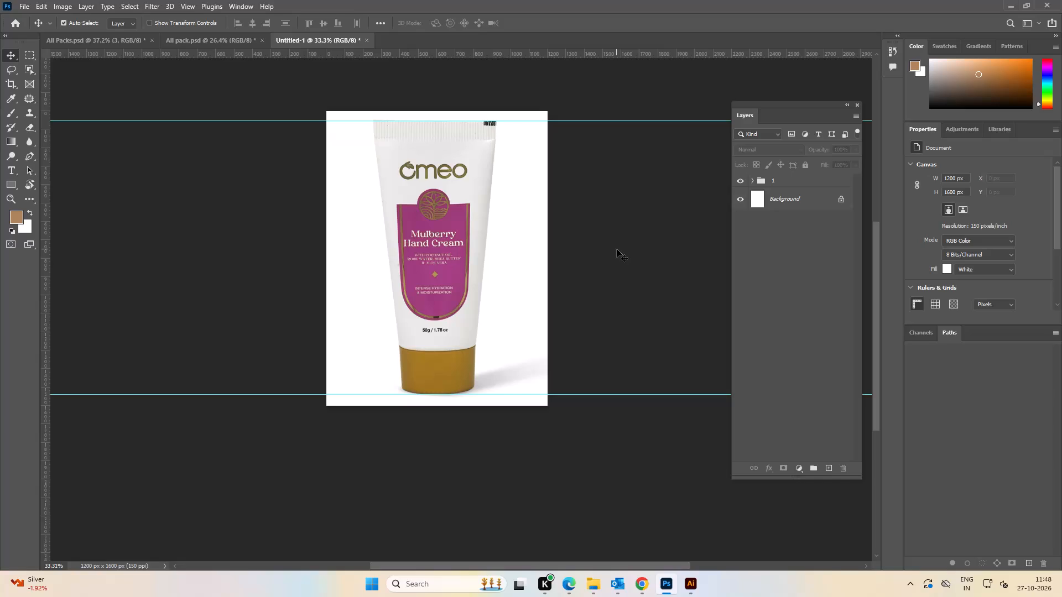
Examine the Mulberry tube's label at closer range in the 1200 x 1600 px document.
scroll(454, 258, "up", 4, "alt")
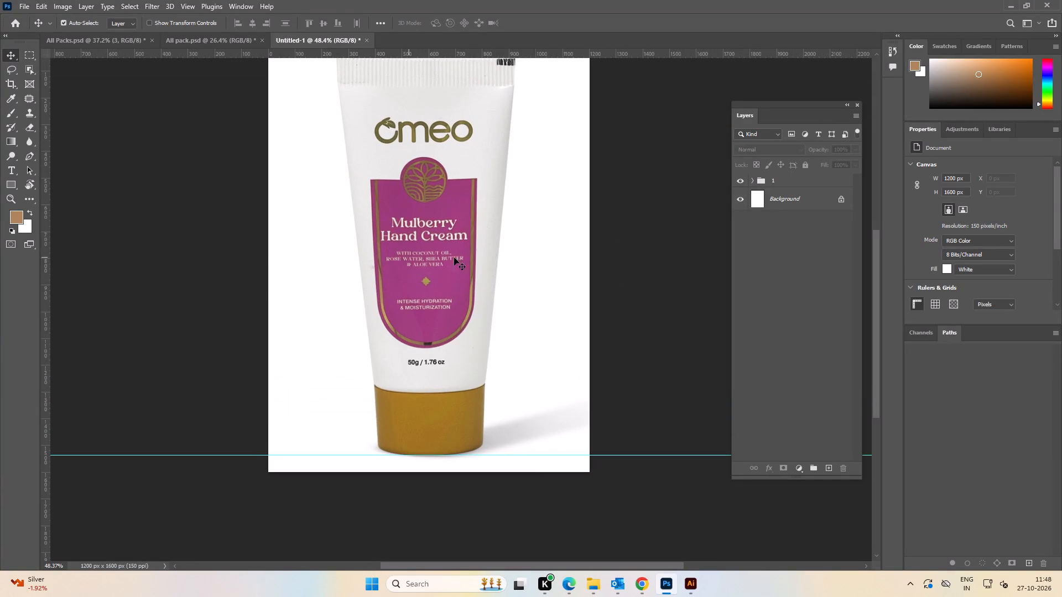
key("space")
left_click(438, 359)
scroll(430, 255, "up", 4, "alt")
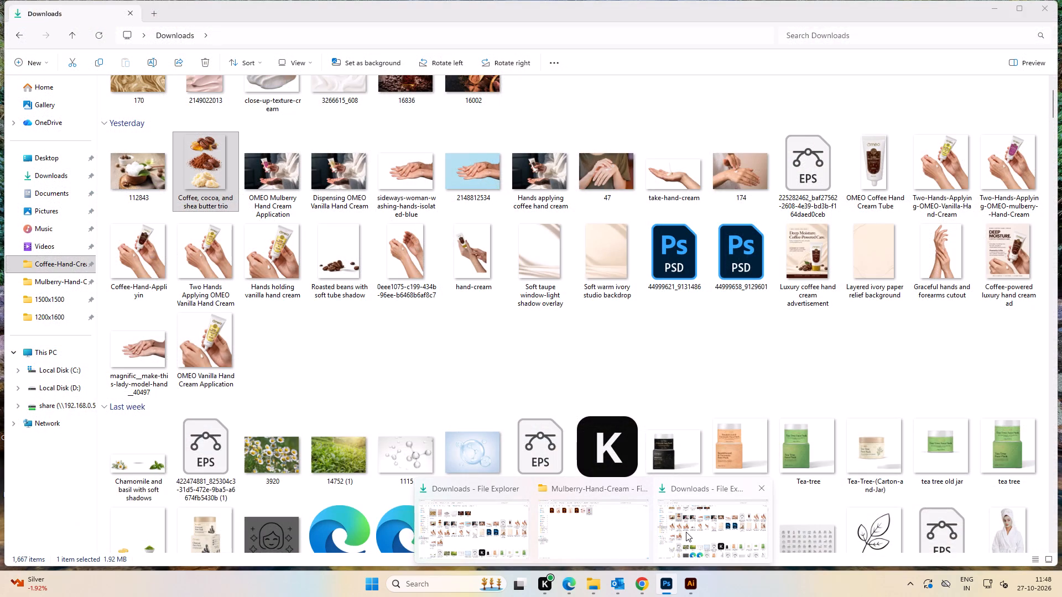
Switch to File Explorer, open the Coffee-Hand-Cream 1200x1600 folder and view the Powerful Ingredients image 3.jpg.
key("super+e")
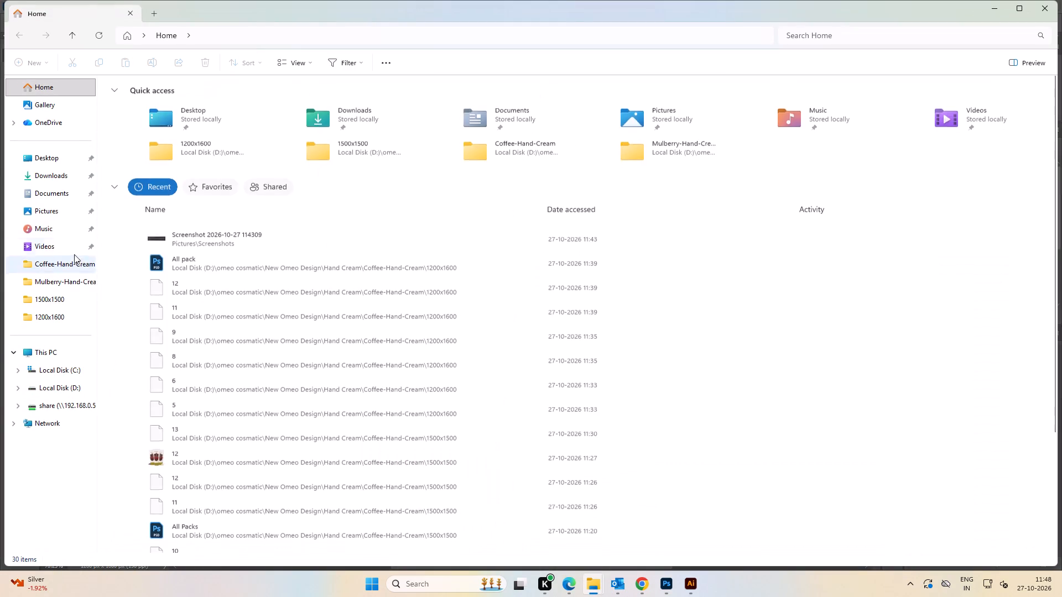
left_click(63, 266)
double_click(182, 114)
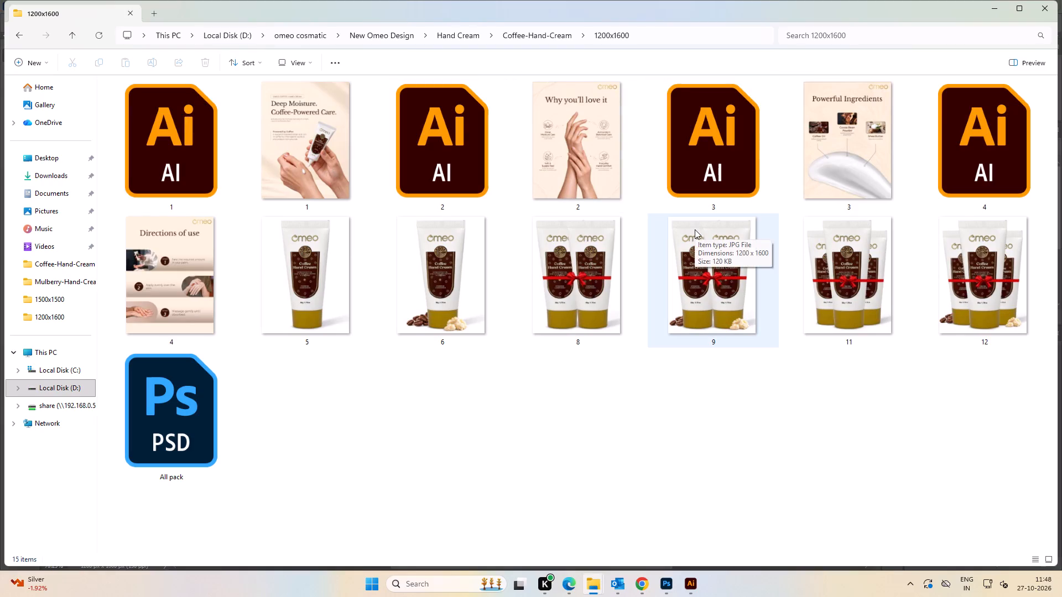
double_click(832, 146)
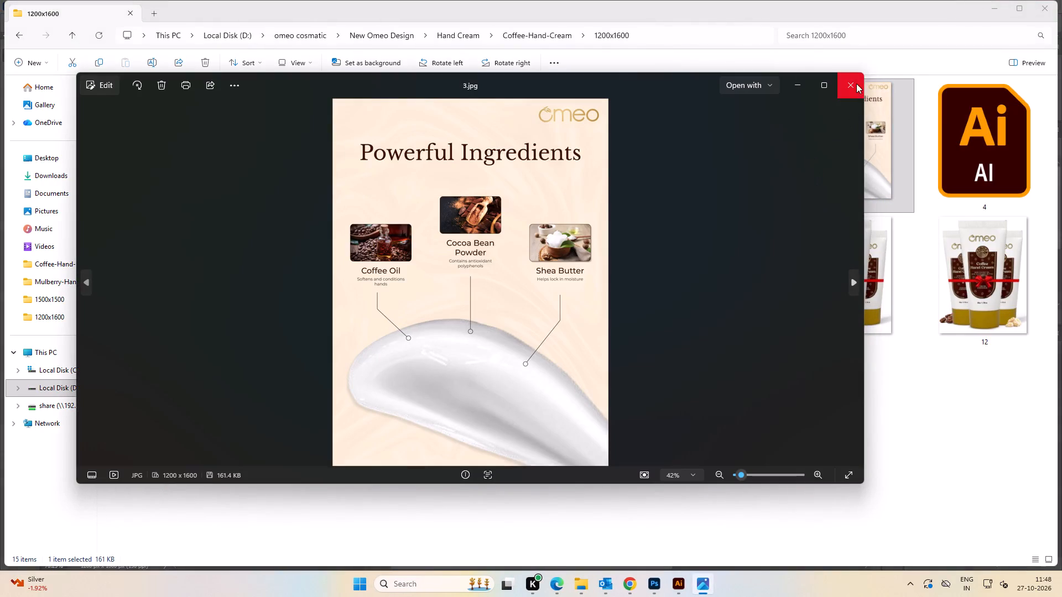
left_click(849, 84)
Return to Photoshop and read the ingredient text on the Mulberry tube's label.
key("alt+Tab")
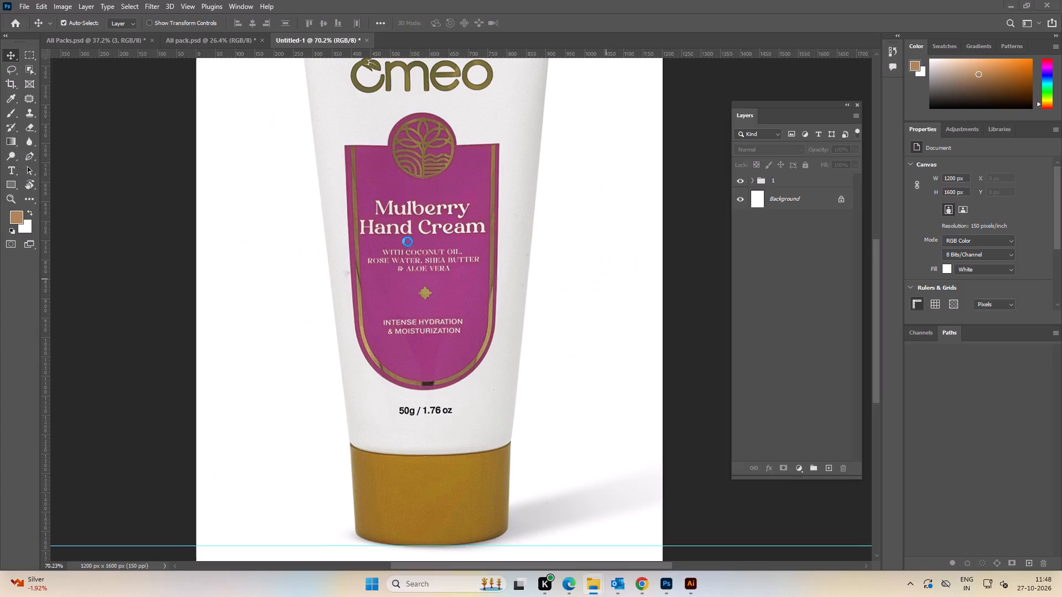
scroll(434, 300, "up", 3, "alt")
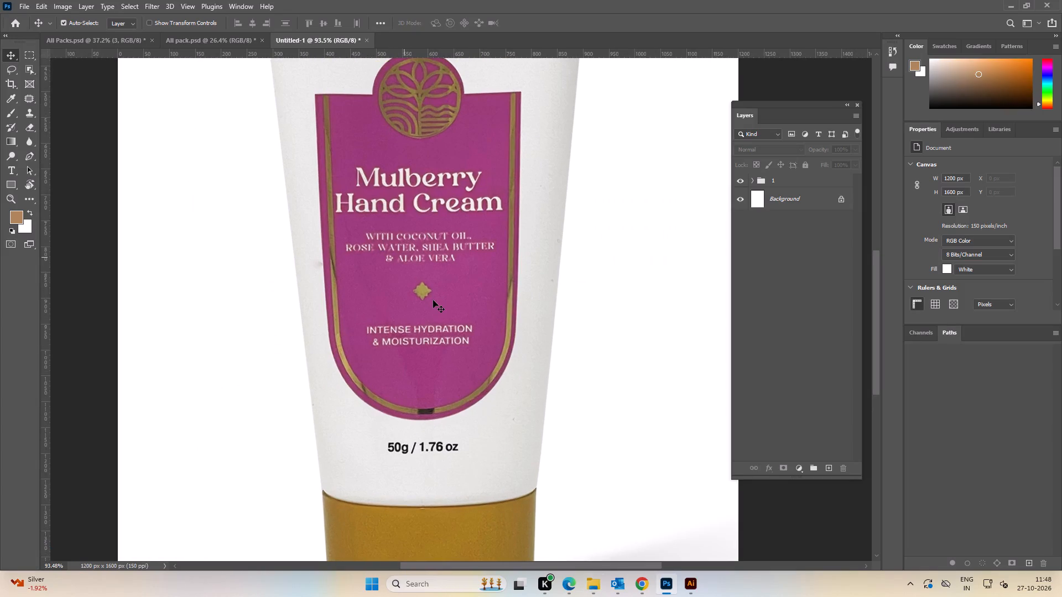
Switch to the Downloads folder and view the picture "Coffee, cocoa, and shea butter trio".
key("alt+Tab")
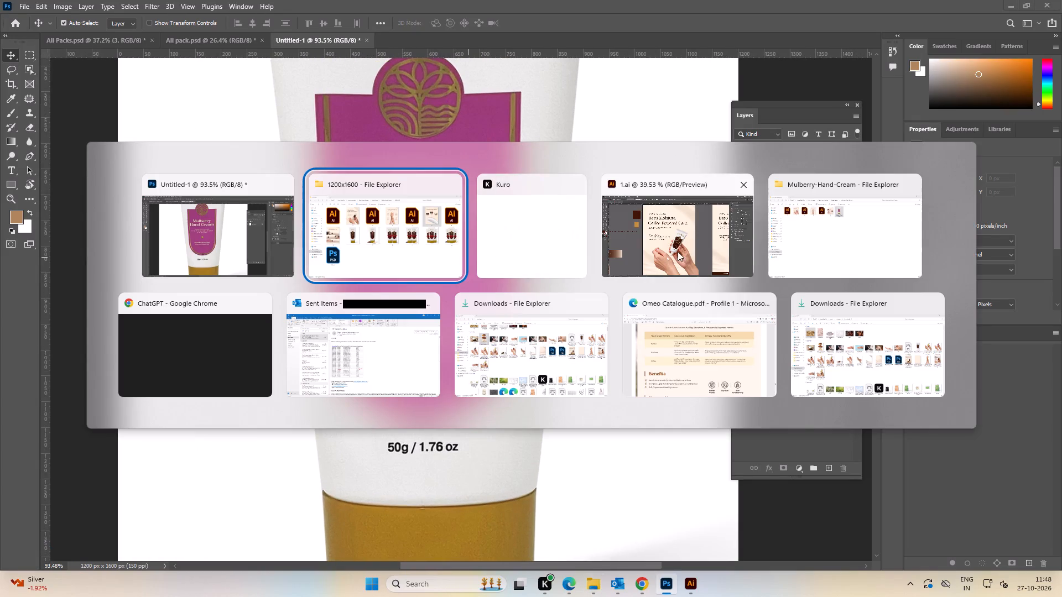
left_click(591, 371, "alt")
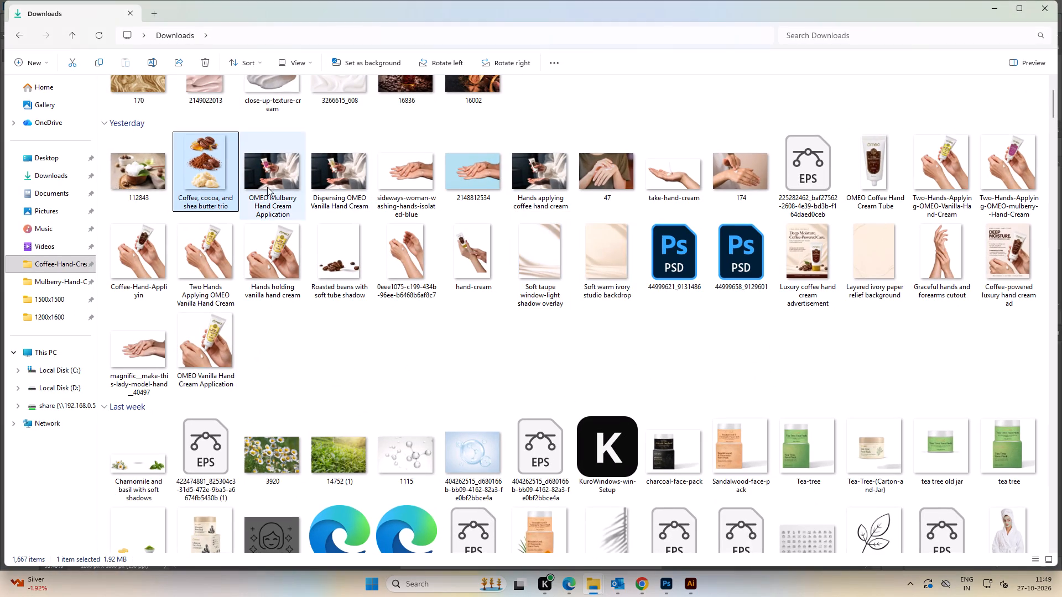
left_click(214, 187)
scroll(306, 216, "up", 1)
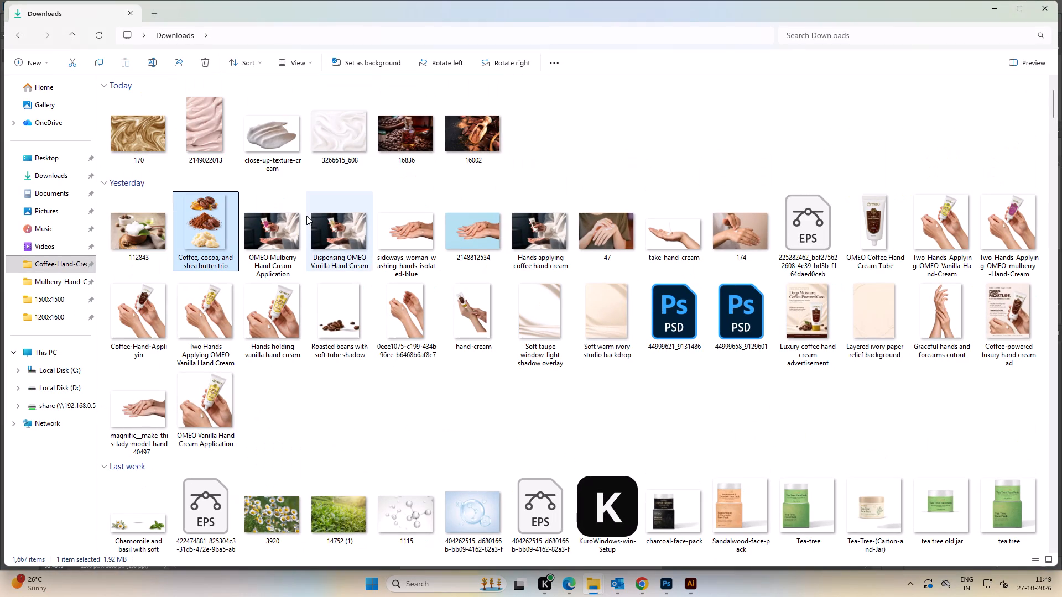
left_click(232, 230)
double_click(218, 231)
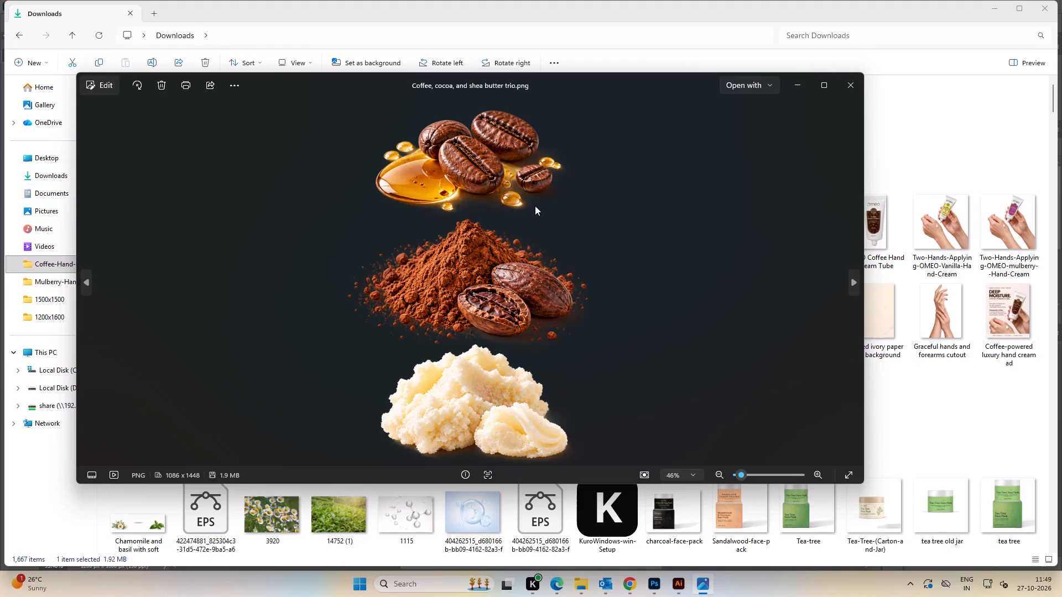
Review 3.jpg in the coffee 1200x1600 folder against the ingredient trio picture, and close both images.
key("alt+Tab")
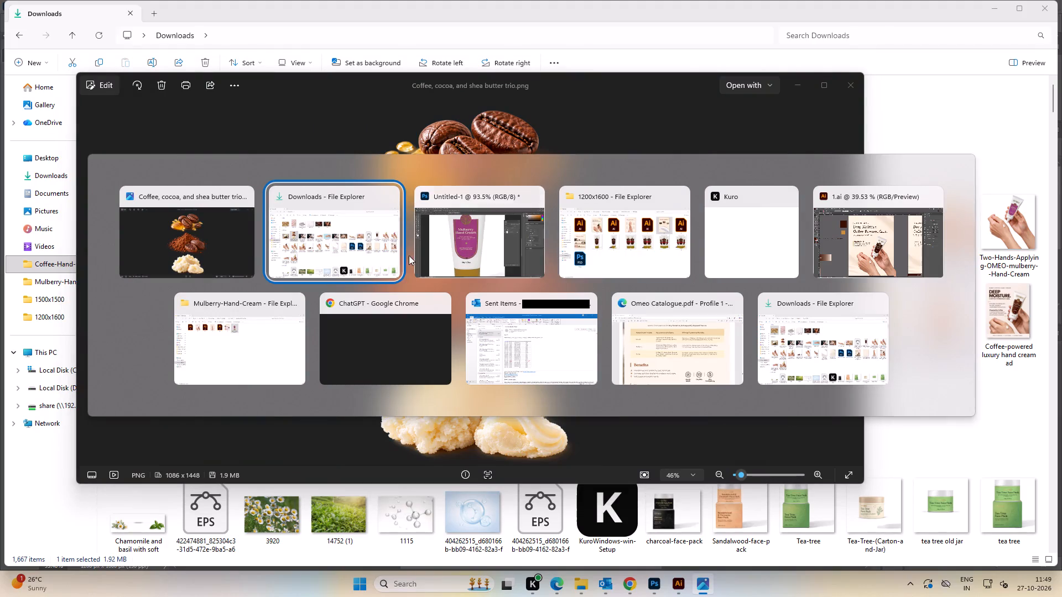
left_click(632, 237, "alt")
double_click(800, 175)
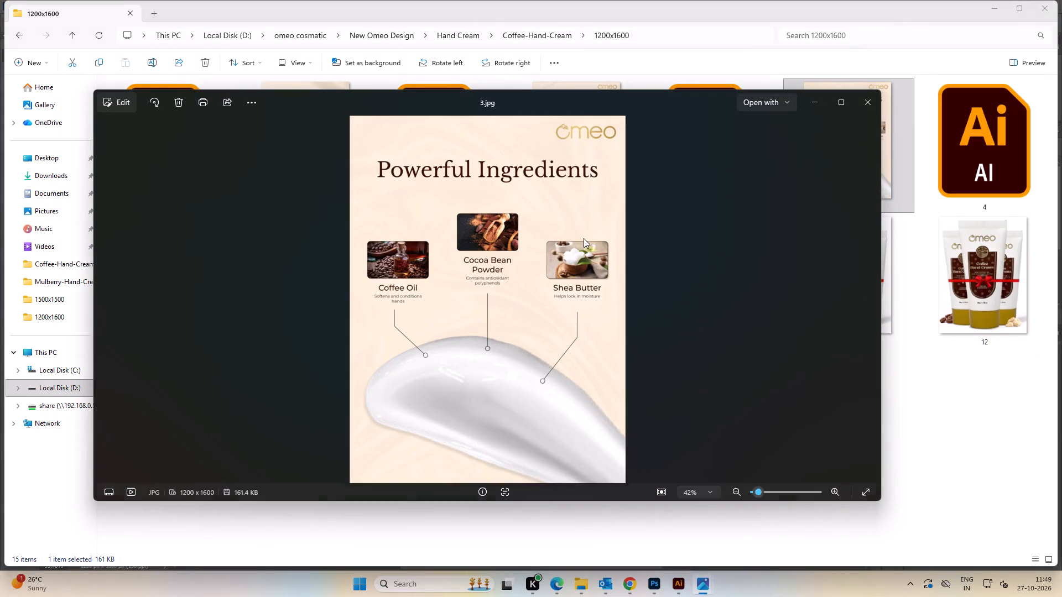
left_click(863, 102)
key("alt+Tab")
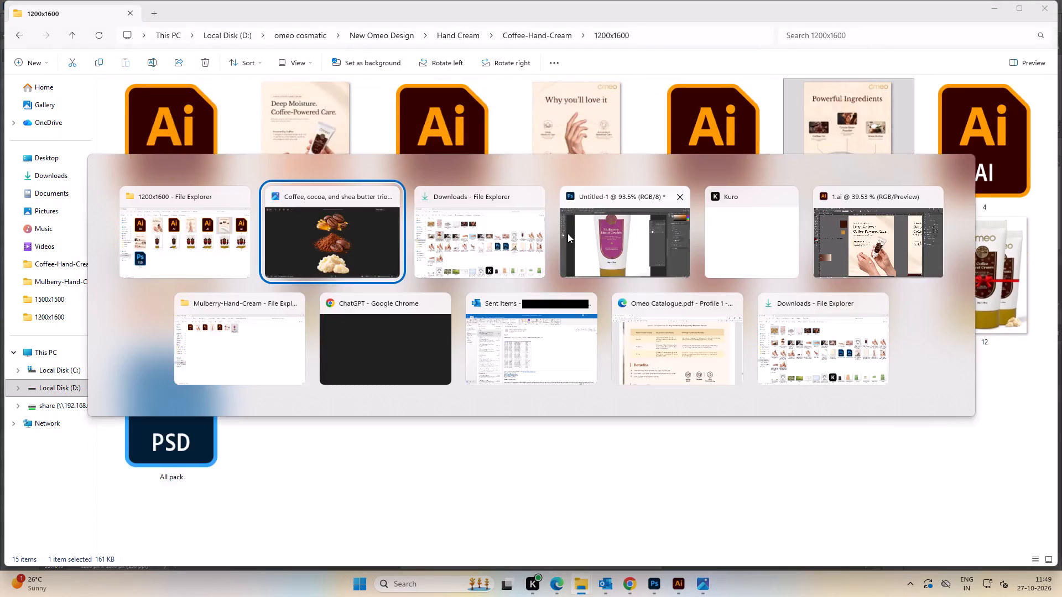
left_click(848, 93)
Return to Photoshop and examine the Mulberry tube's label, cap and base guide.
key("alt+Tab")
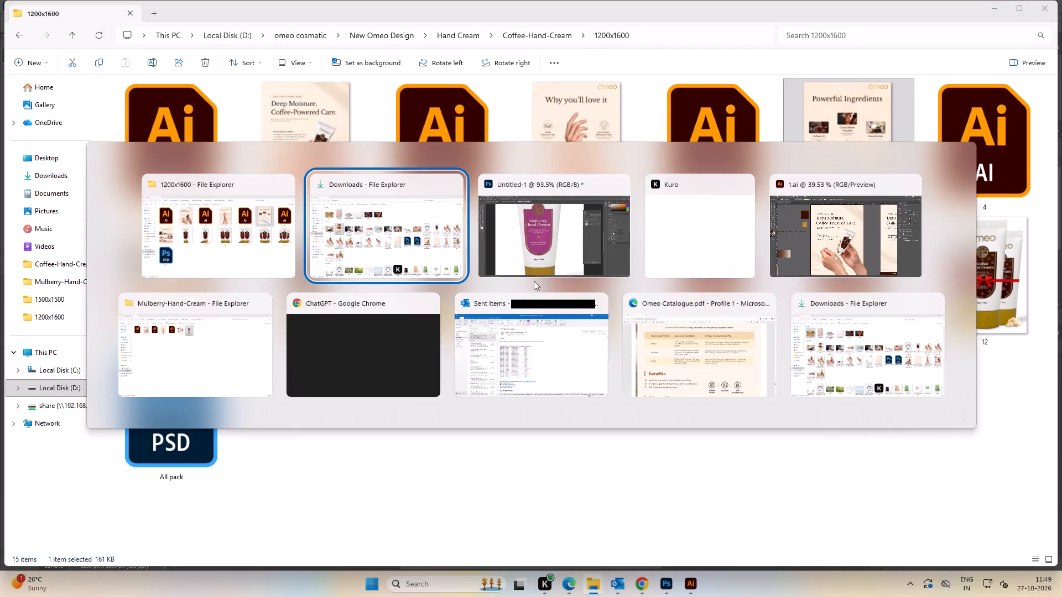
left_click(585, 242, "alt")
scroll(417, 371, "down", 4, "alt")
key("space")
key("space")
key("space")
key("space")
left_click_drag(415, 406, 418, 356)
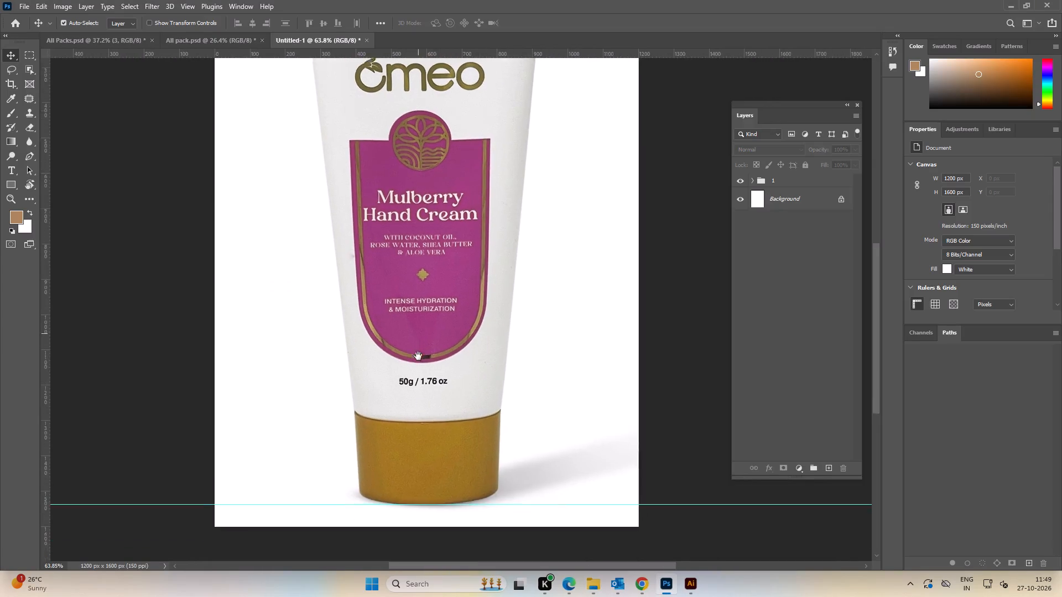
left_click_drag(418, 356, 420, 353)
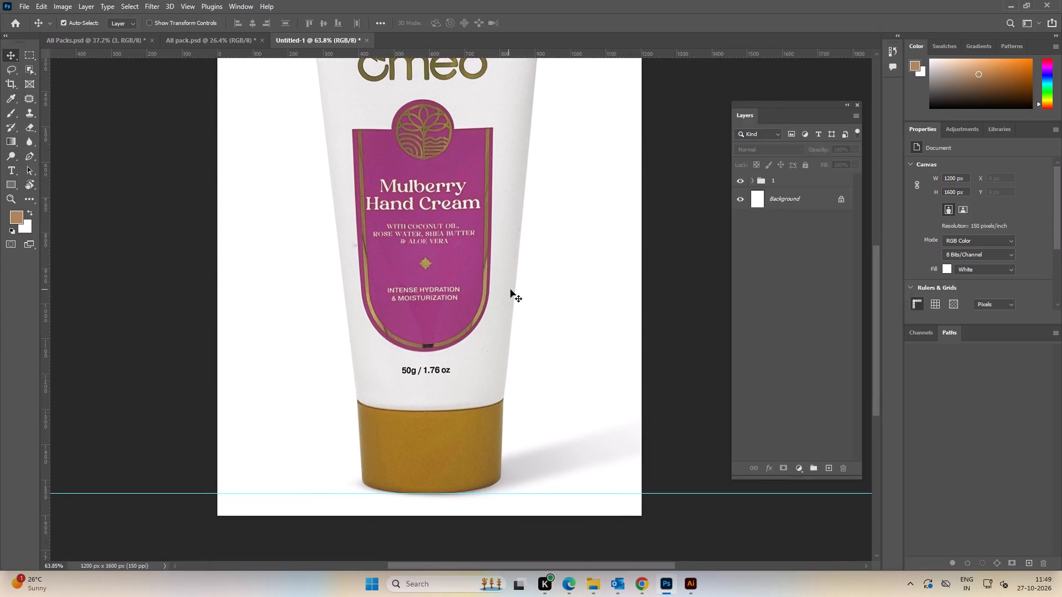
Switch to the Downloads folder, search it for "mul" and look through the results for mulberry pictures.
key("alt+Tab")
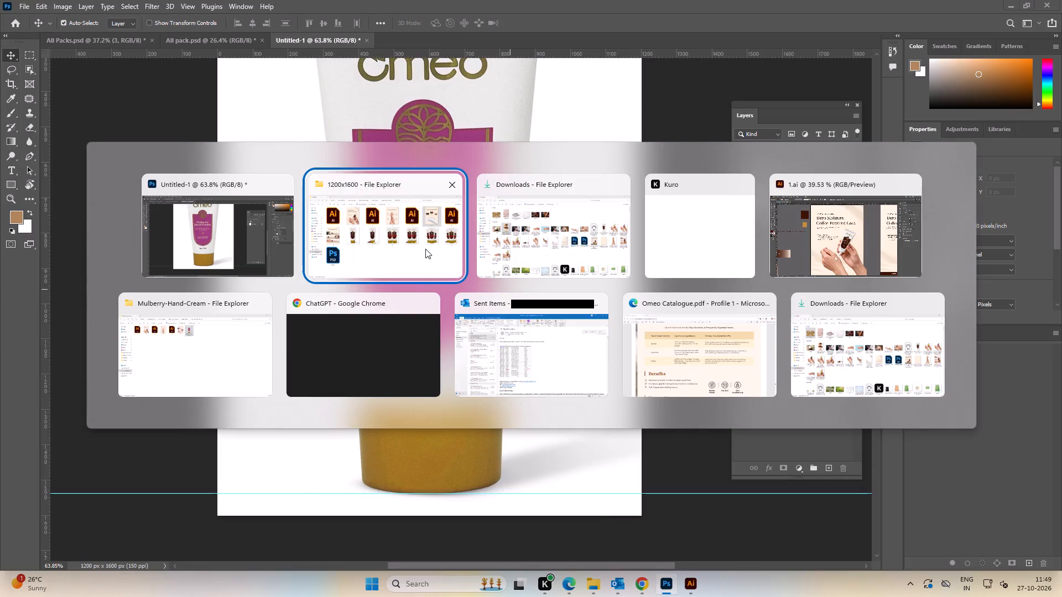
left_click(506, 248, "alt")
scroll(494, 286, "up", 3)
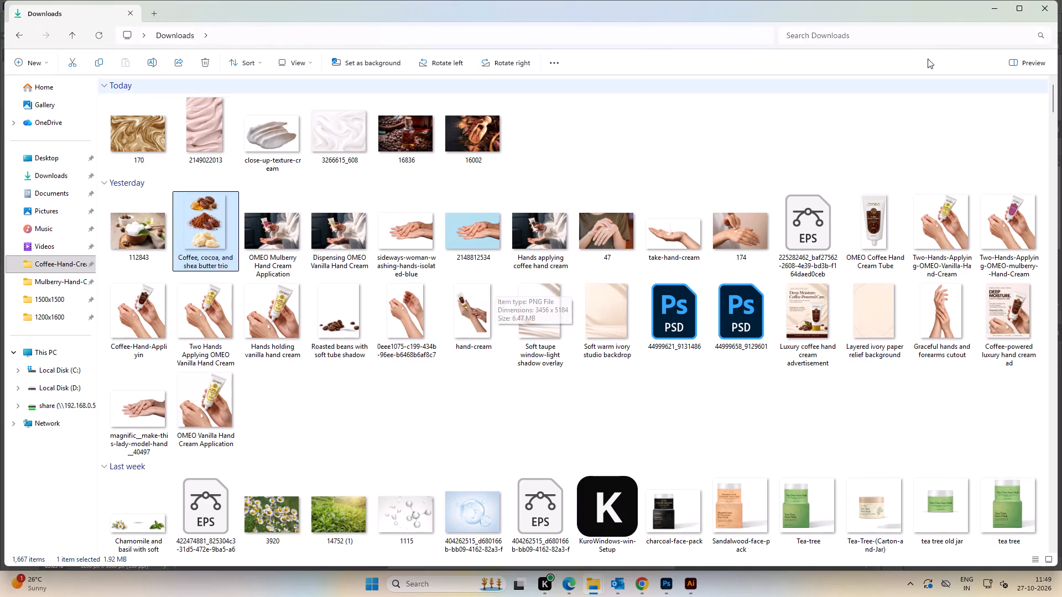
left_click(902, 35)
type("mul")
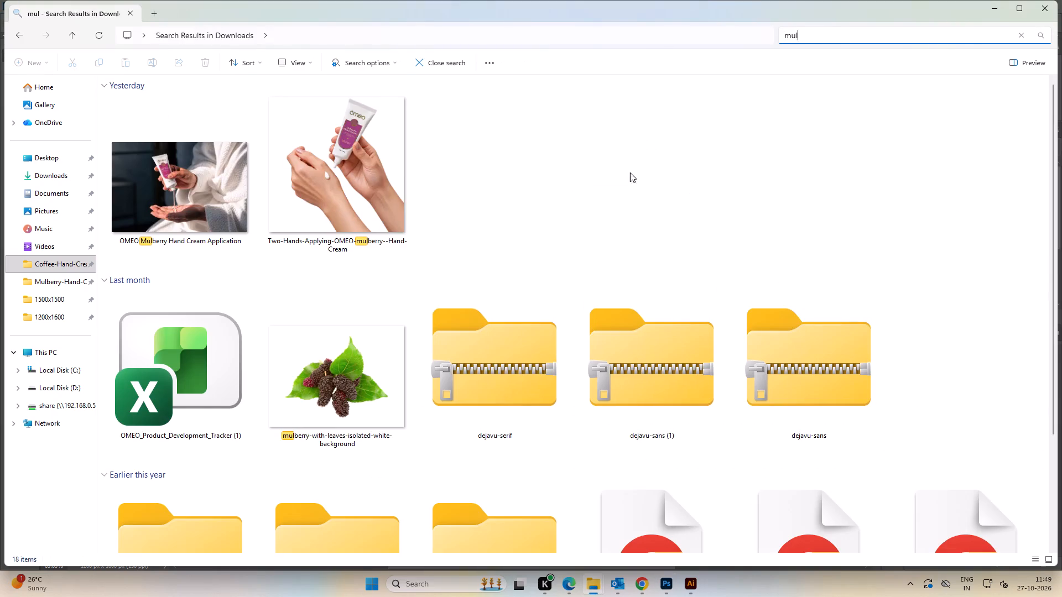
scroll(611, 161, "down", 1)
scroll(356, 277, "down", 1)
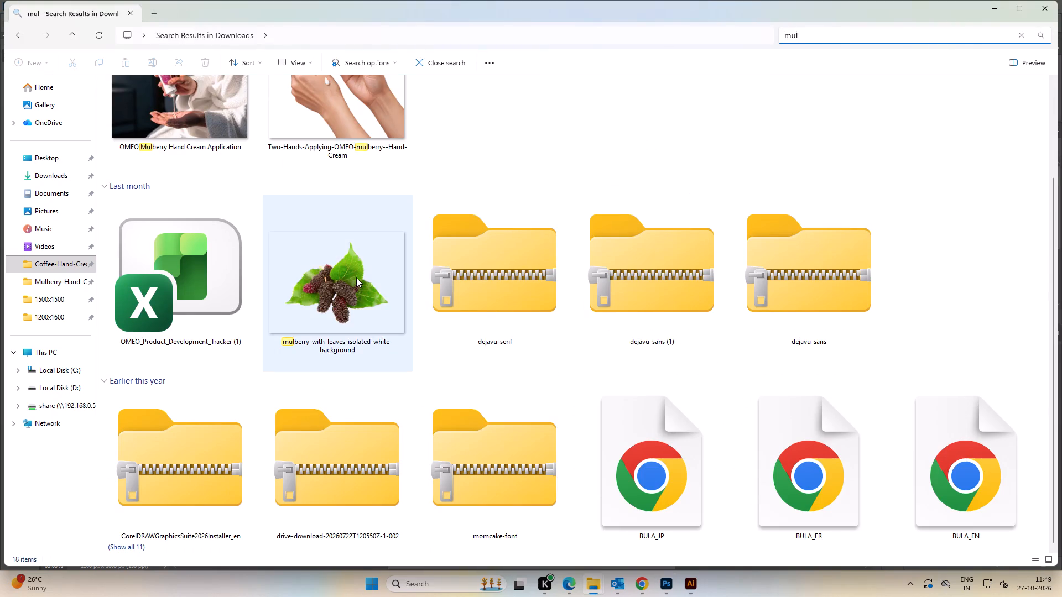
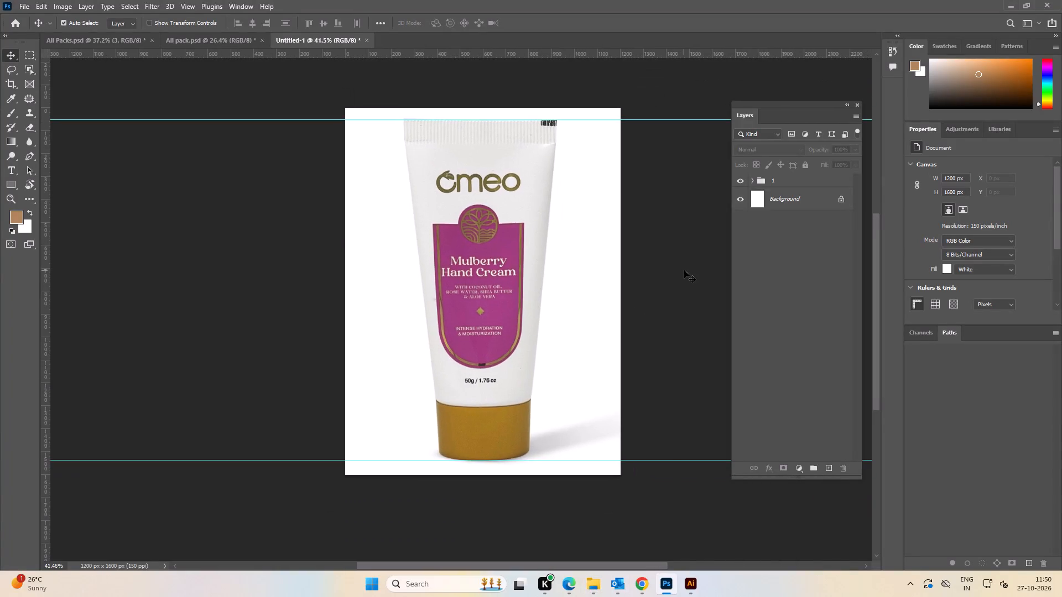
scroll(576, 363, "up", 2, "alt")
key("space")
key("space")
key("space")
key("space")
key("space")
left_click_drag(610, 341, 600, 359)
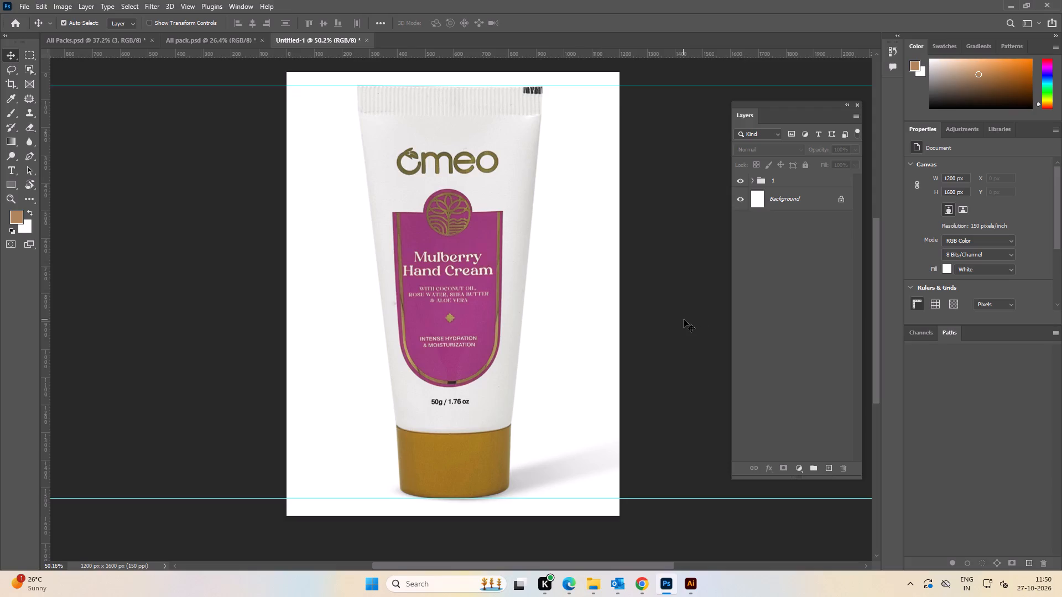
Switch to the Downloads folder, find the picture "Ingredient infographic with realistic natural shadows", view it and close it.
key("alt+Tab")
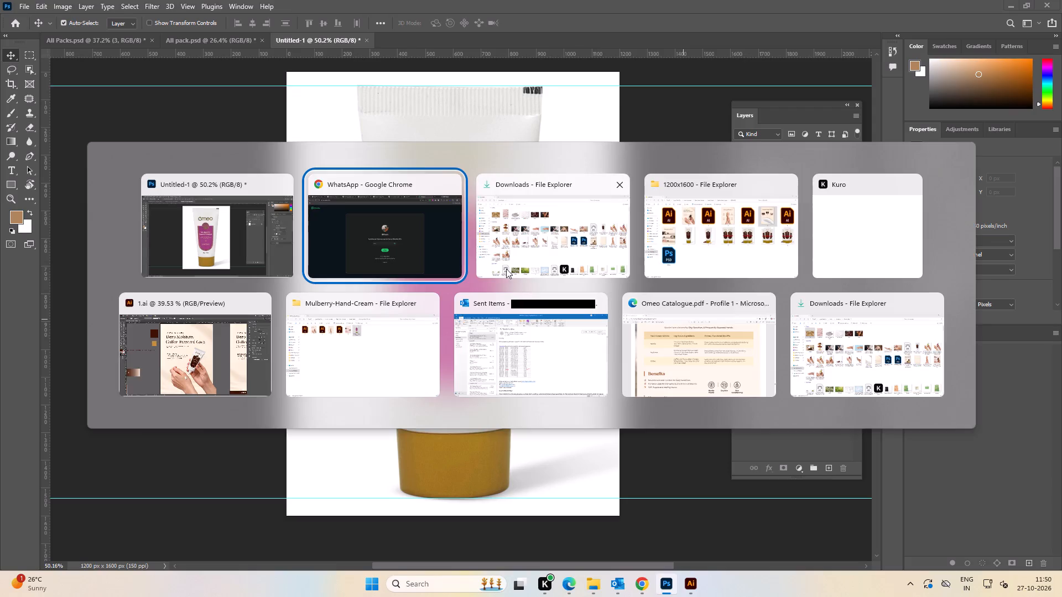
left_click(574, 235, "alt")
scroll(574, 236, "up", 3)
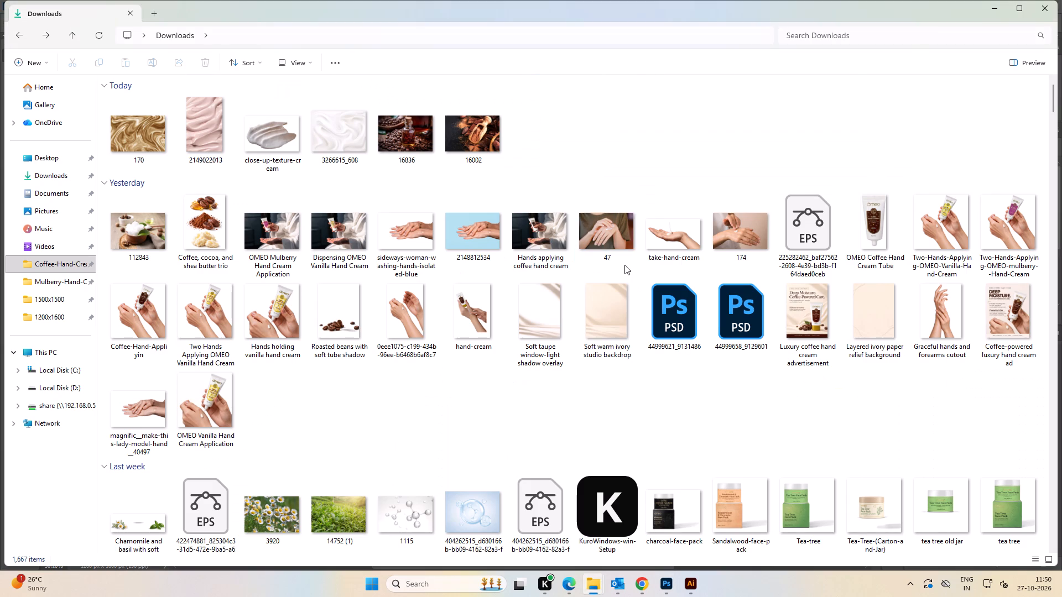
scroll(461, 238, "down", 1)
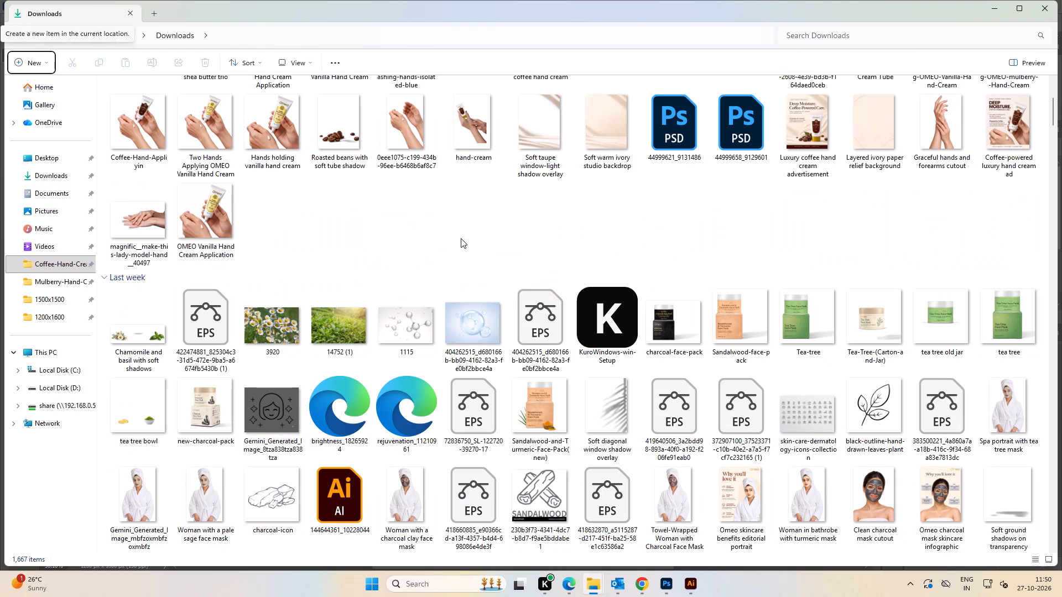
scroll(461, 238, "down", 1)
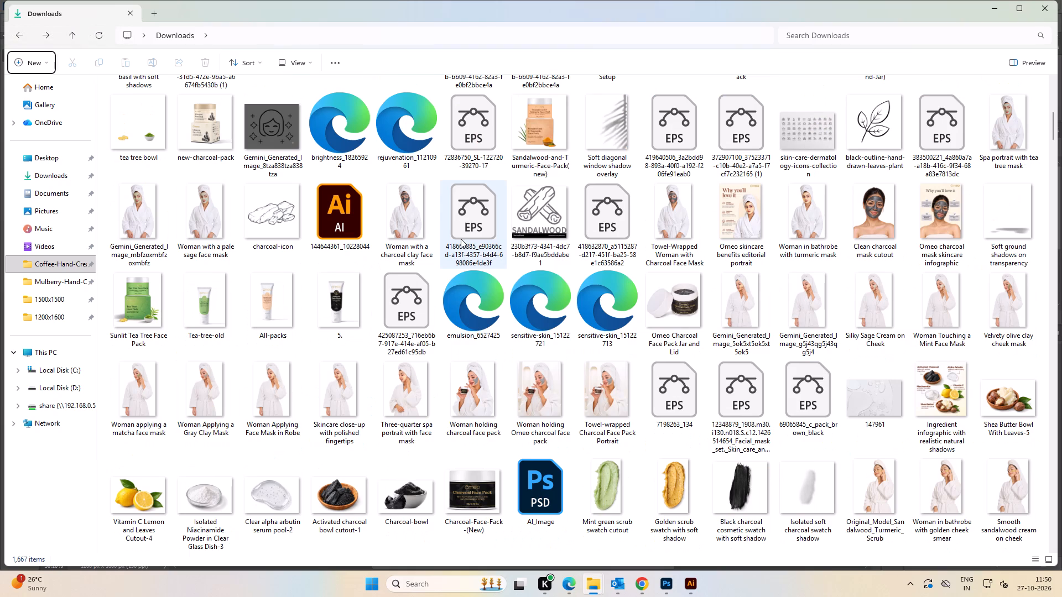
scroll(461, 239, "up", 1)
scroll(461, 239, "down", 1)
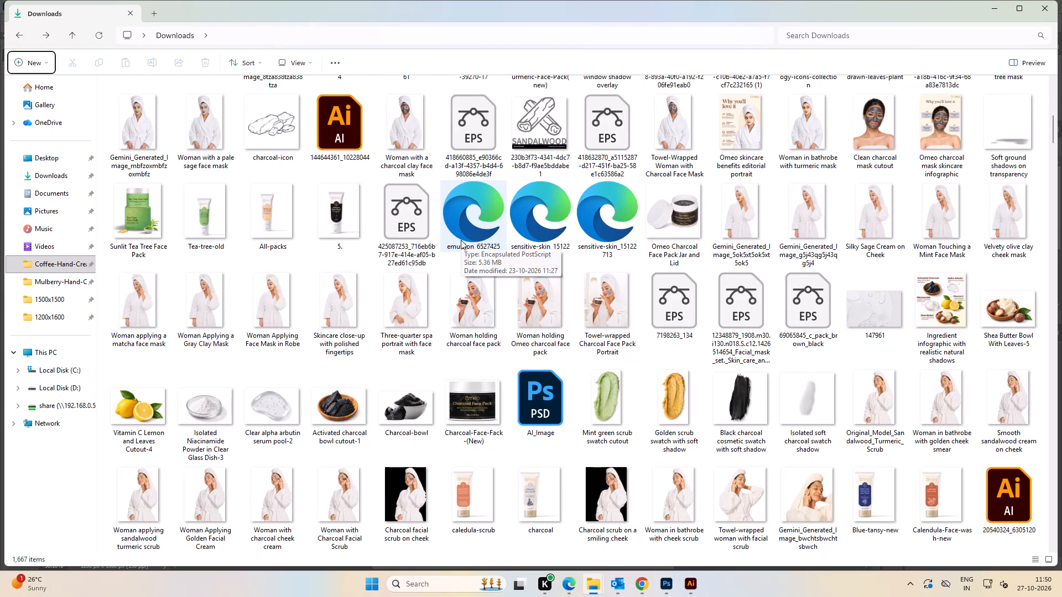
scroll(461, 240, "down", 1)
scroll(461, 240, "up", 1)
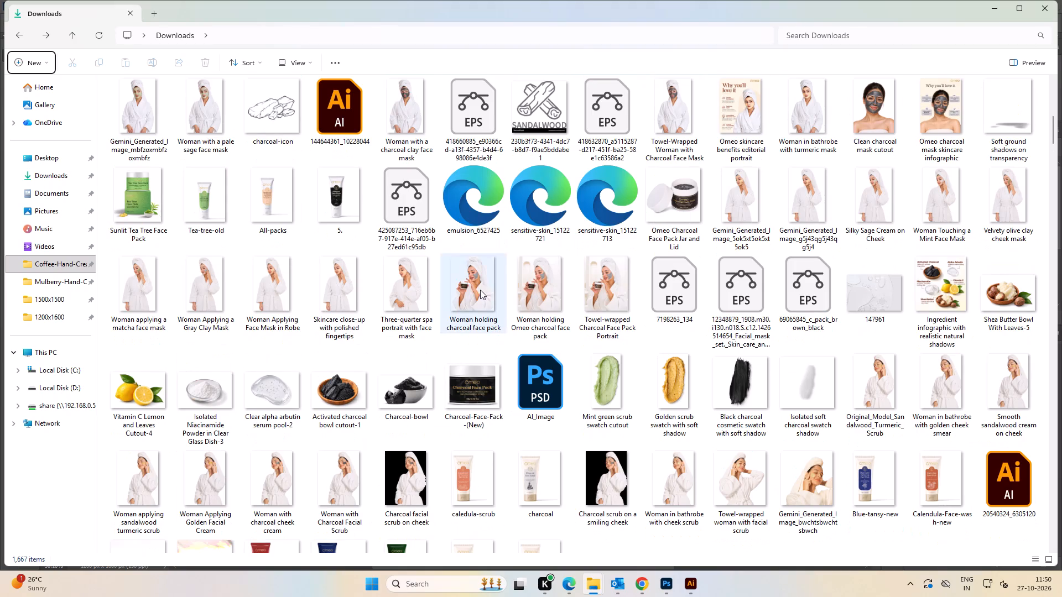
double_click(941, 301)
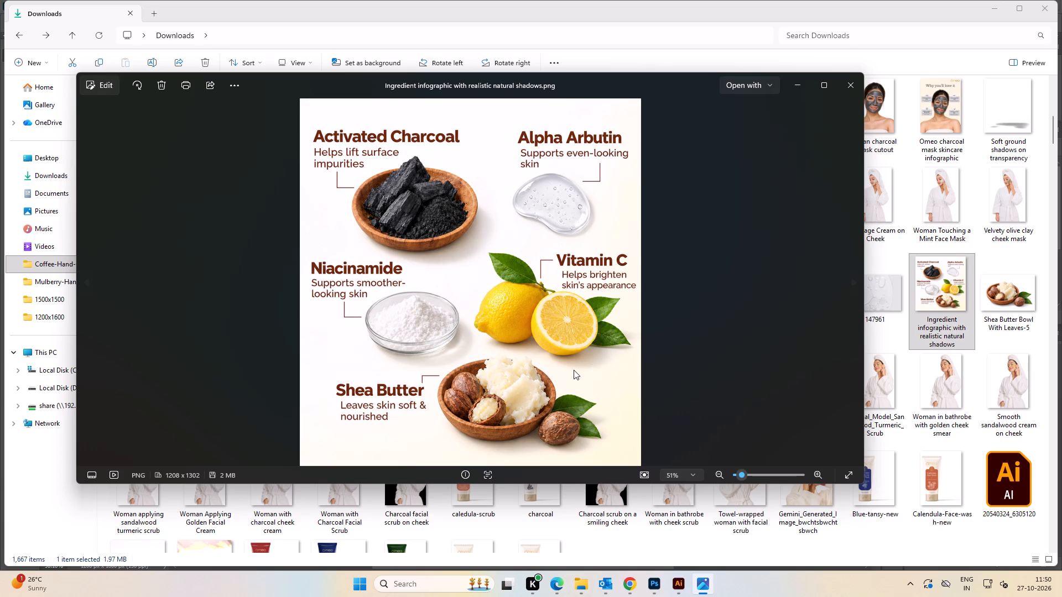
left_click(848, 84)
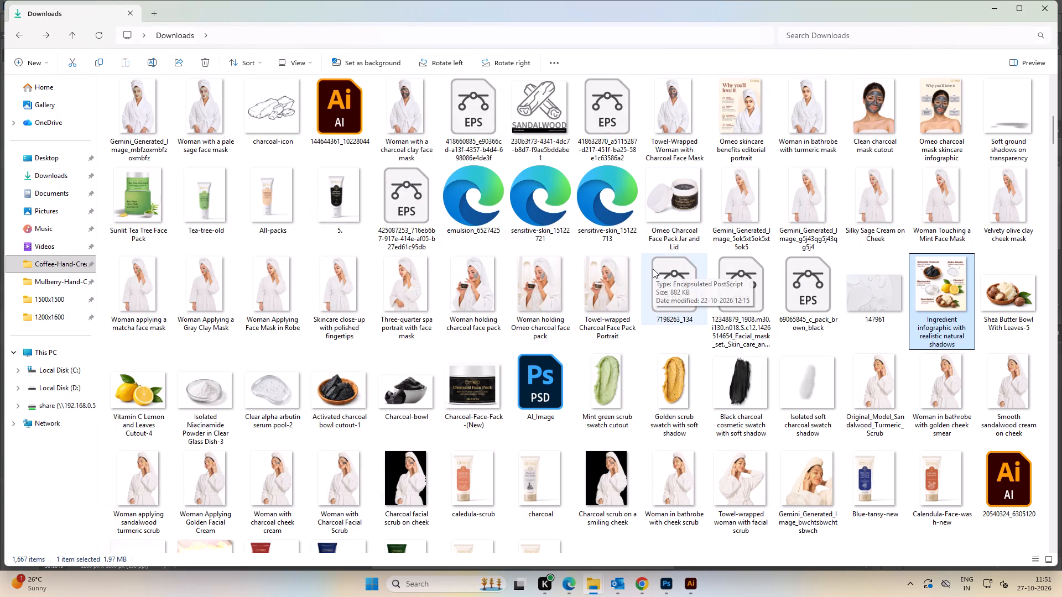
Browse the older Downloads pictures for usable product and ingredient images, and view "Blank ivory tube with original cap-3".
scroll(653, 269, "down", 2)
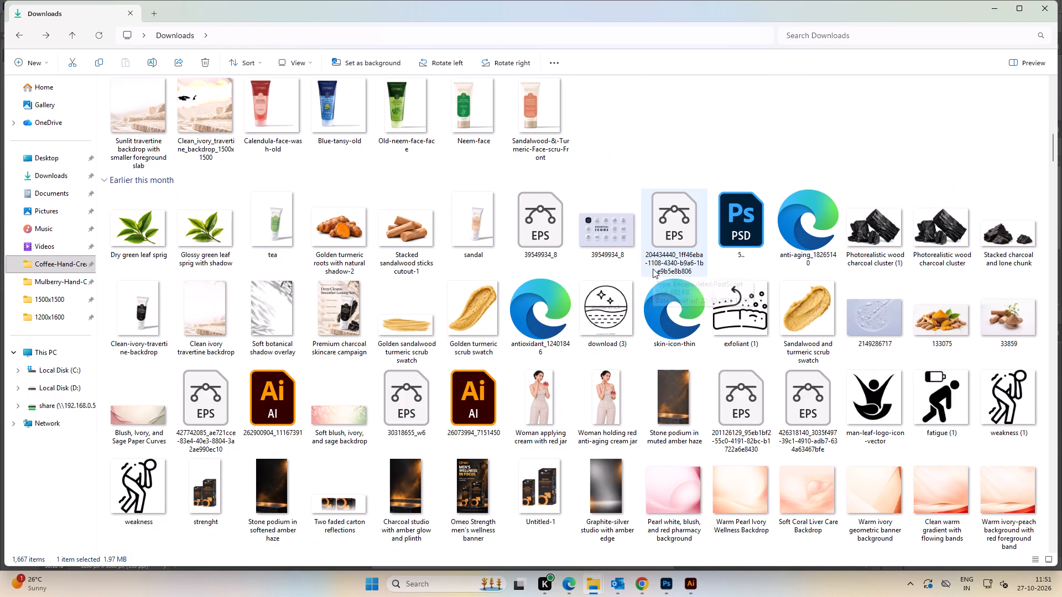
scroll(653, 269, "down", 1)
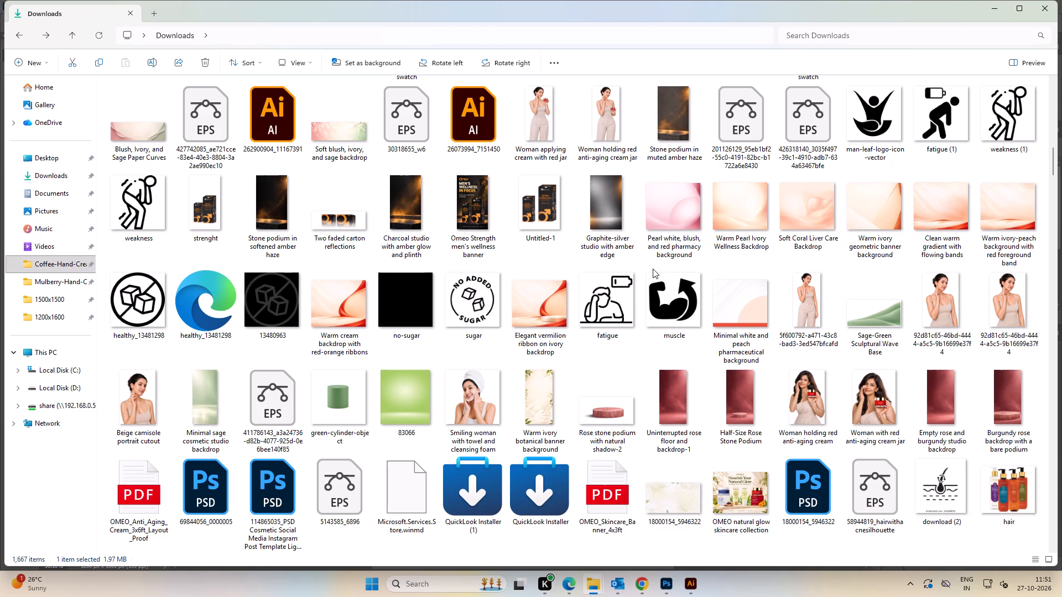
scroll(636, 293, "down", 4)
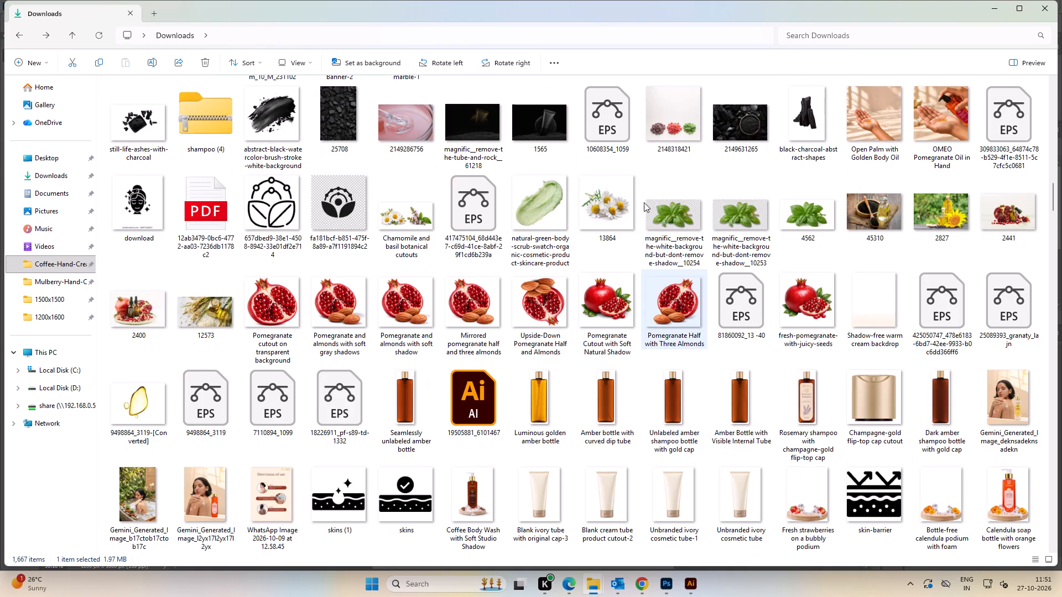
scroll(622, 332, "down", 2)
scroll(623, 342, "up", 2)
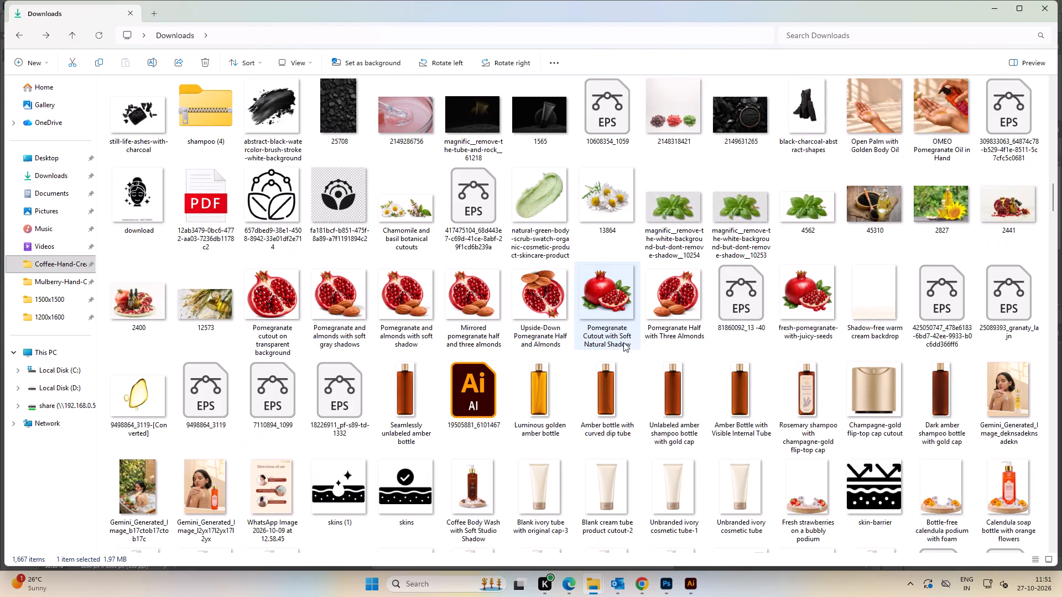
scroll(623, 342, "down", 1)
double_click(544, 200)
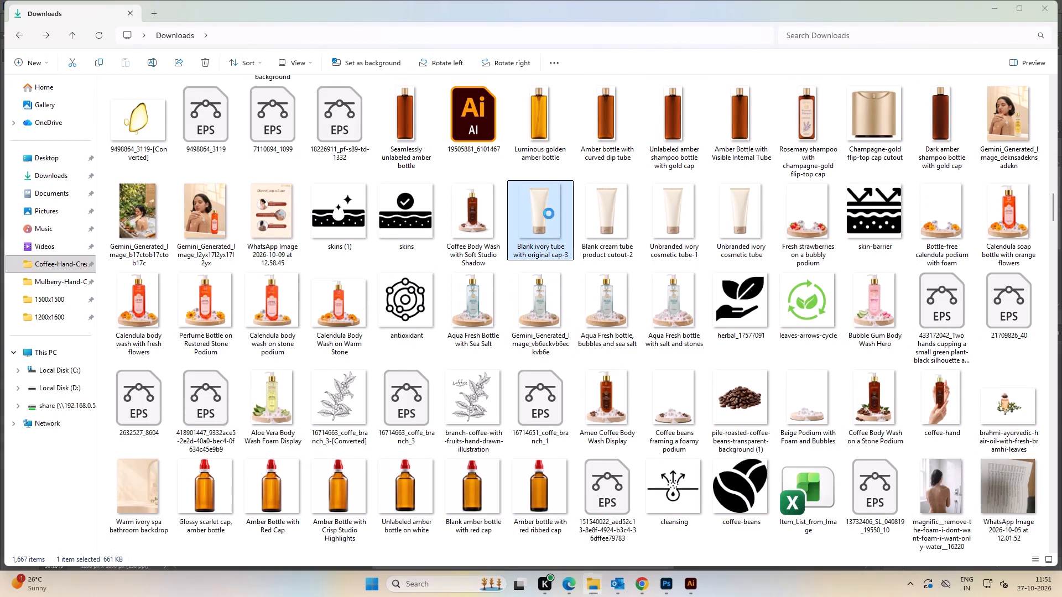
left_click(851, 85)
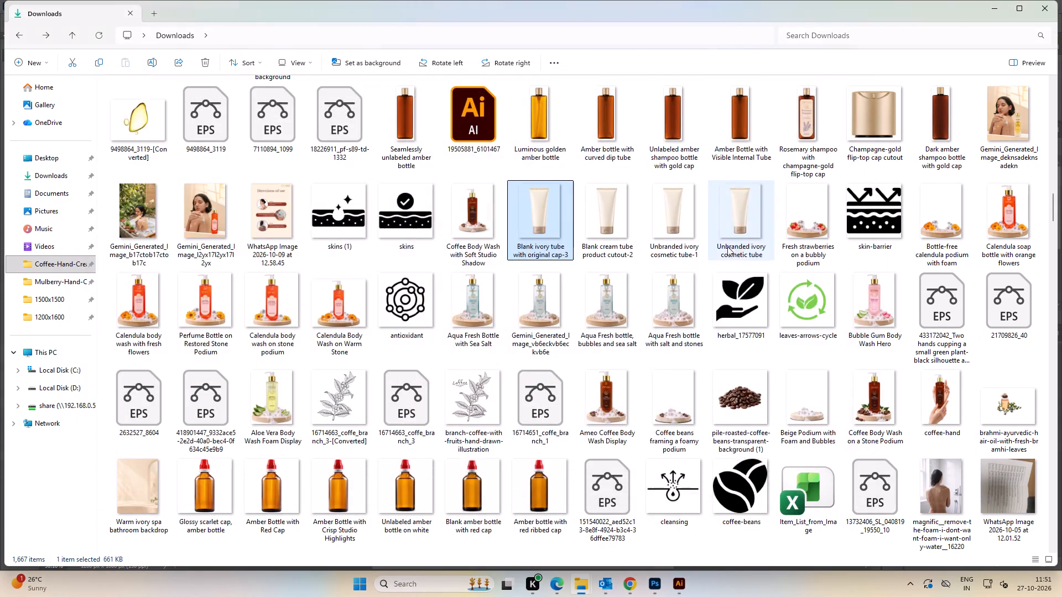
Locate the picture "png-shea-butter-cracked-nuts-white-background" among the older downloads, and return to the Mulberry tube document in Photoshop.
scroll(710, 267, "down", 1)
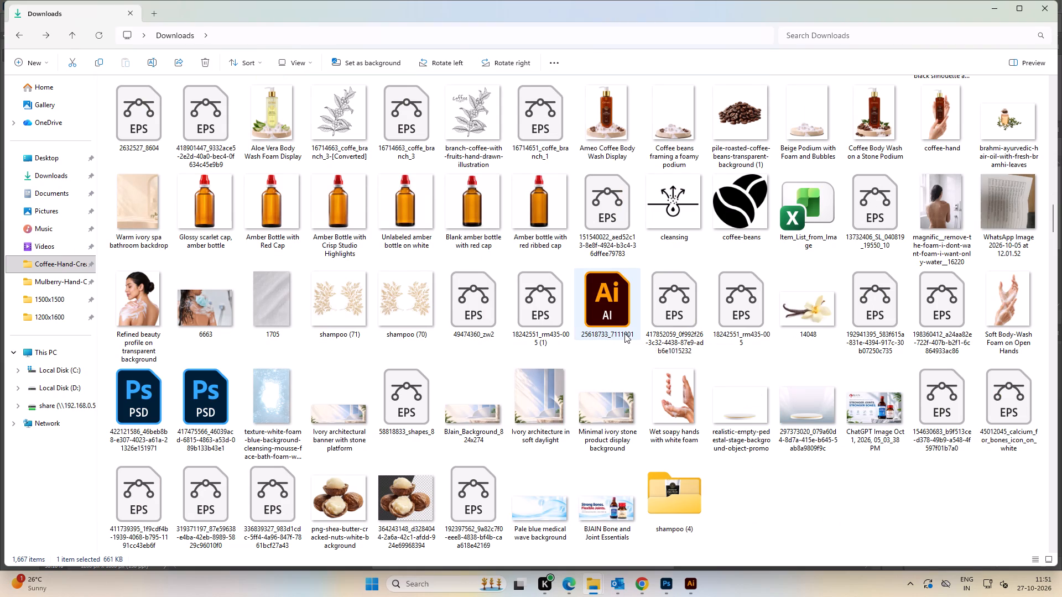
scroll(624, 333, "down", 1)
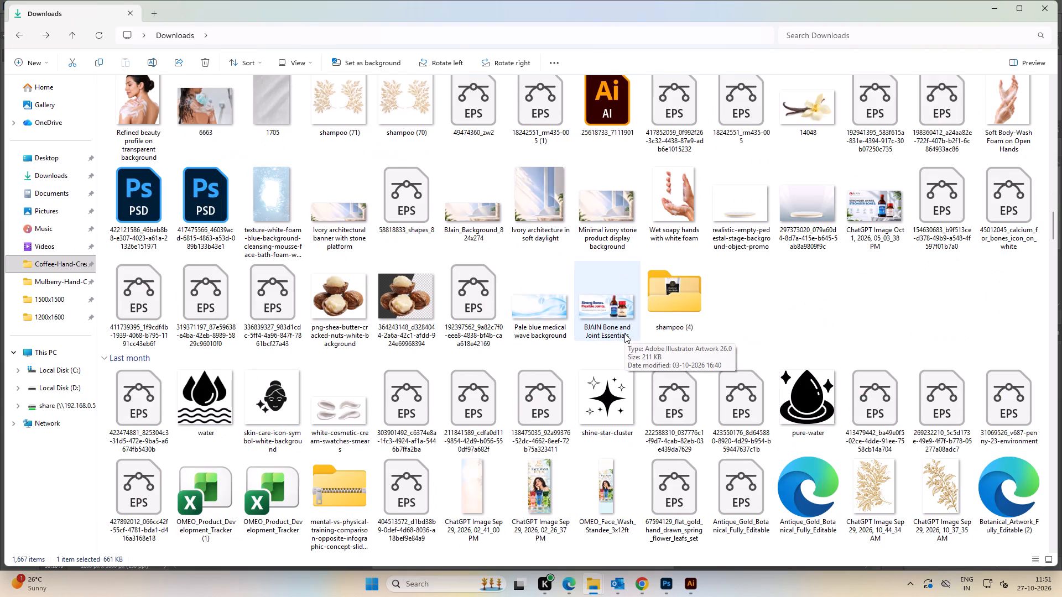
left_click(343, 312)
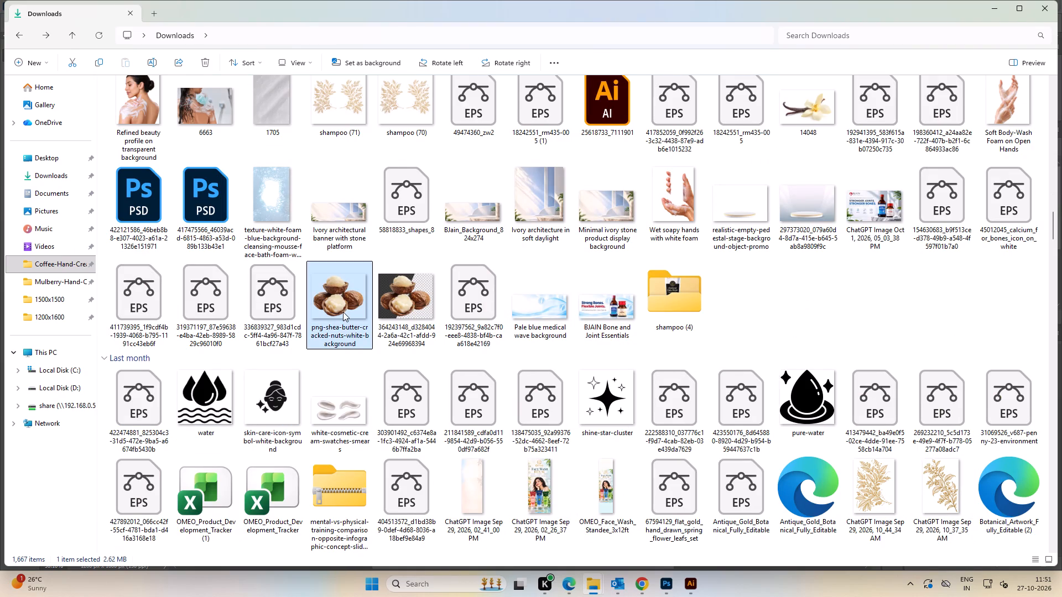
left_click(753, 298)
left_click(668, 593)
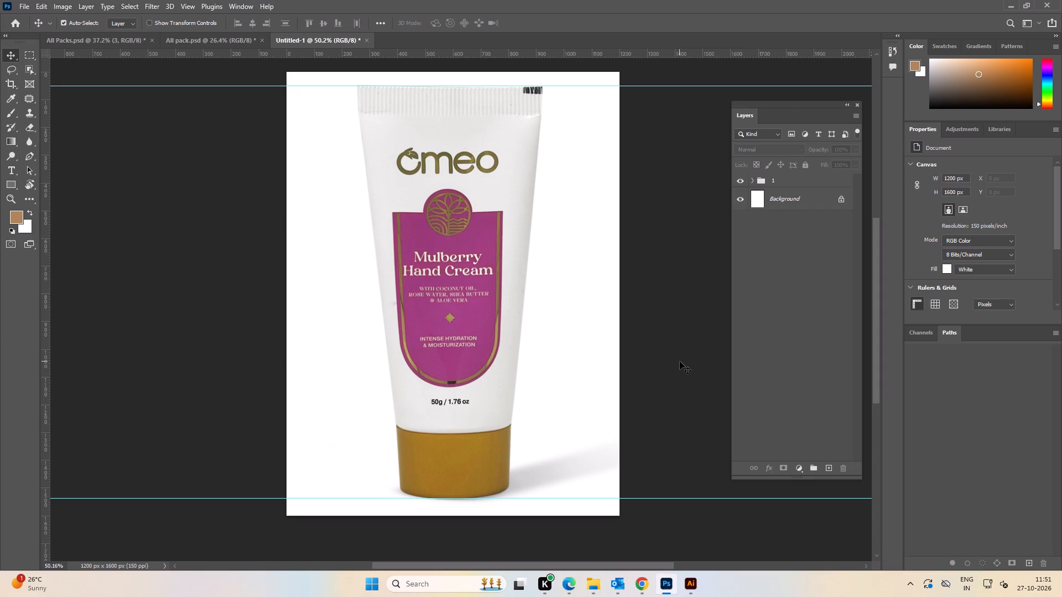
left_click(680, 362)
scroll(680, 362, "down", 1)
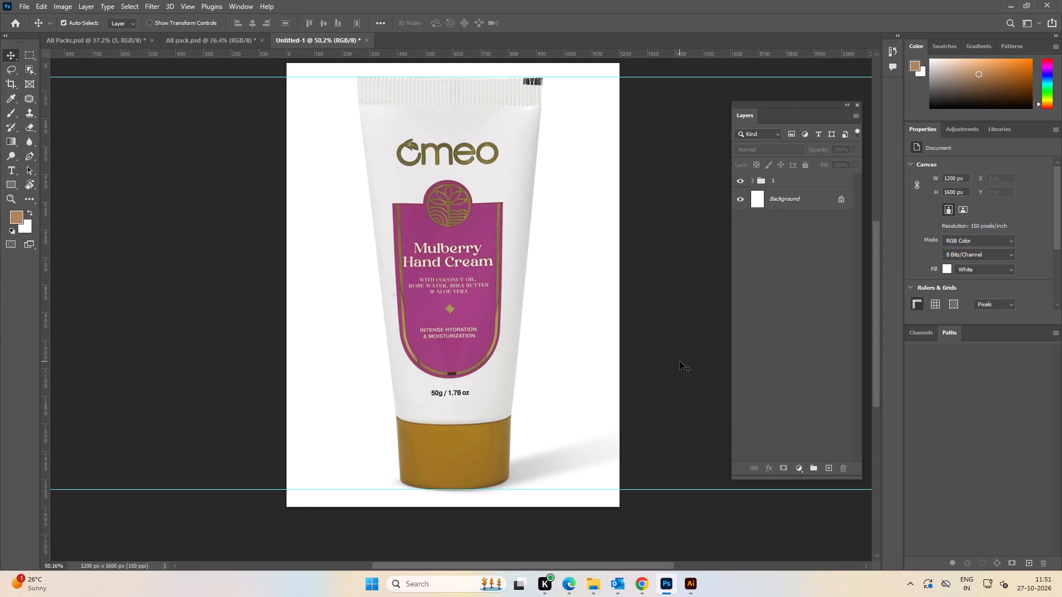
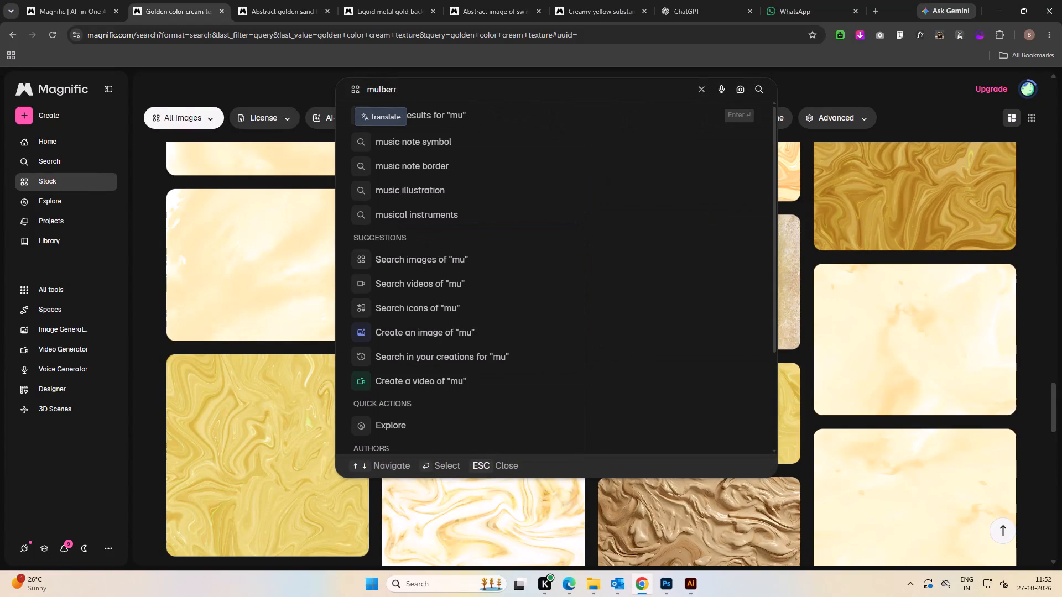
Search the stock image site for mulberry and browse the results for usable mulberry fruit pictures.
type("y")
key("Return")
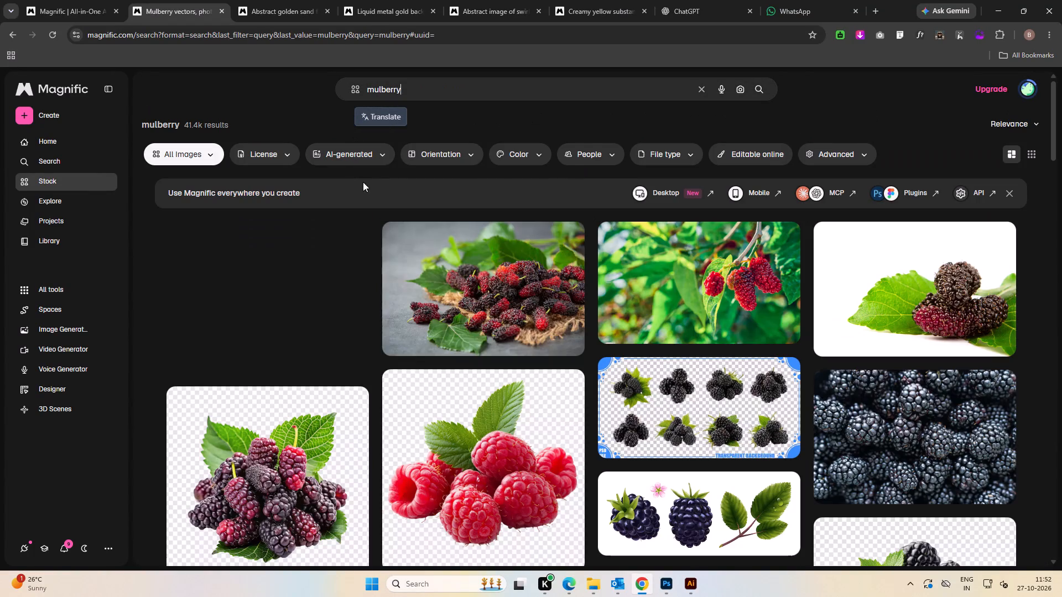
scroll(470, 306, "down", 2)
scroll(462, 342, "up", 2)
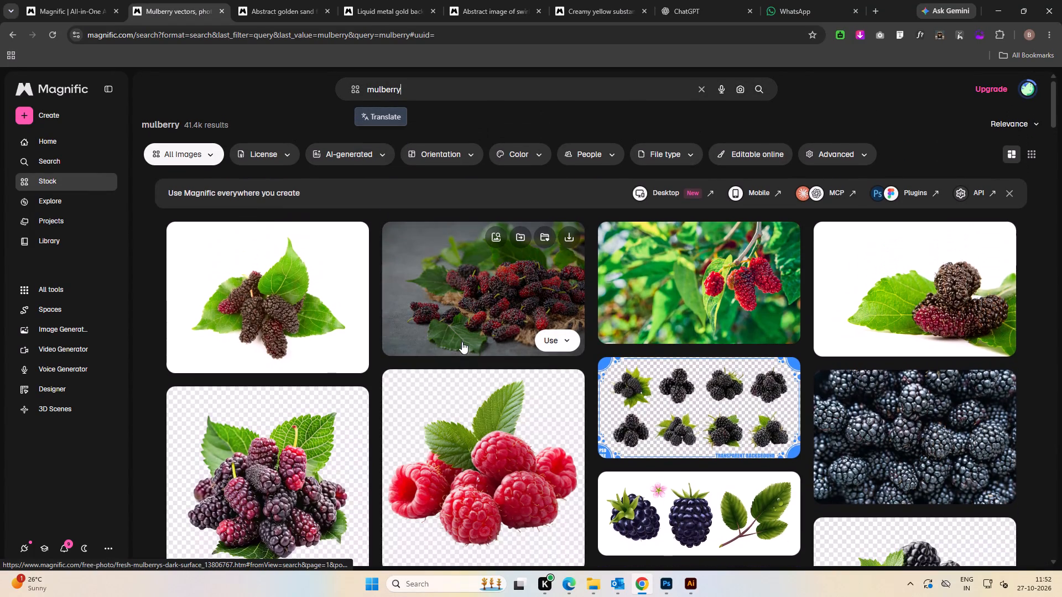
scroll(467, 352, "down", 6)
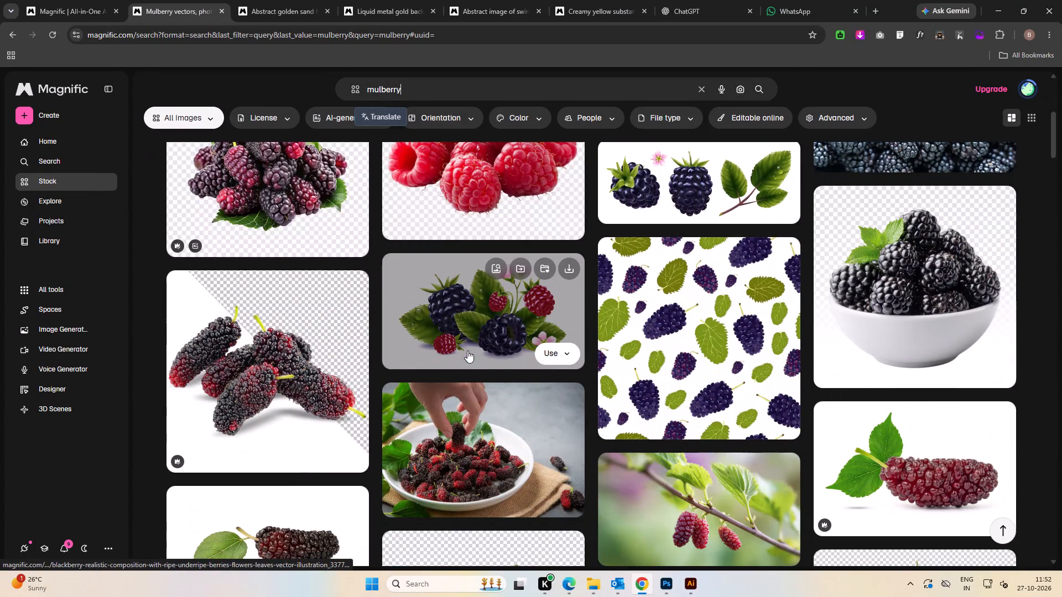
scroll(467, 350, "down", 10)
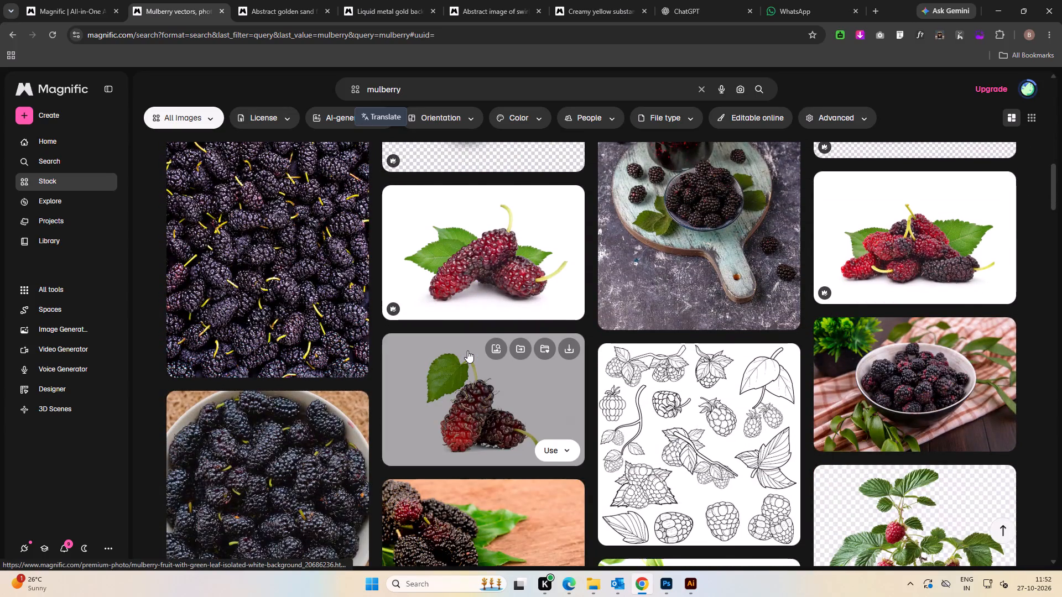
scroll(467, 350, "down", 1)
Open the Mulberry Hand Cream PSD from the New folder of Cosmetic Products > Mulberry Hand Cream on drive D.
key("alt+Tab")
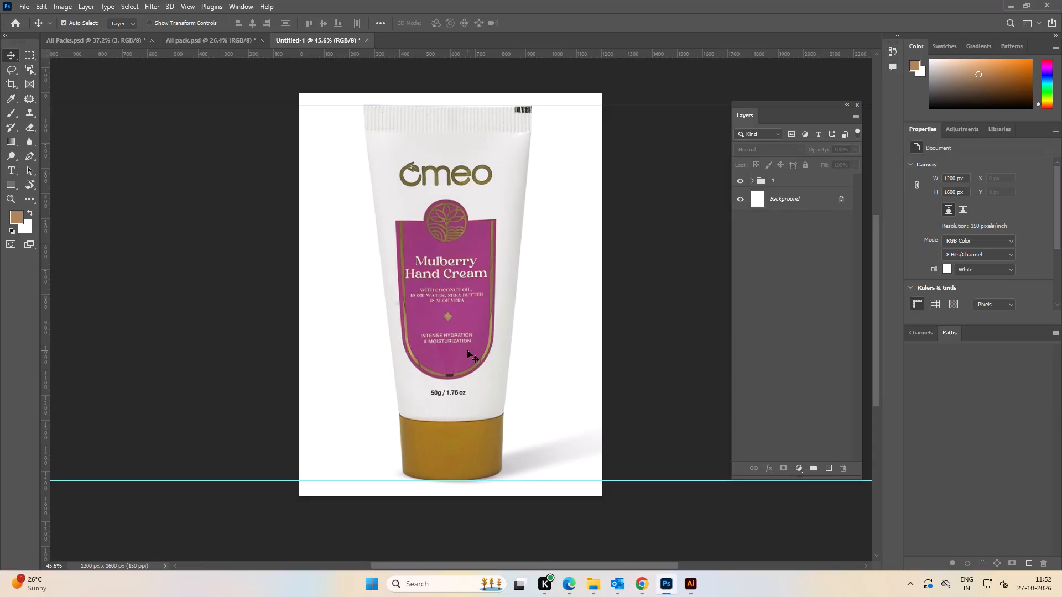
scroll(489, 356, "up", 3, "alt")
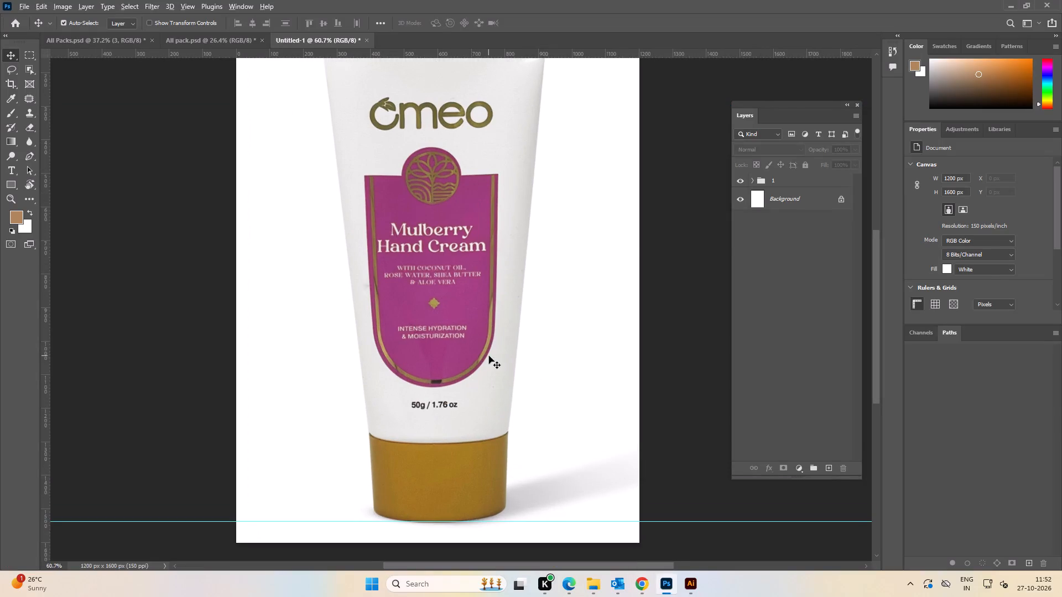
key("alt+Tab")
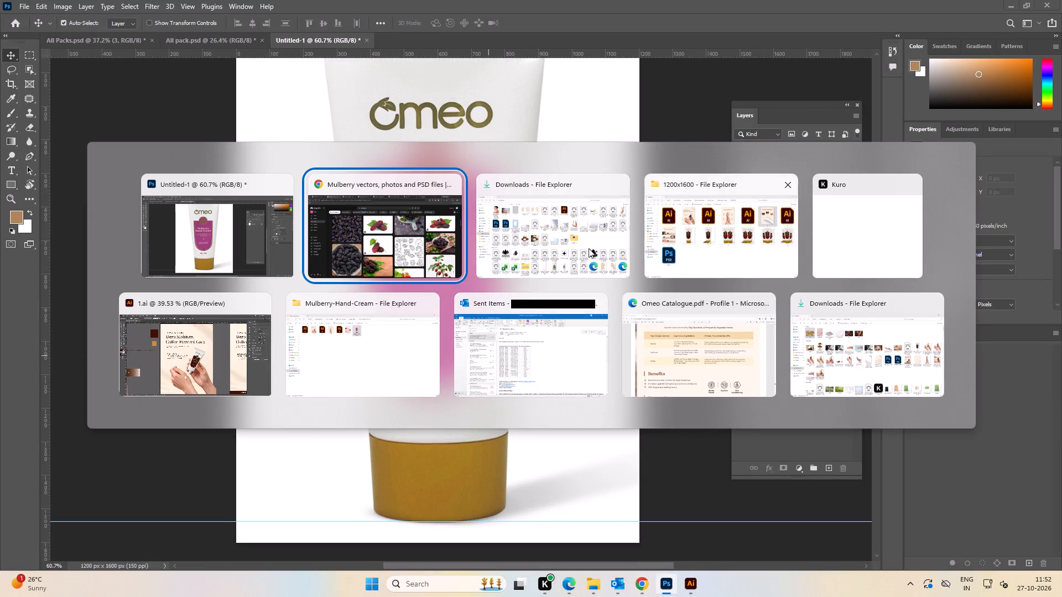
left_click(861, 360, "alt")
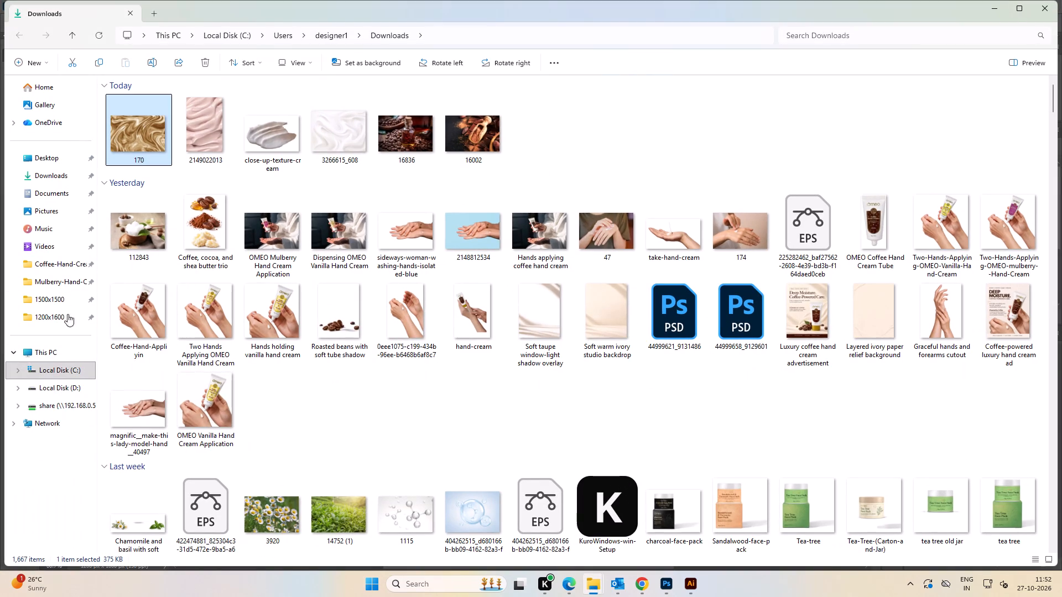
left_click(67, 269)
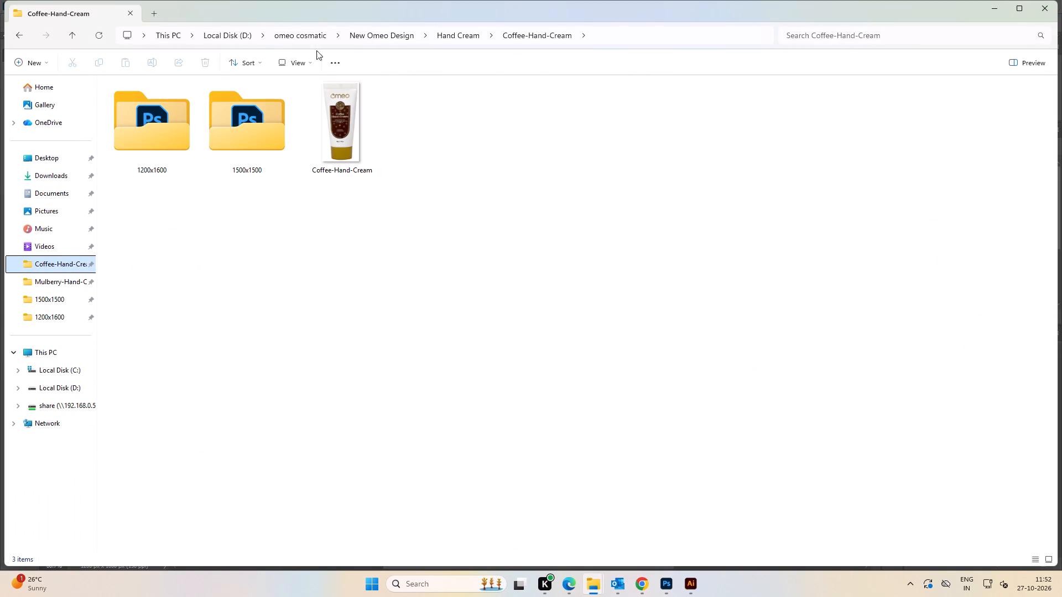
left_click(306, 32)
double_click(648, 136)
left_click(446, 117)
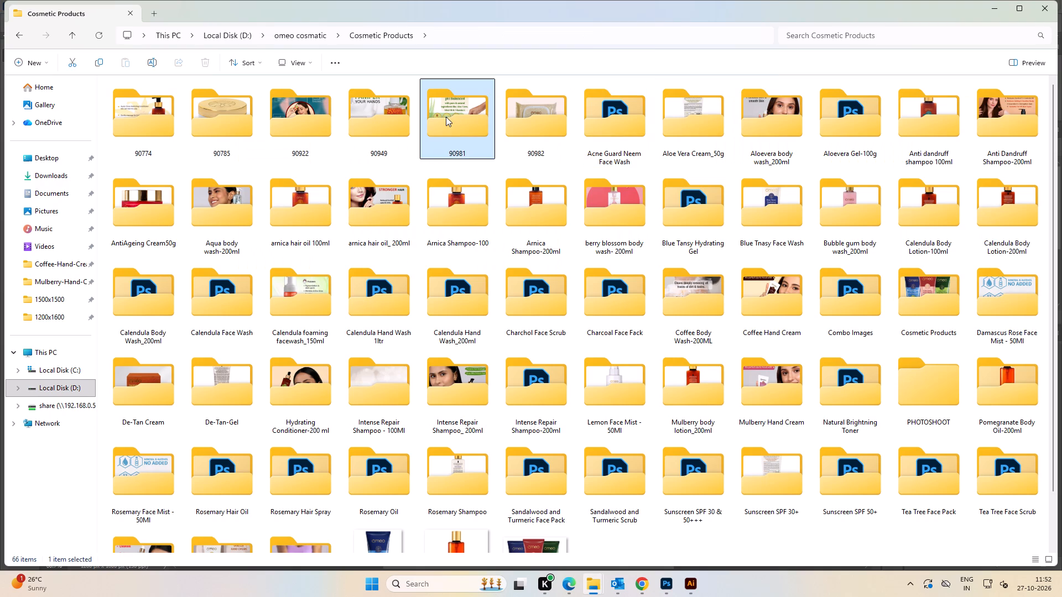
key("m")
double_click(770, 402)
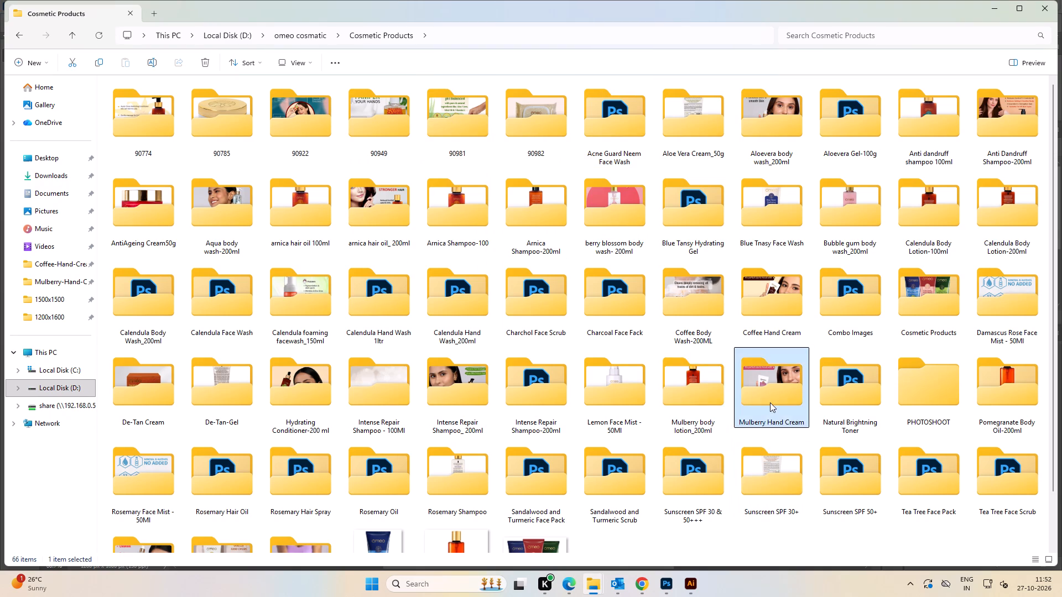
double_click(123, 111)
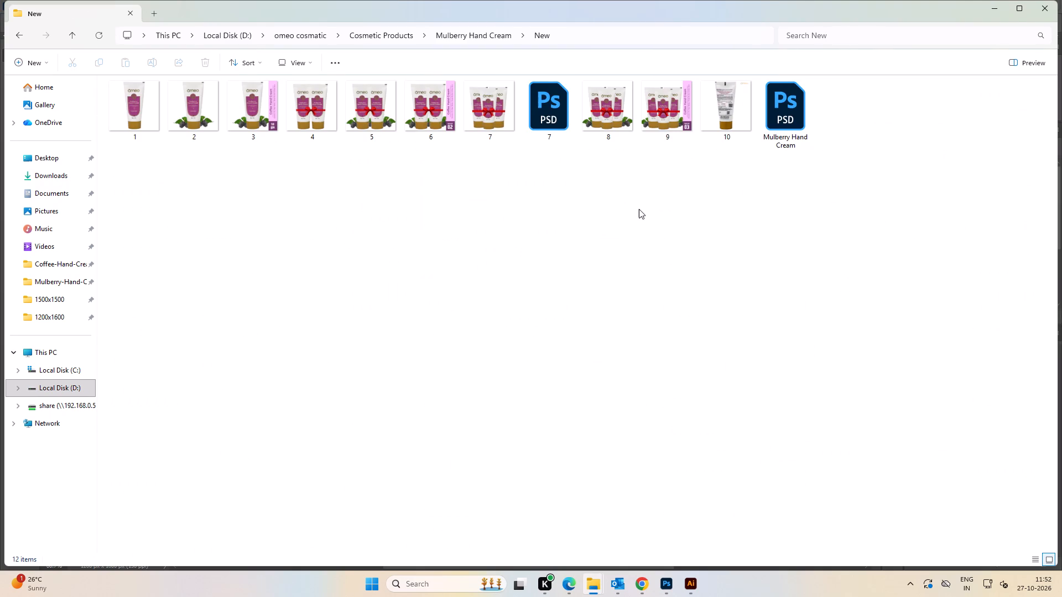
double_click(773, 129)
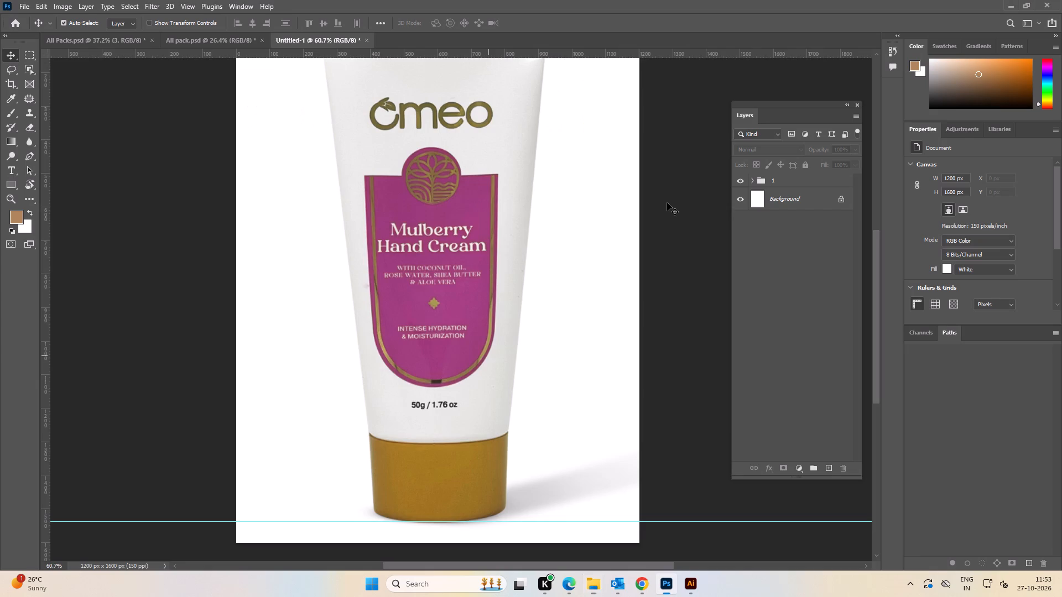
Hide the three-tube group 3 and show the single-tube group 1 in the Mulberry Hand Cream PSD.
key("space")
key("space")
key("space")
key("space")
key("space")
key("space")
key("space")
key("space")
key("space")
left_click_drag(585, 374, 575, 308)
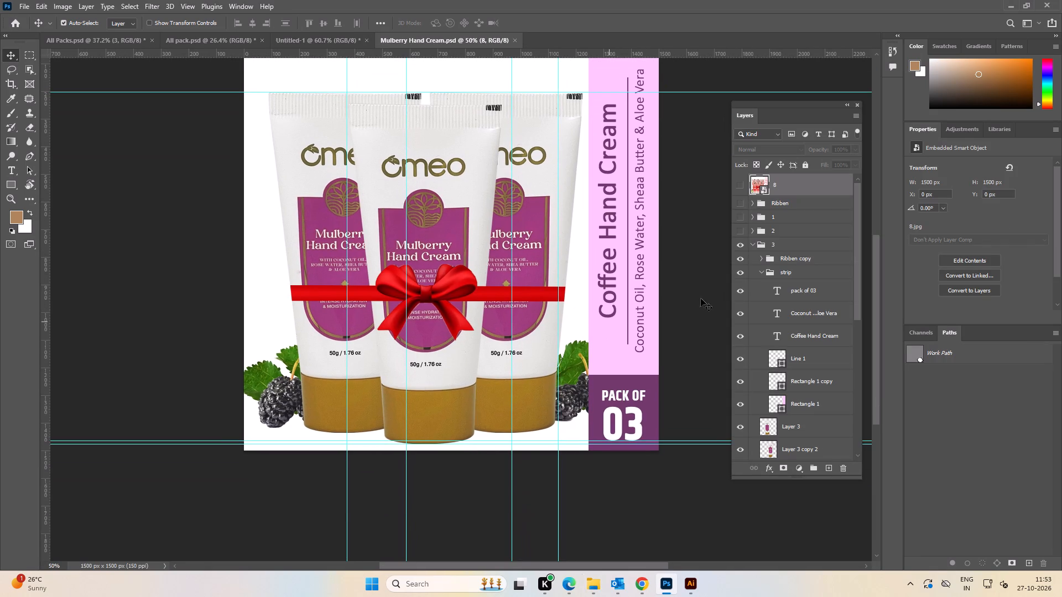
left_click(741, 248)
left_click(741, 218)
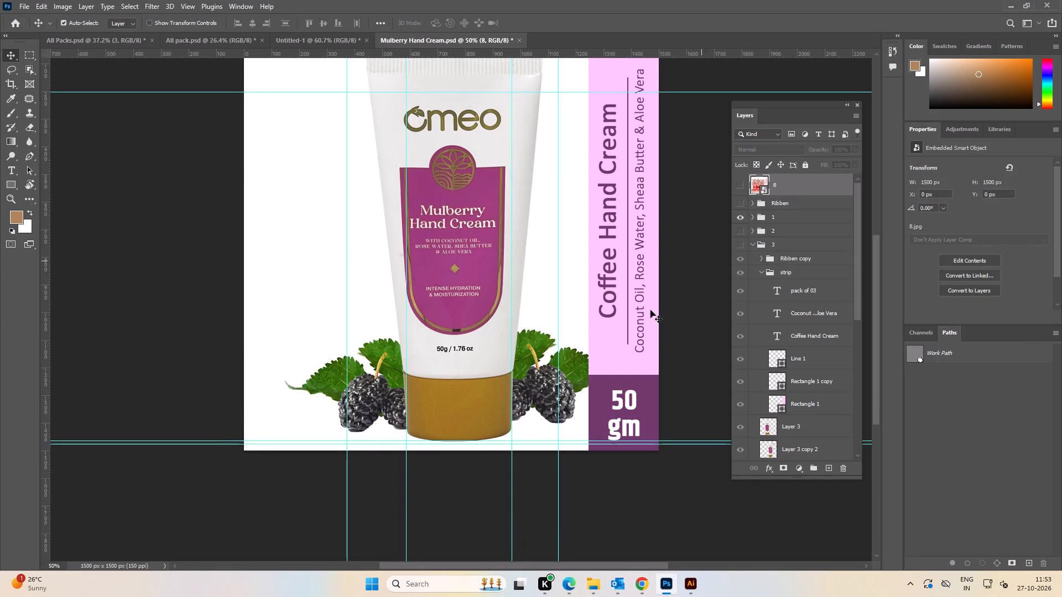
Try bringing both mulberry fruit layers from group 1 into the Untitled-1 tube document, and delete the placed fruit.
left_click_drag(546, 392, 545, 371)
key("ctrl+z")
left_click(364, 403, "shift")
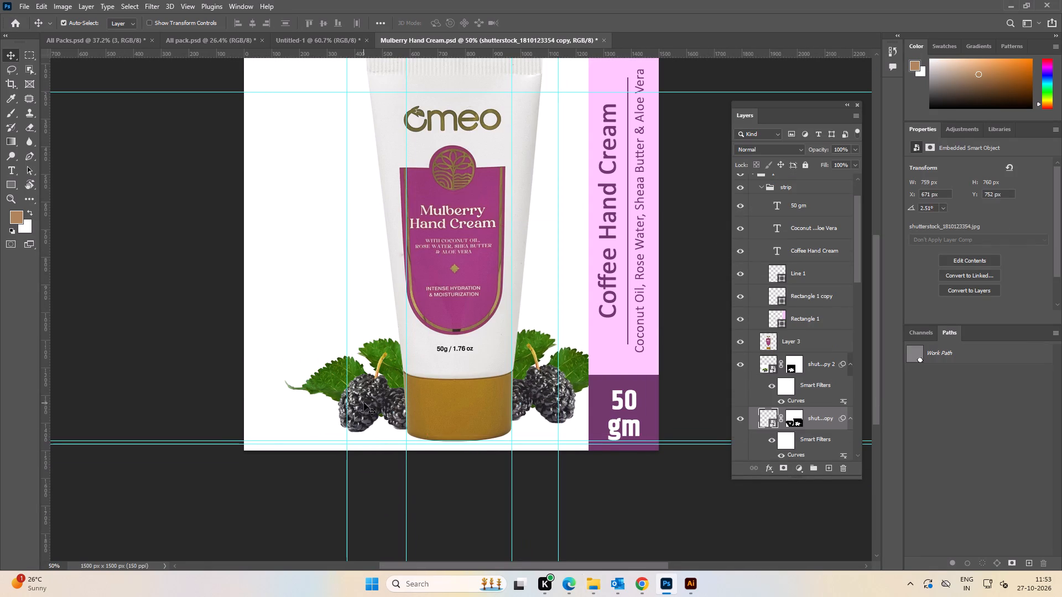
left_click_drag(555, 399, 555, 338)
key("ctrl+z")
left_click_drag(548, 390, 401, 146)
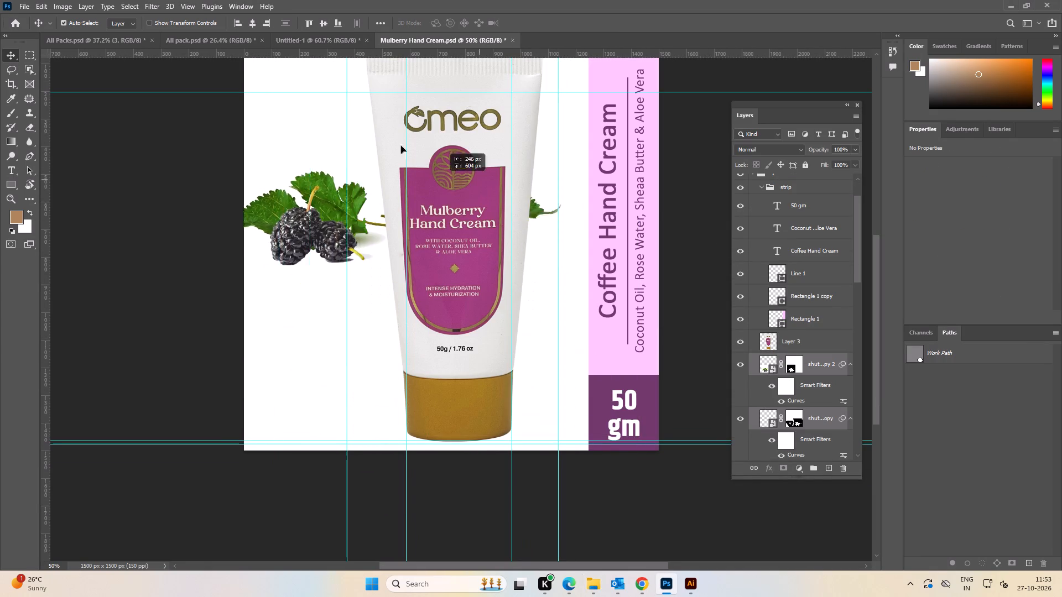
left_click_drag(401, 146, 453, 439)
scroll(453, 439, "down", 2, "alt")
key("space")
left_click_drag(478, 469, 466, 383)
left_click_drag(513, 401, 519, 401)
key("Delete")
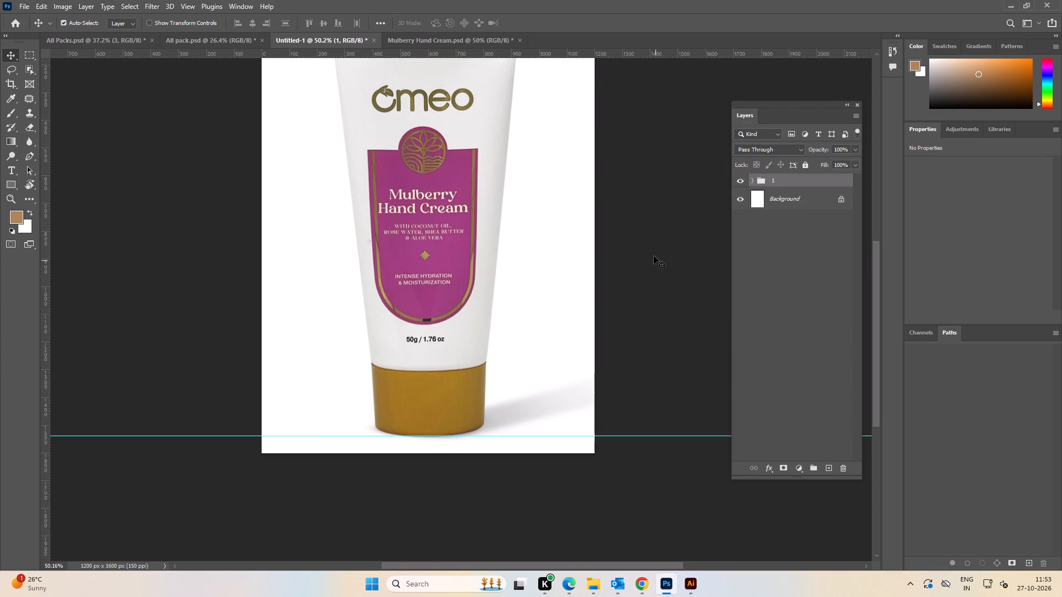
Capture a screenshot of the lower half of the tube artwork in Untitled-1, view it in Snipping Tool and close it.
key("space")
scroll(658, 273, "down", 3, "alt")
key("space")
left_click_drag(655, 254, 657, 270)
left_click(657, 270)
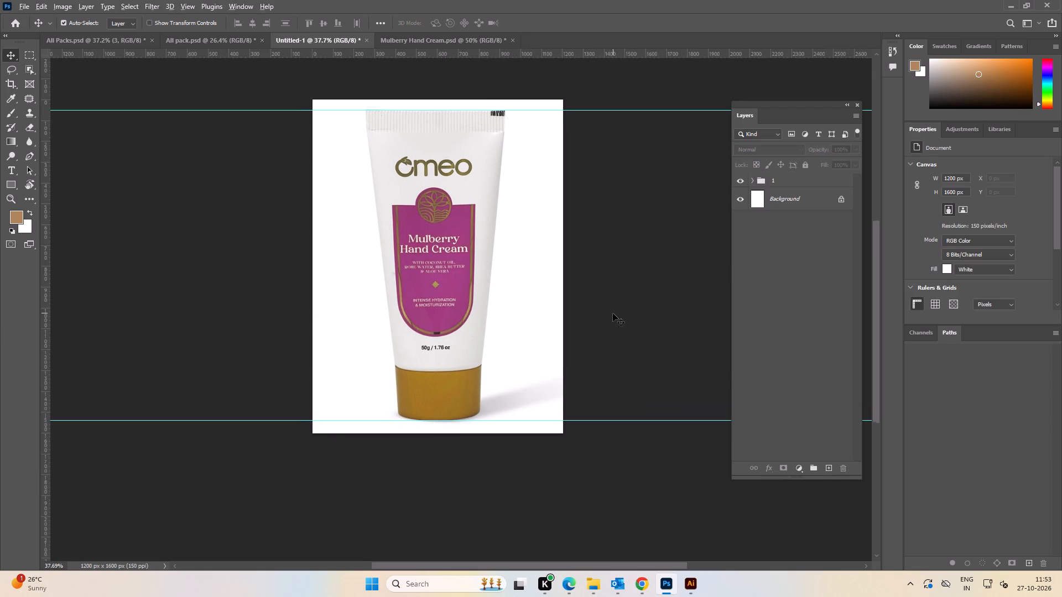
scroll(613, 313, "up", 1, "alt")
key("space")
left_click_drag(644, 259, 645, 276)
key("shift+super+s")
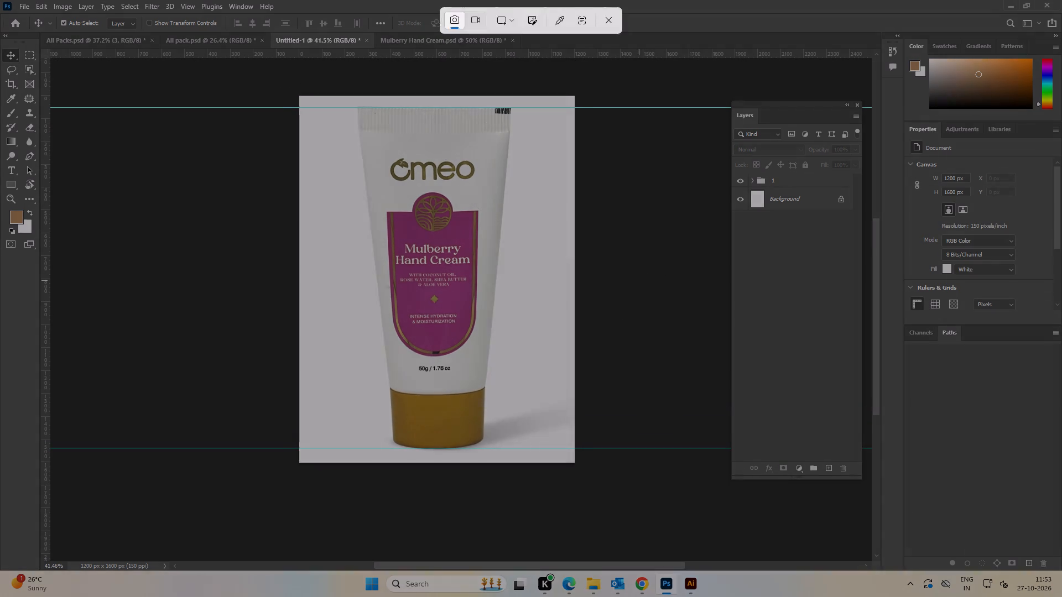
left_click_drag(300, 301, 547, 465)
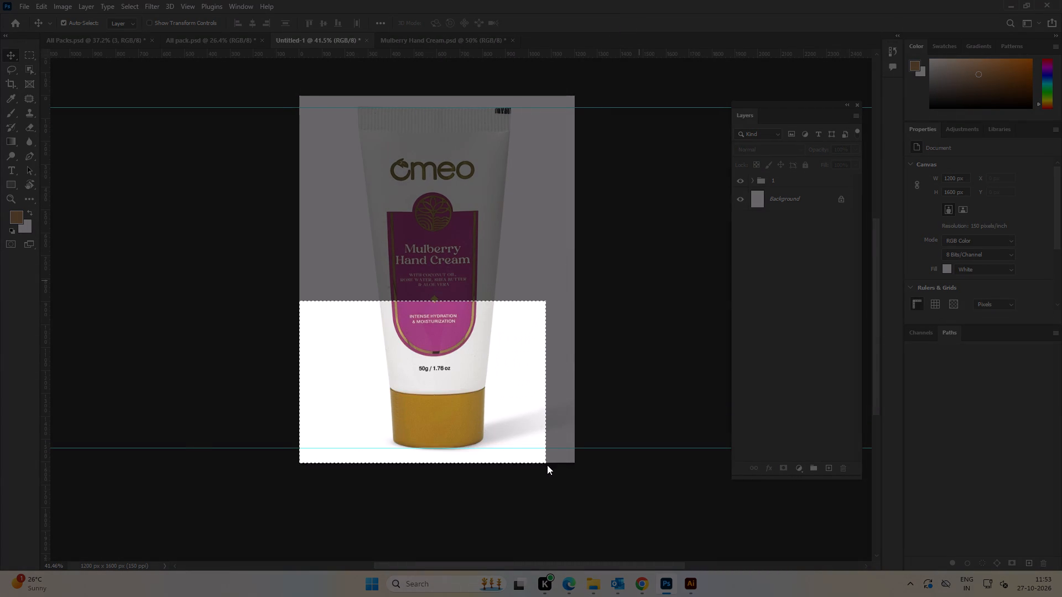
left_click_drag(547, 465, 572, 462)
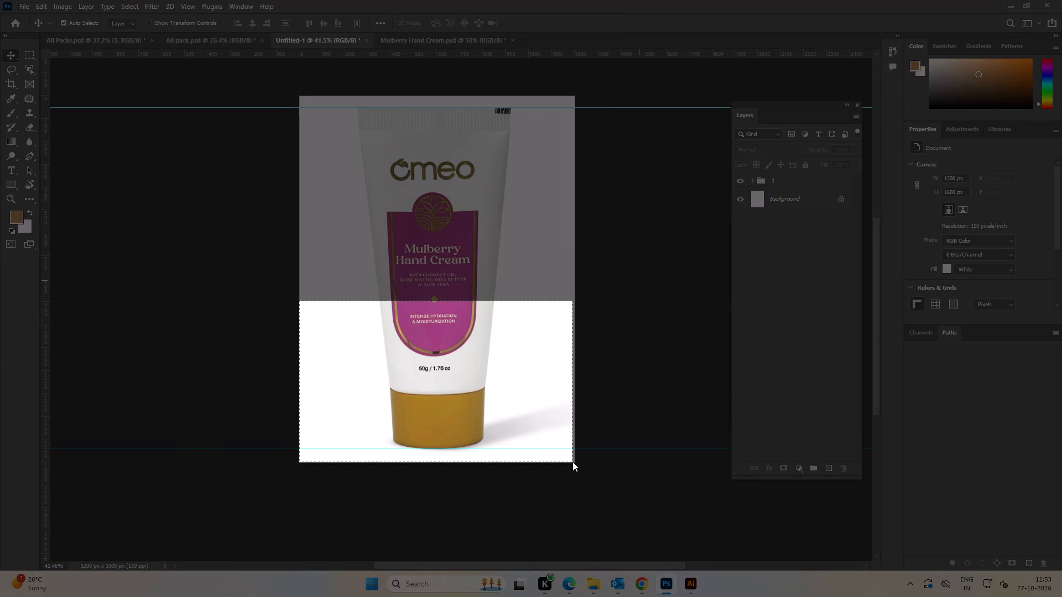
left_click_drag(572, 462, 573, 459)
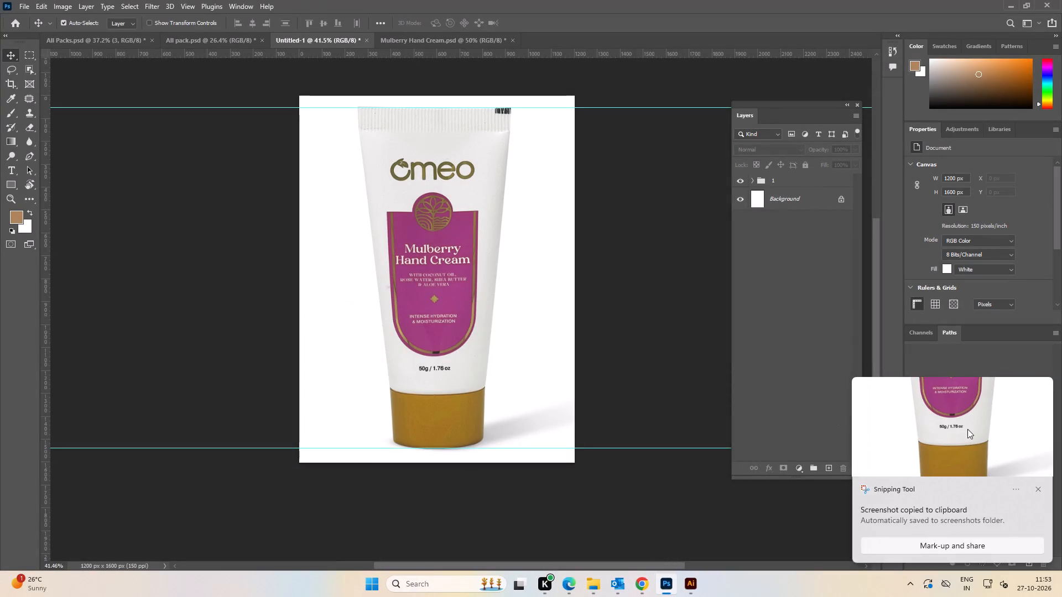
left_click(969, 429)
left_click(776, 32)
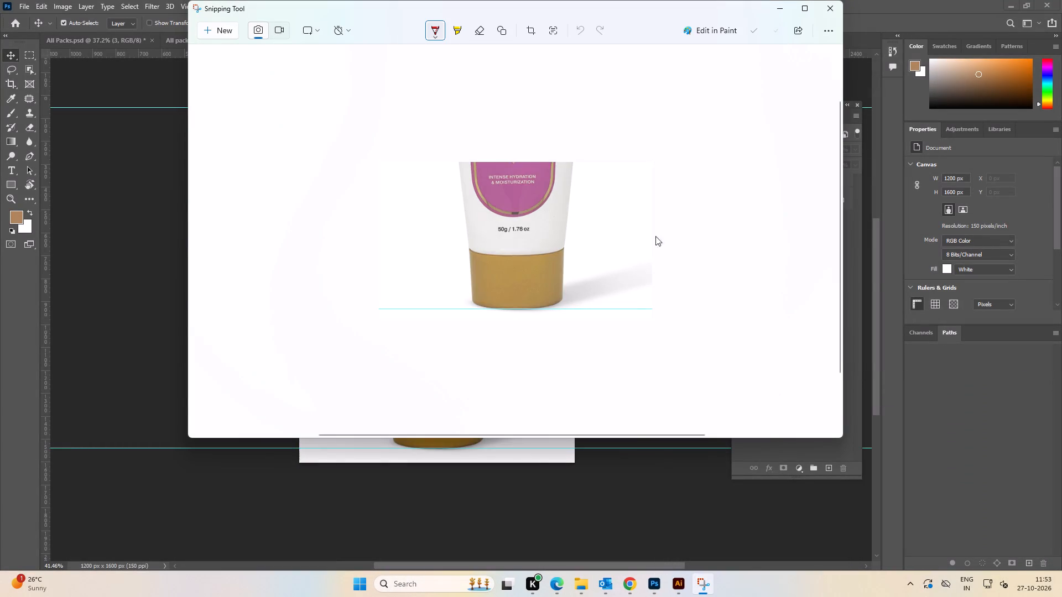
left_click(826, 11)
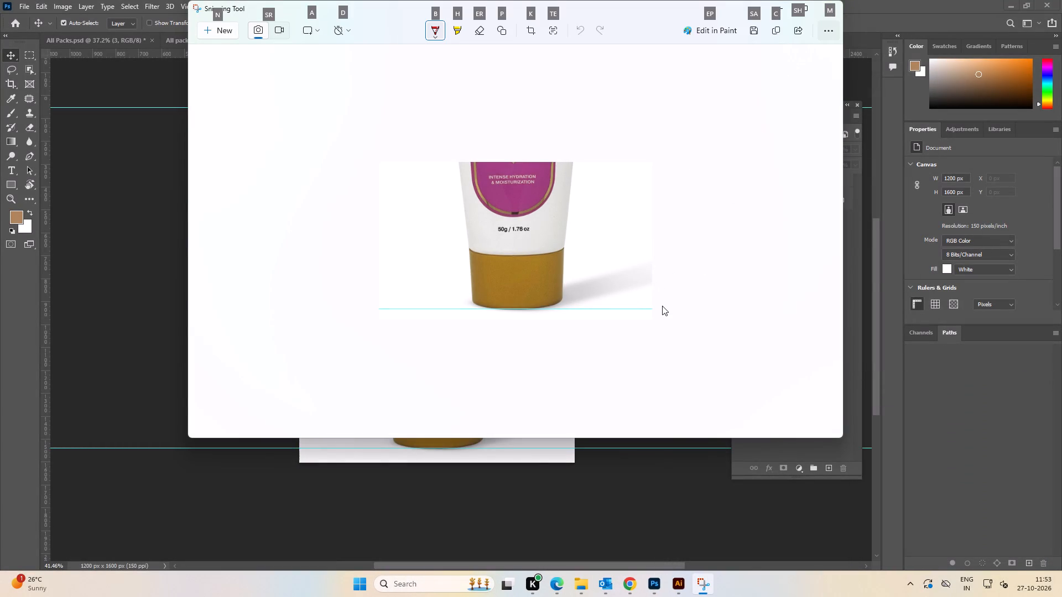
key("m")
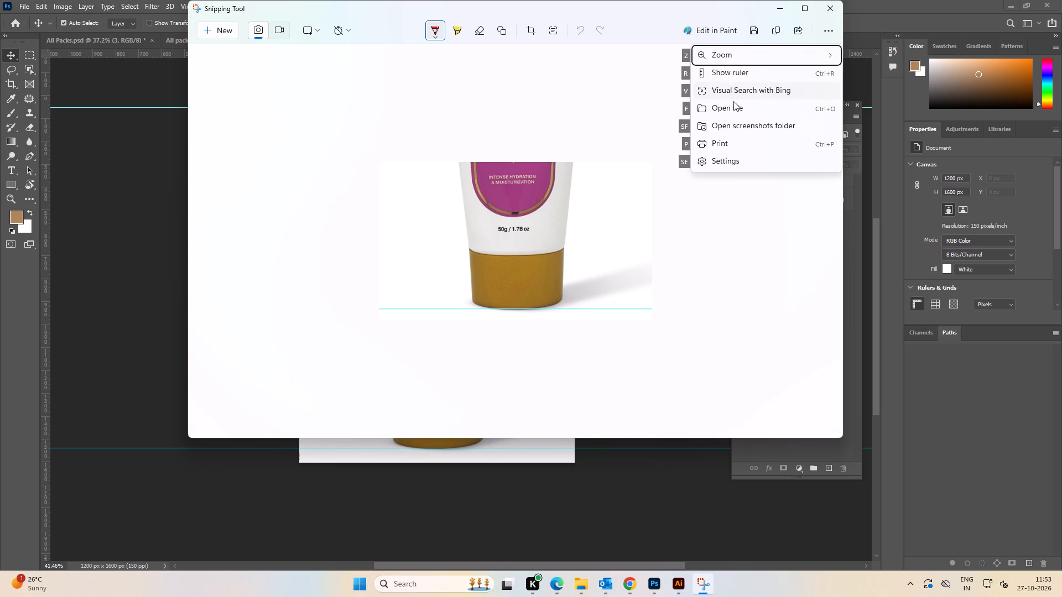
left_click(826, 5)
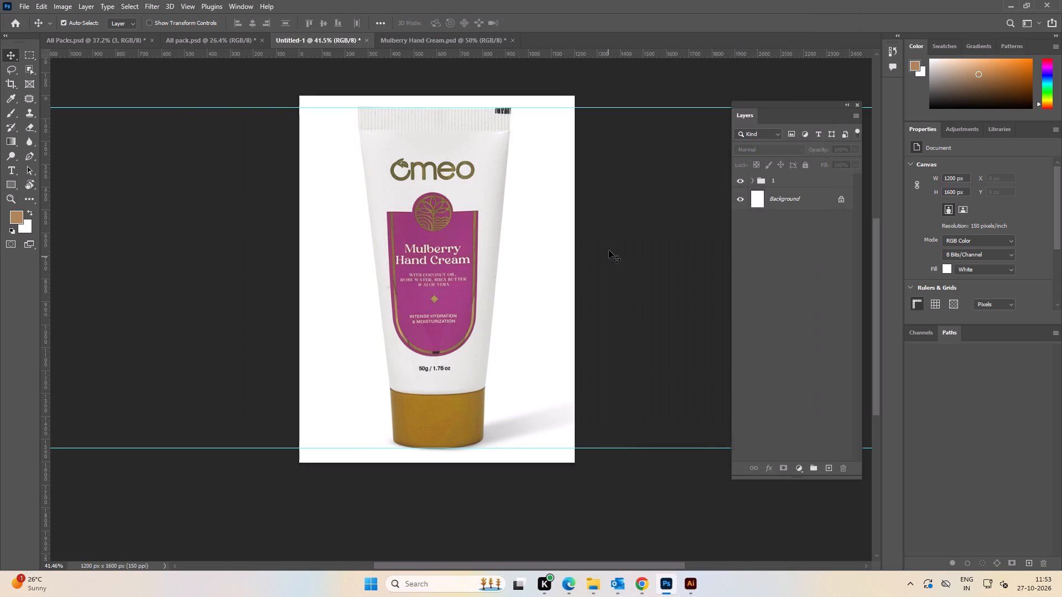
key("shift+super+s")
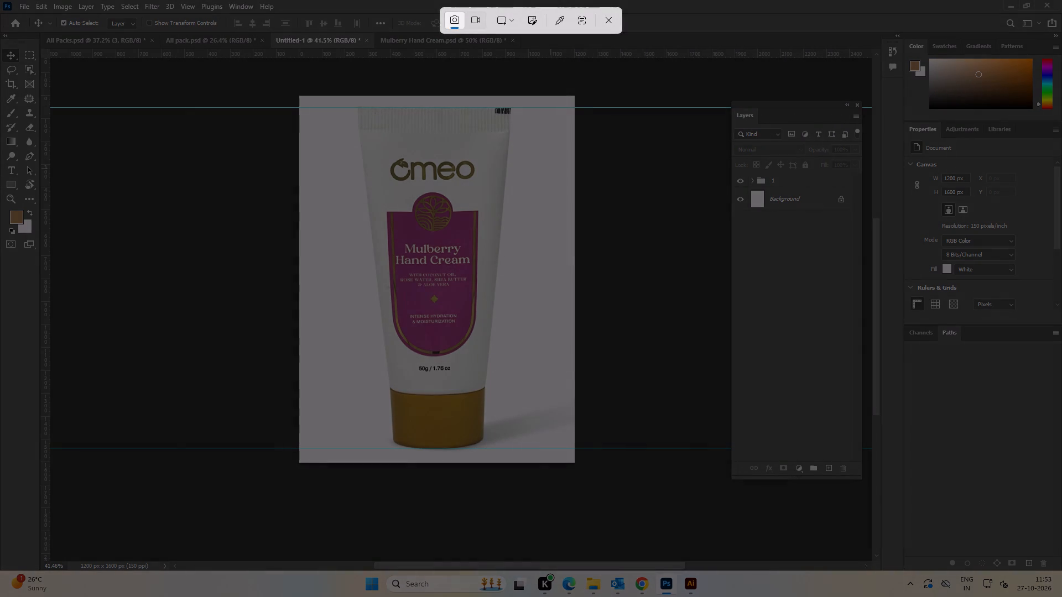
left_click_drag(310, 103, 571, 457)
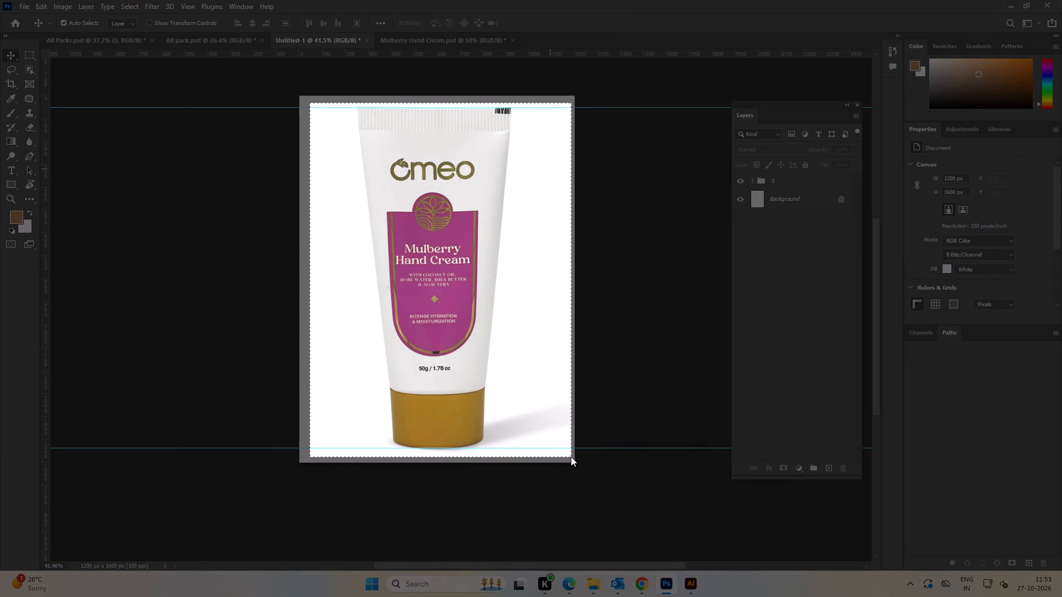
left_click_drag(571, 457, 571, 459)
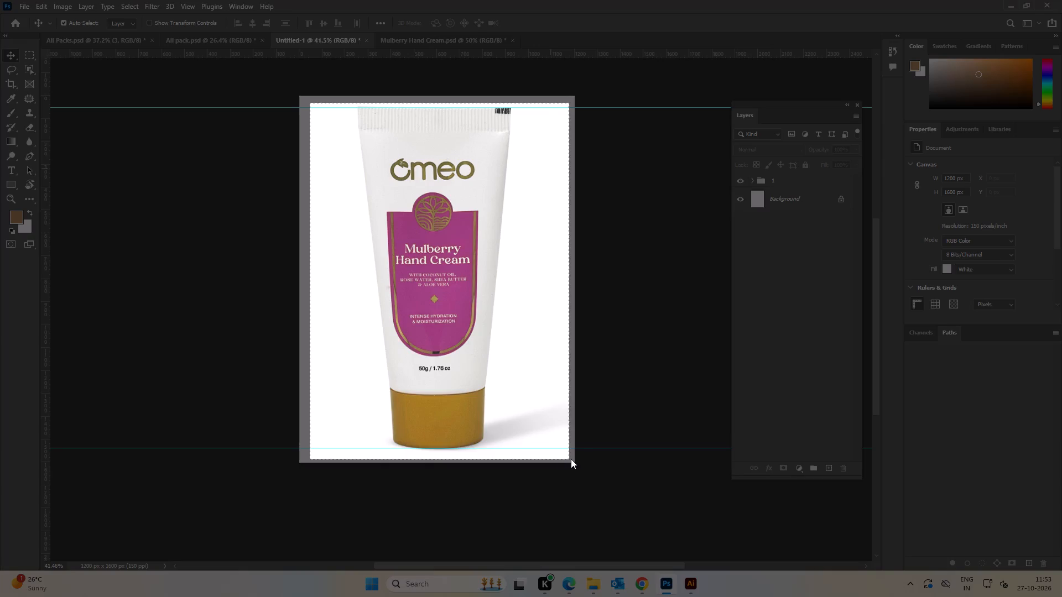
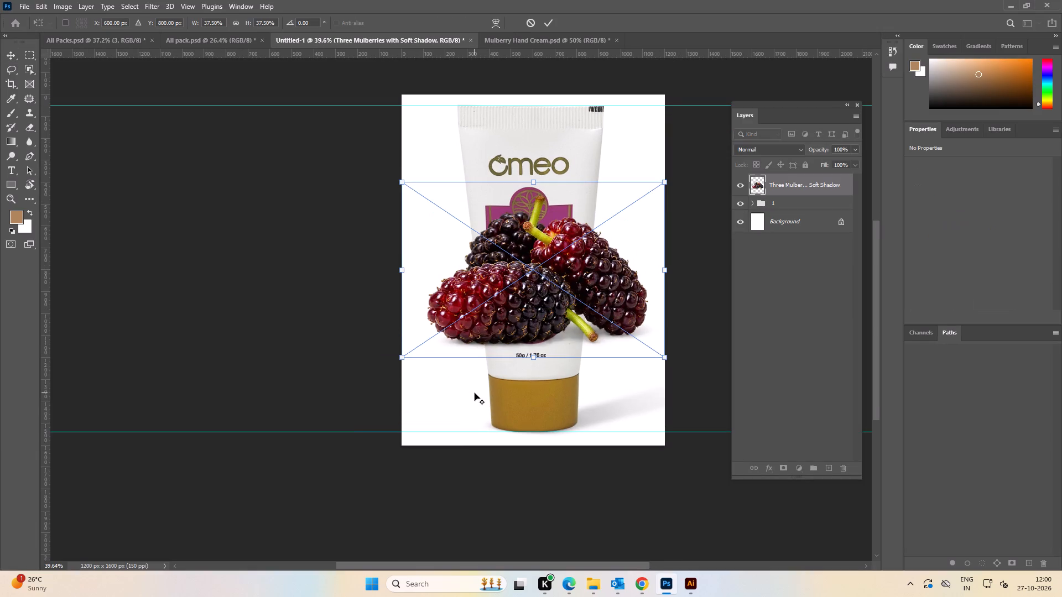
Scale the placed mulberries down to about 10.75% and position them at the left side of the tube's gold cap.
left_click_drag(546, 275, 496, 346)
left_click_drag(482, 254, 482, 350, "shift")
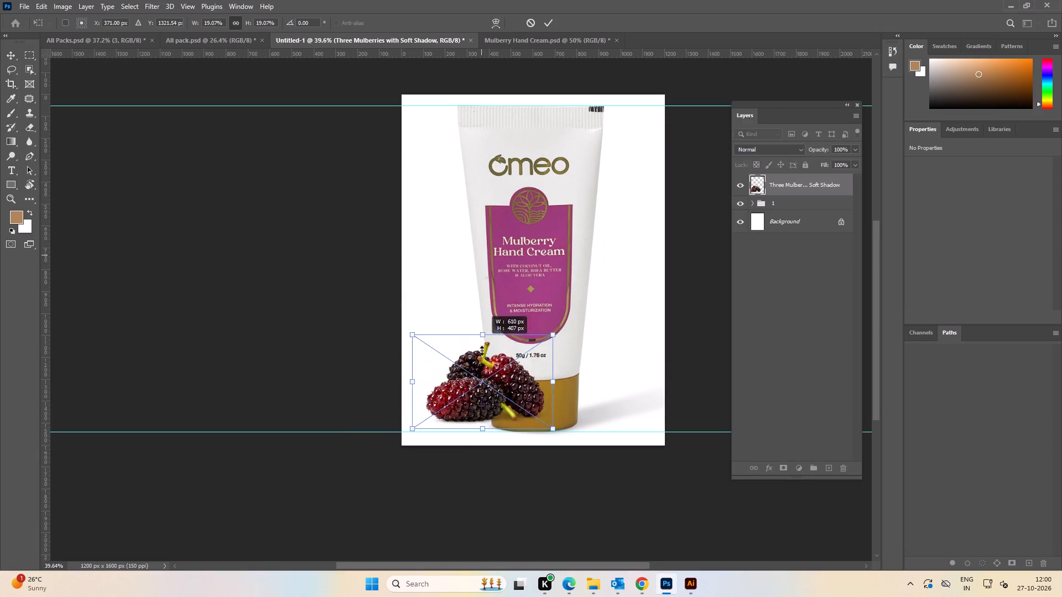
left_click_drag(482, 350, 482, 356, "shift")
left_click_drag(486, 394, 466, 402)
scroll(466, 402, "up", 8, "alt")
key("space")
left_click_drag(472, 427, 467, 381)
left_click_drag(445, 381, 494, 383)
left_click(499, 264)
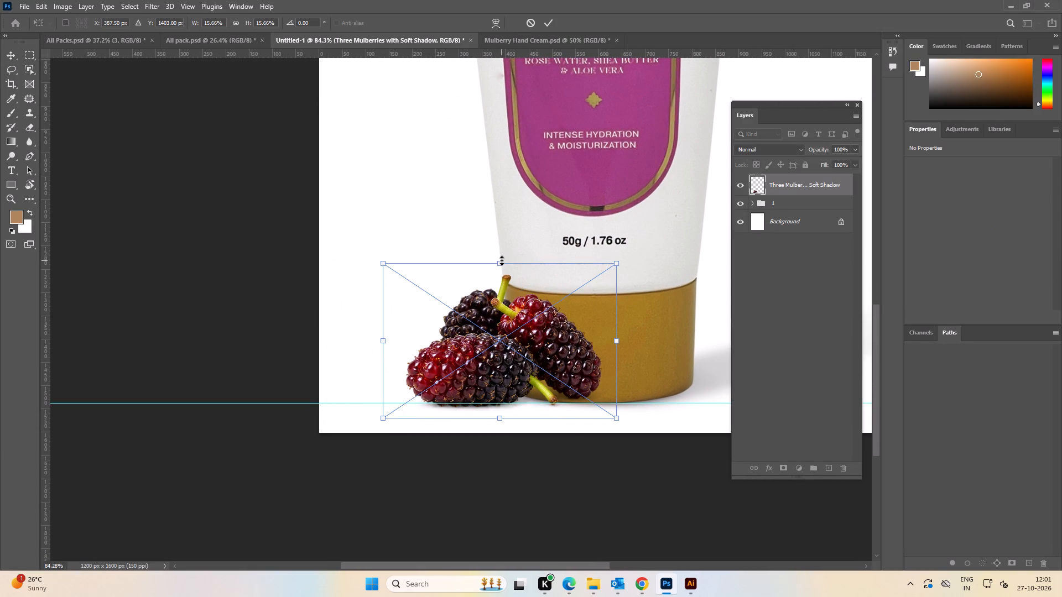
left_click_drag(502, 260, 501, 309, "shift")
left_click_drag(512, 356, 490, 341)
Move the Three Mulberries layer below group 1 so the fruit sits behind the tube.
left_click_drag(795, 186, 797, 196)
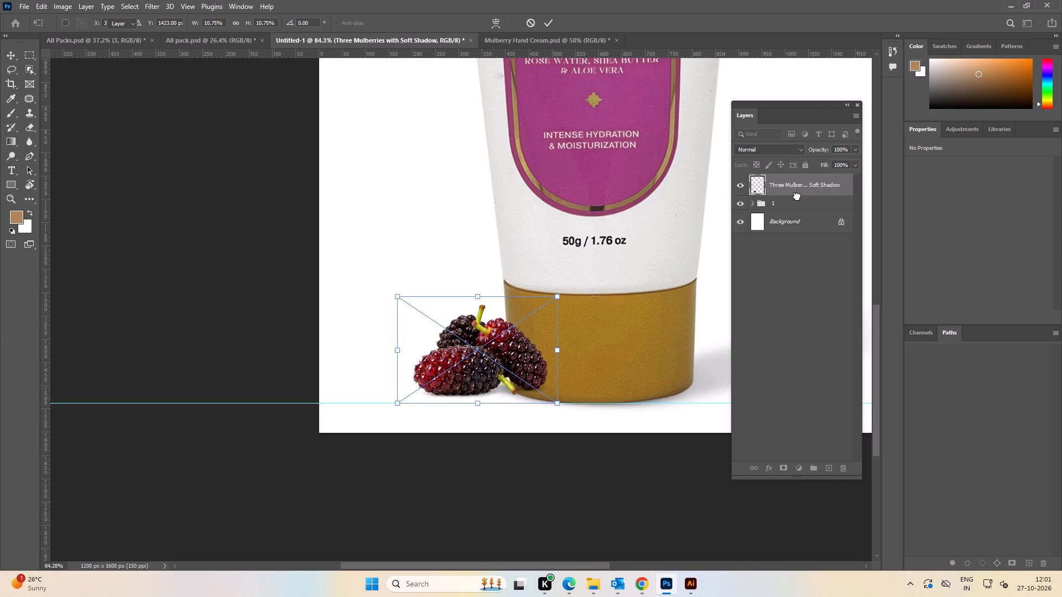
left_click_drag(797, 196, 799, 213)
scroll(471, 343, "down", 4, "alt")
left_click(283, 339)
key("space")
left_click_drag(362, 329, 325, 344)
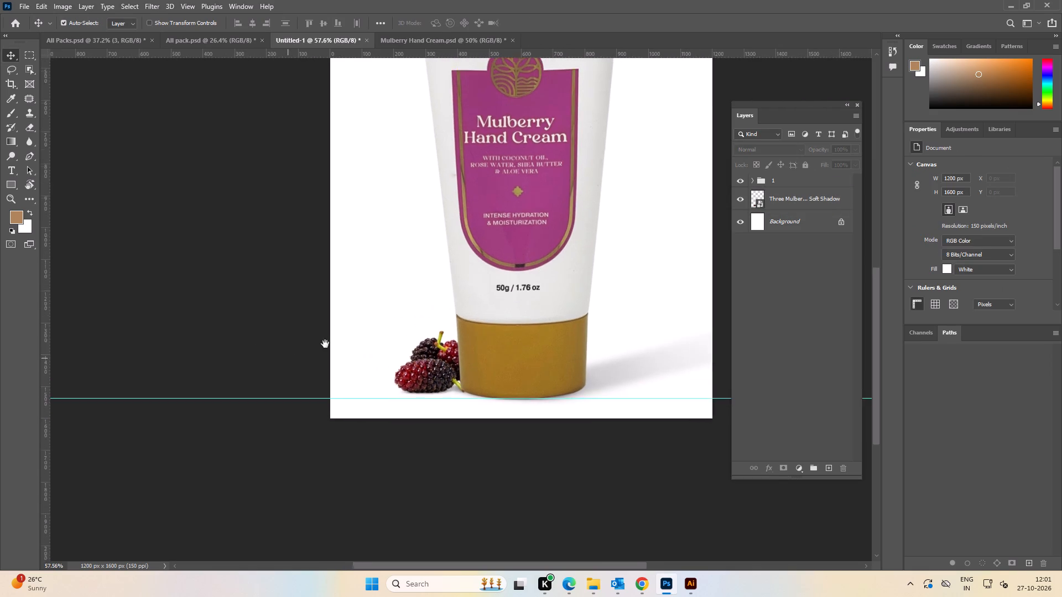
Enlarge the mulberries to about 381 x 254 px and shift them slightly toward the cap.
scroll(390, 391, "up", 3, "alt")
left_click(403, 368)
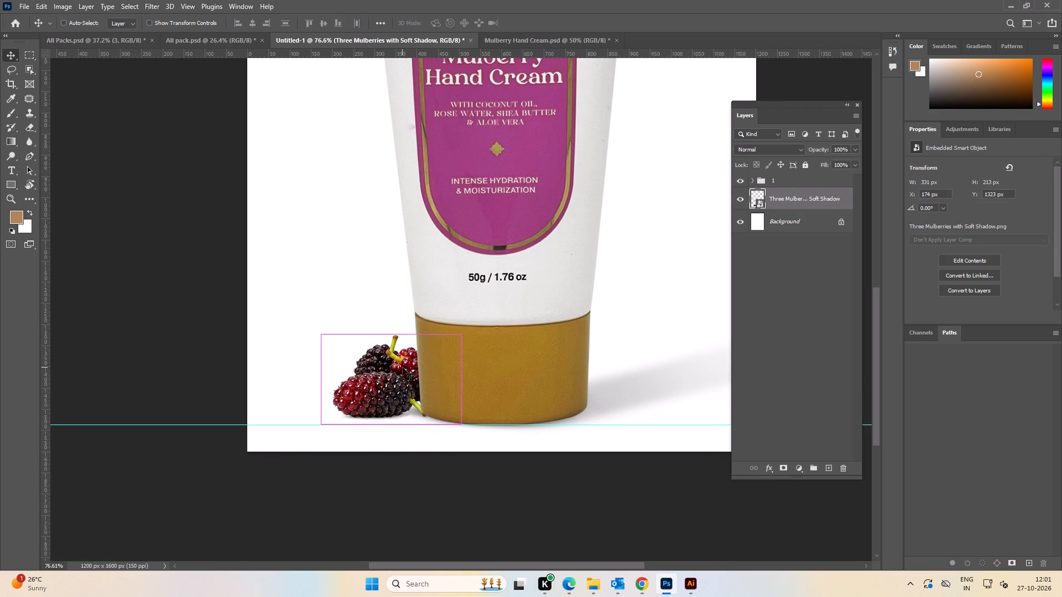
key("ctrl+t")
left_click_drag(392, 328, 392, 307)
key("ctrl+z")
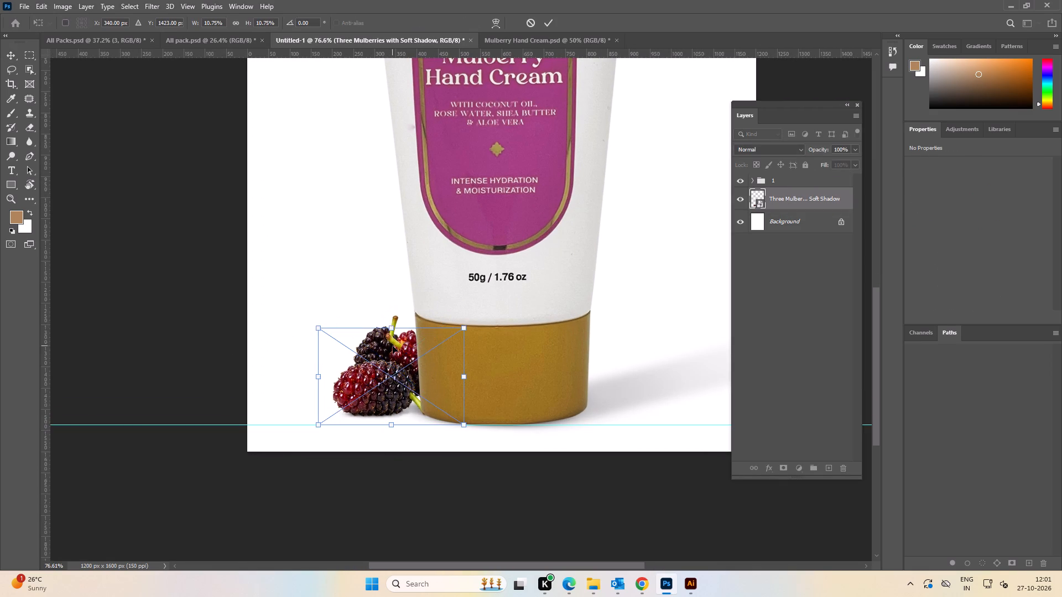
left_click_drag(392, 329, 392, 317, "shift")
left_click_drag(386, 370, 393, 370)
left_click(549, 21)
Examine the mulberries' size and placement against the tube across the whole canvas.
scroll(445, 469, "down", 6, "alt")
scroll(451, 462, "up", 1, "alt")
scroll(454, 459, "down", 1, "alt")
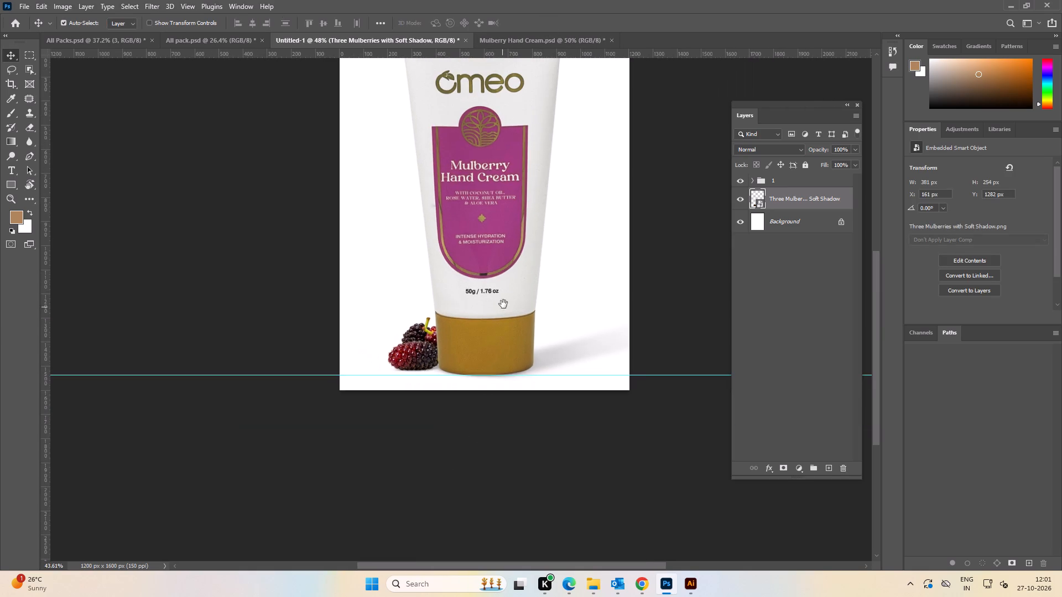
key("space")
key("space")
key("space")
key("space")
key("space")
key("space")
key("space")
left_click_drag(504, 307, 492, 398)
left_click(694, 362)
key("space")
left_click_drag(658, 412, 653, 389)
left_click(655, 387)
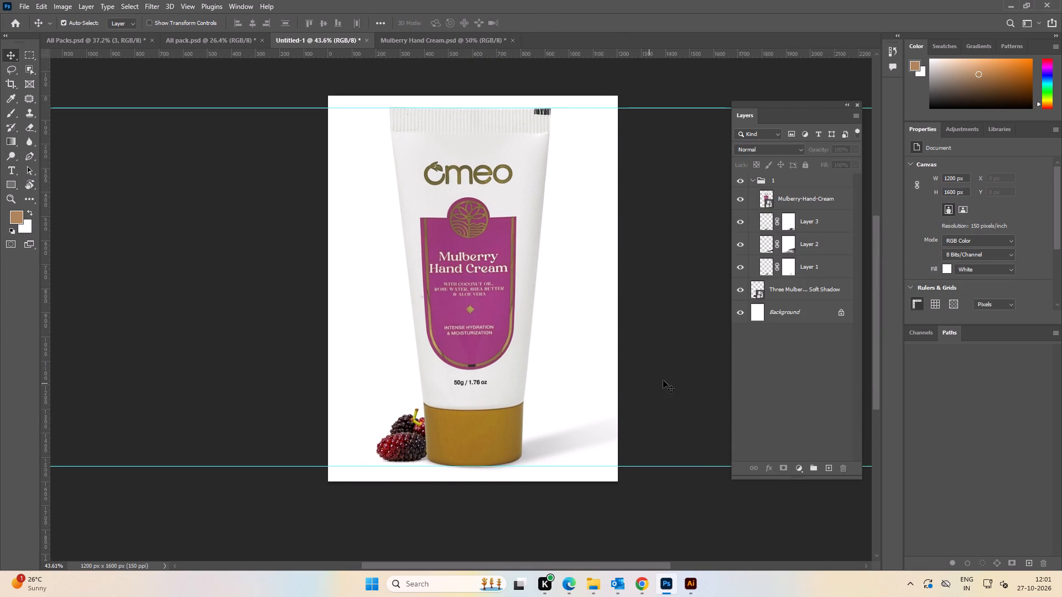
key("space")
left_click_drag(673, 412, 643, 397)
left_click(643, 397)
Enlarge the mulberries further to about 463 x 309 px and reposition them beside the gold cap, at about X 122, Y 1227 px.
scroll(324, 434, "up", 10, "alt")
left_click(448, 428)
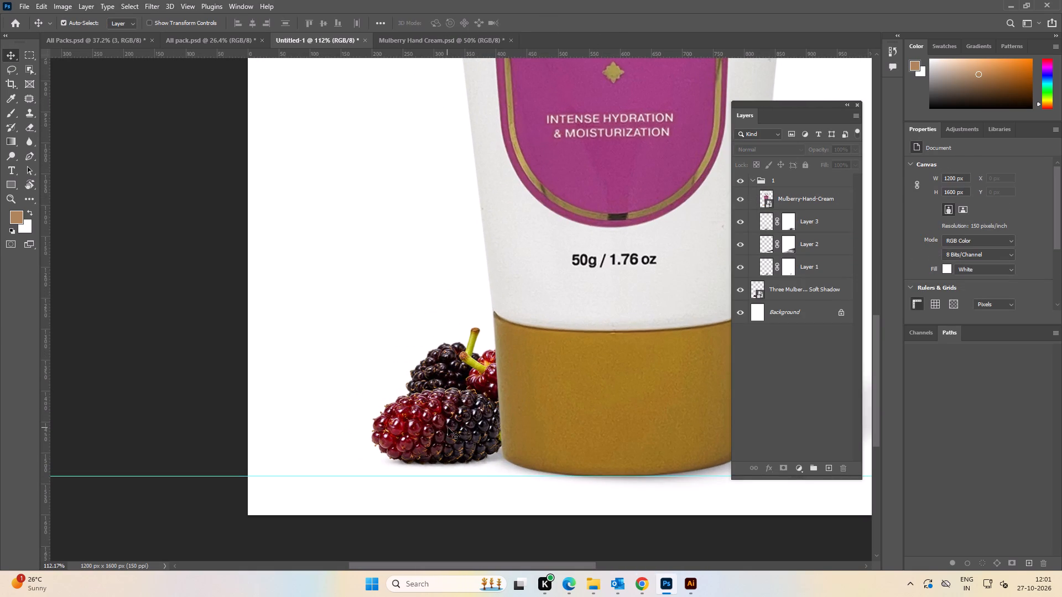
key("ctrl+t")
left_click_drag(472, 315, 472, 301, "shift")
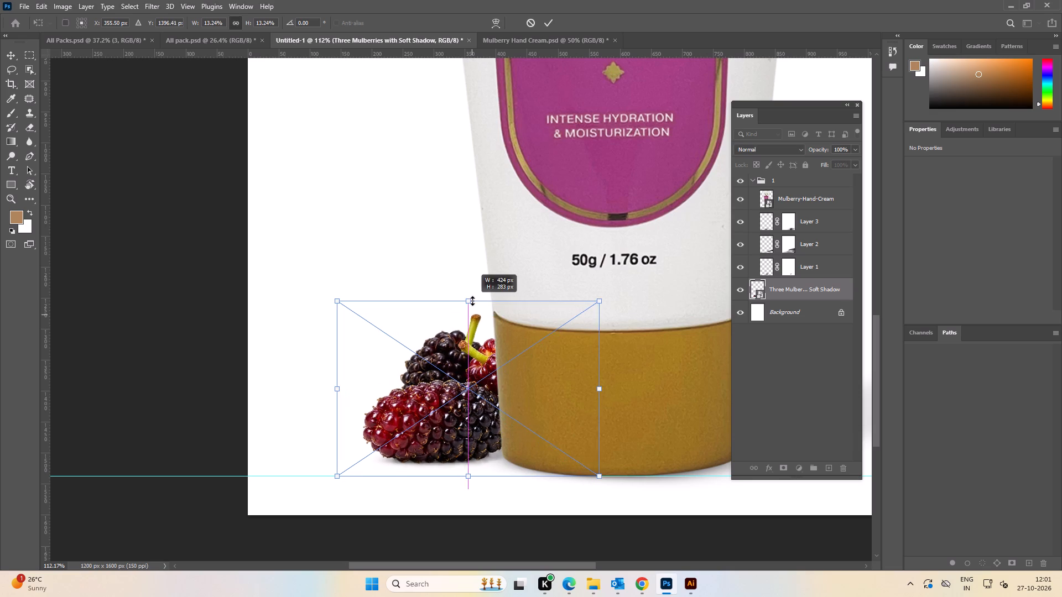
left_click_drag(472, 301, 472, 296, "shift")
left_click_drag(426, 411, 431, 411)
scroll(431, 411, "down", 5, "alt")
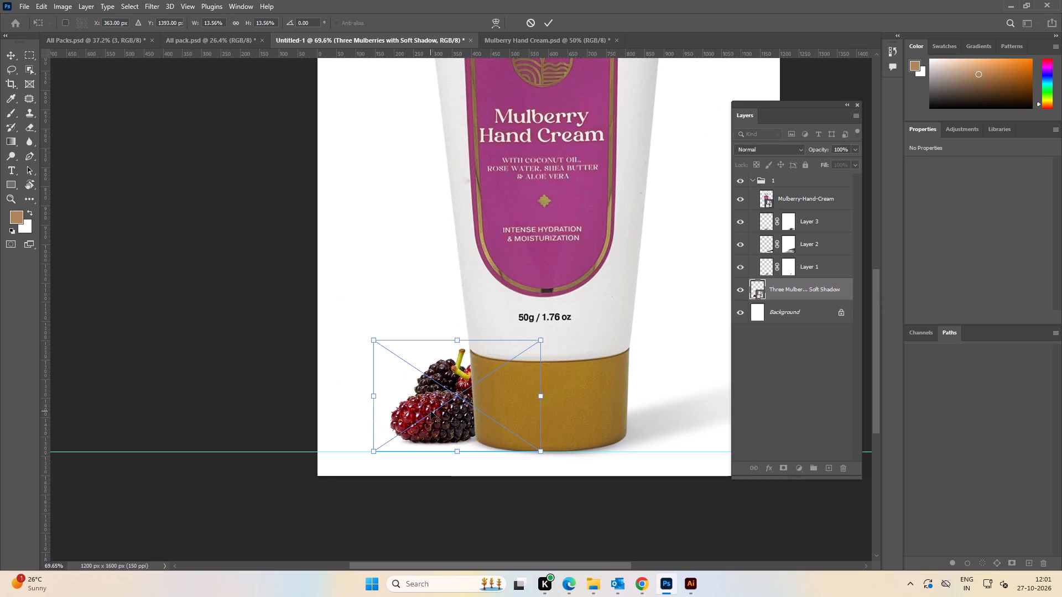
left_click(459, 341)
left_click_drag(459, 341, 459, 336, "shift")
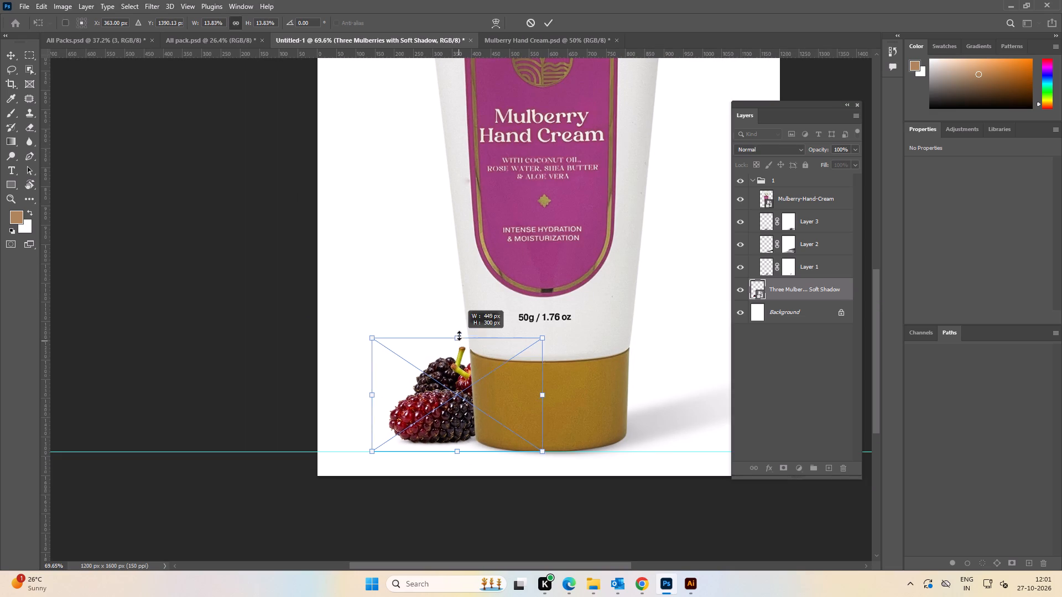
left_click_drag(459, 336, 459, 331, "shift")
scroll(439, 413, "up", 3, "alt")
left_click(444, 413)
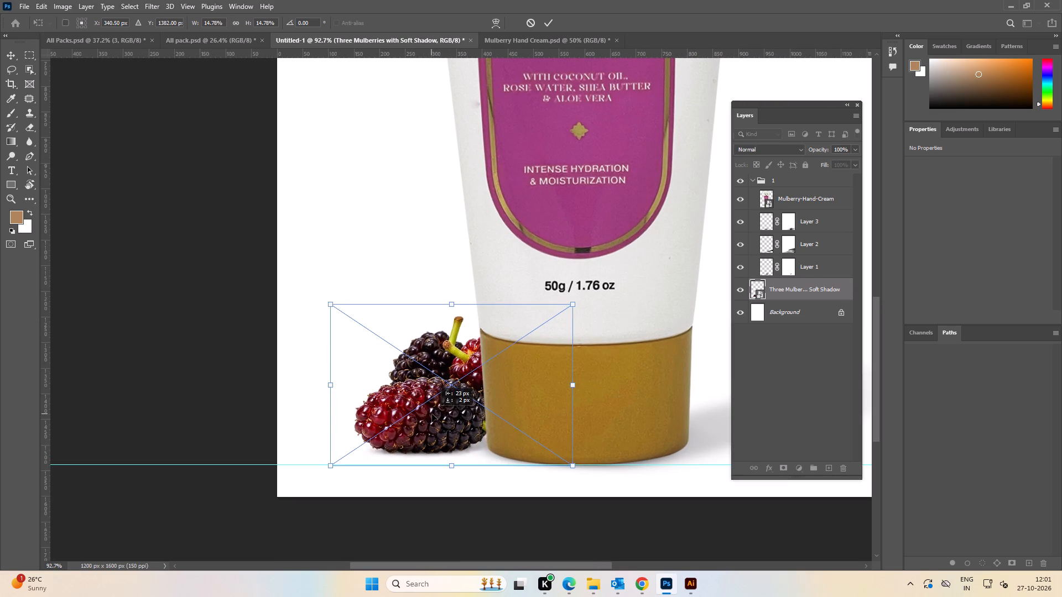
scroll(440, 412, "down", 6, "alt")
scroll(440, 411, "up", 1, "alt")
scroll(440, 411, "down", 1, "alt")
scroll(440, 411, "up", 1, "alt")
scroll(440, 411, "down", 1, "alt")
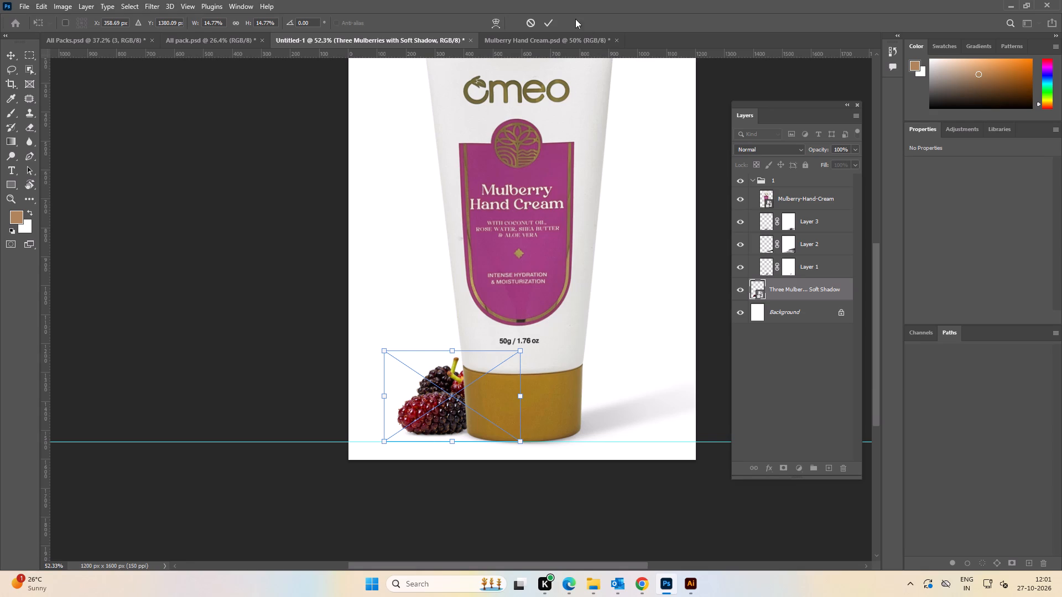
left_click(554, 18)
Review the overall balance of the tube and the enlarged mulberries on the full canvas.
scroll(494, 211, "down", 2, "alt")
scroll(494, 212, "up", 1, "alt")
scroll(494, 212, "down", 8, "alt")
key("space")
left_click(506, 178)
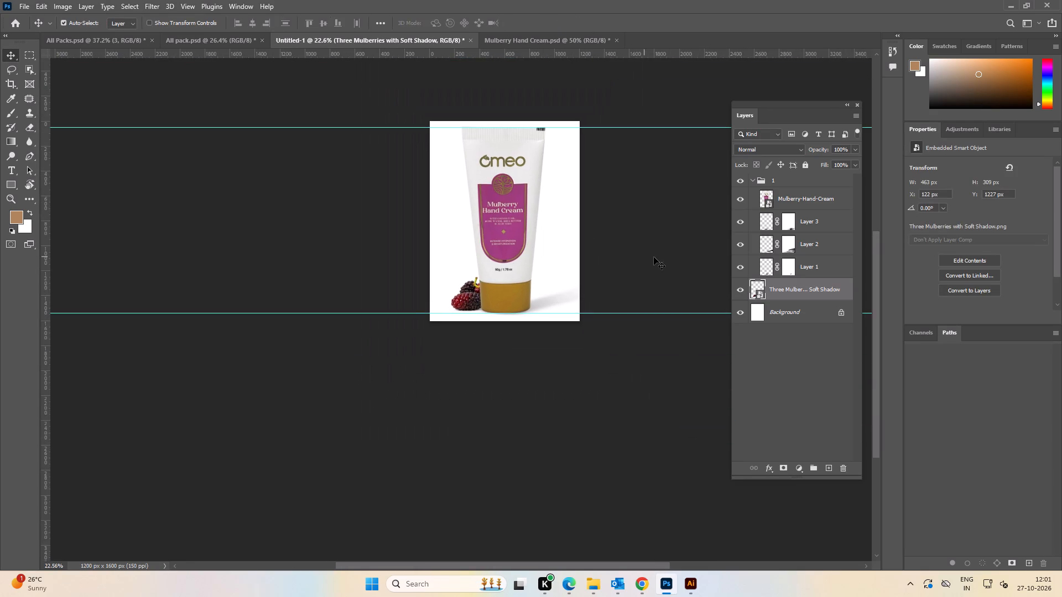
double_click(654, 257)
key("space")
left_click_drag(659, 259, 654, 259)
scroll(449, 315, "up", 4, "alt")
key("space")
key("space")
key("space")
left_click_drag(610, 256, 544, 313)
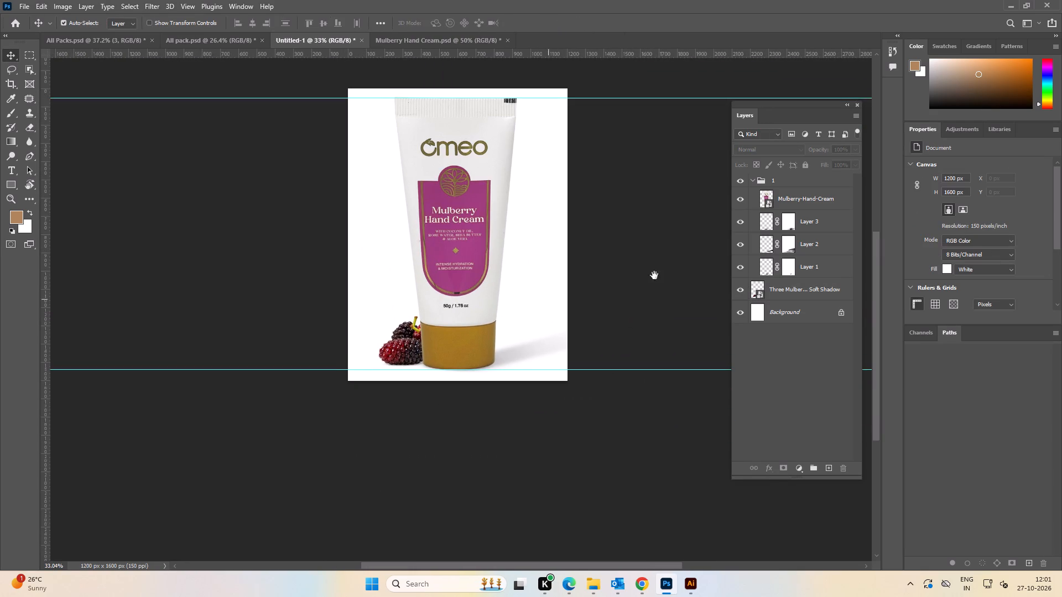
left_click(656, 275)
Reduce the mulberries slightly to about 442 x 295 px beside the gold cap.
scroll(363, 357, "up", 5, "alt")
left_click(418, 343)
key("ctrl+t")
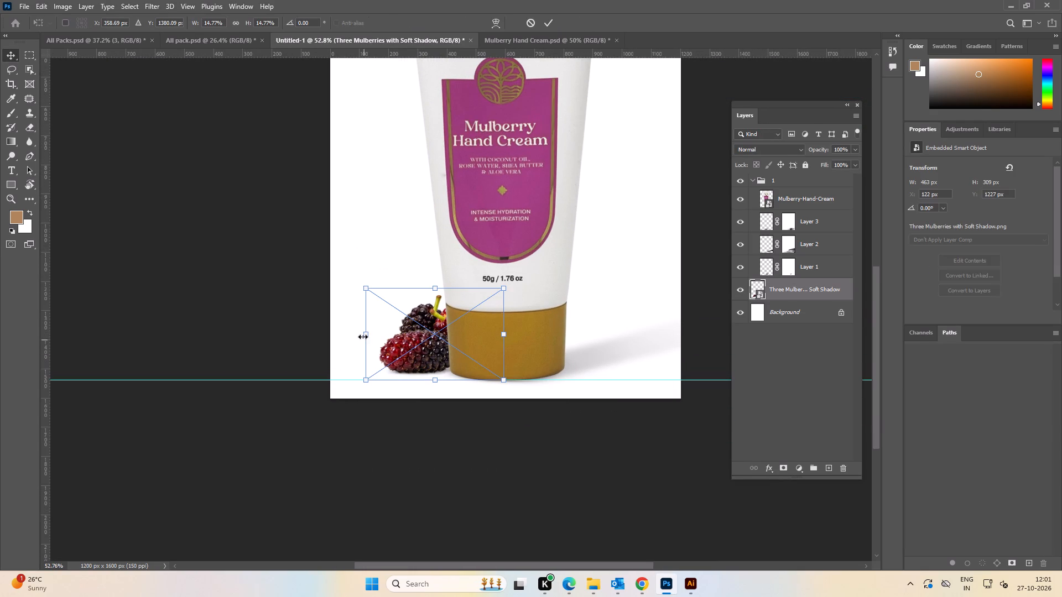
left_click_drag(368, 334, 374, 334, "shift")
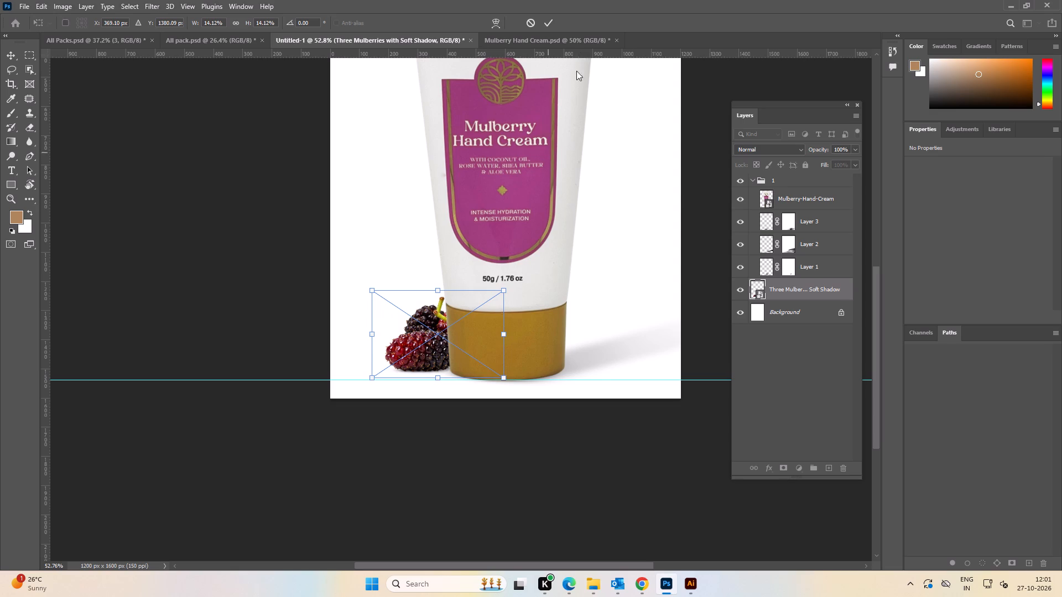
left_click(549, 22)
Inspect the finished tube and mulberry composition both close up and as a whole.
scroll(510, 214, "down", 4, "alt")
key("space")
left_click_drag(509, 179, 467, 279)
scroll(463, 270, "down", 2, "alt")
key("space")
key("space")
key("space")
key("space")
left_click_drag(608, 320, 611, 312)
scroll(434, 356, "up", 7, "alt")
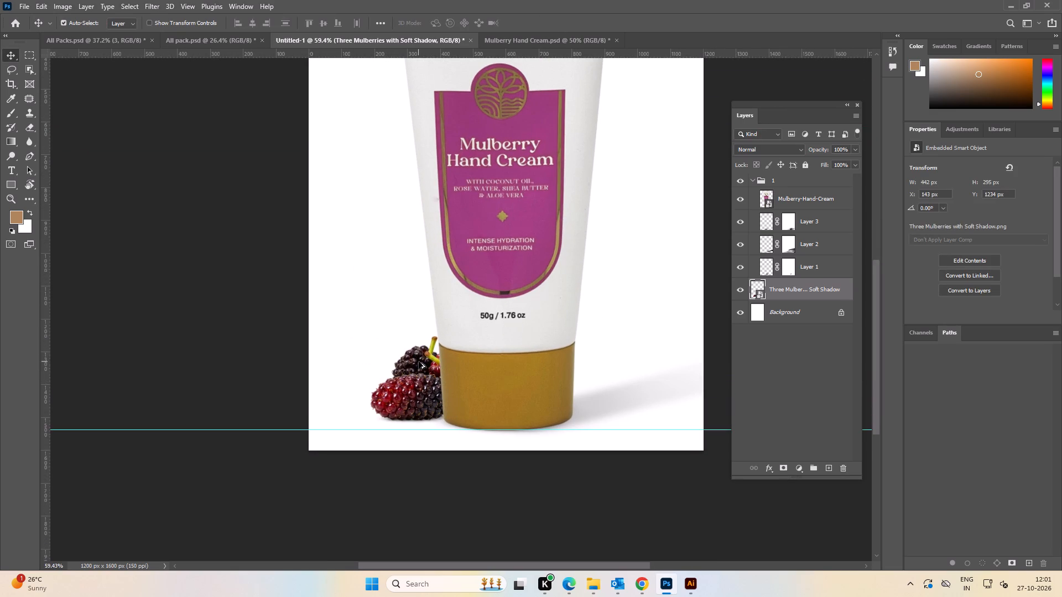
scroll(415, 392, "down", 1, "alt")
scroll(415, 392, "up", 1, "alt")
scroll(415, 392, "down", 4, "alt")
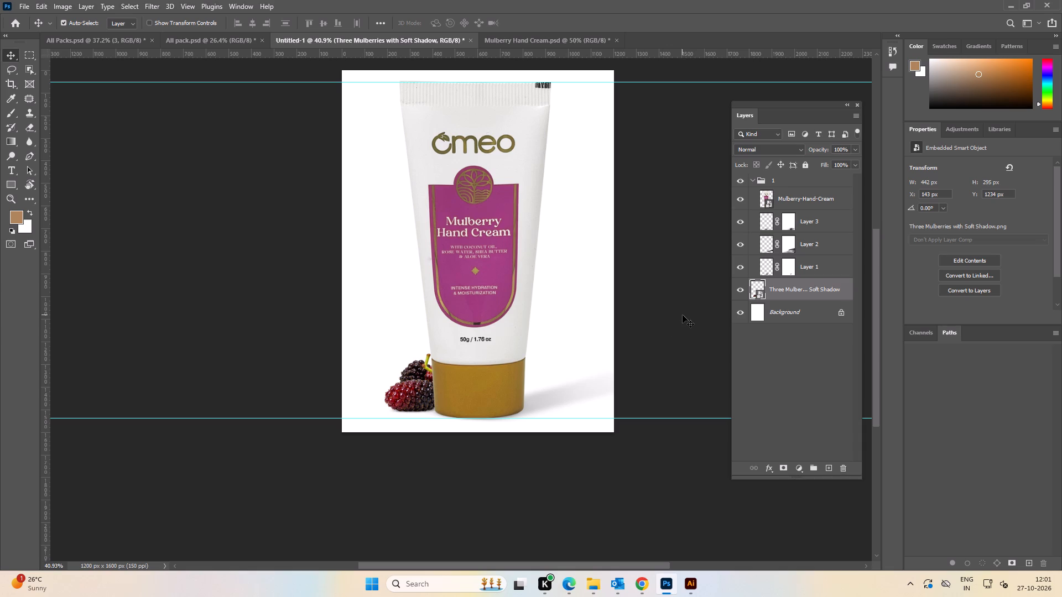
scroll(571, 312, "down", 4, "alt")
key("space")
left_click_drag(584, 311, 574, 314)
left_click(632, 286)
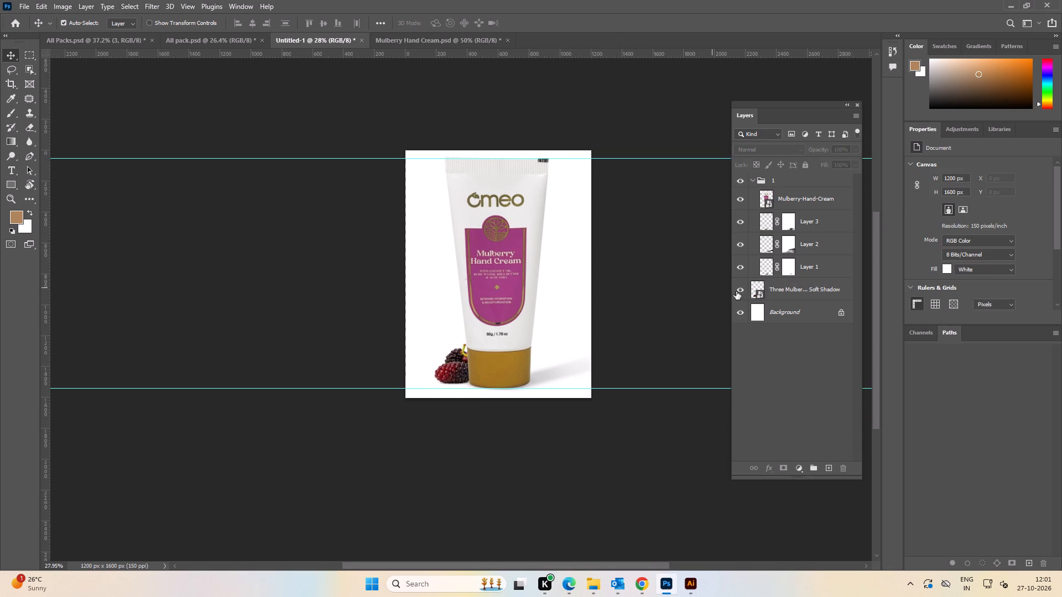
Move the Three Mulberries layer into group 1 beneath Layer 1, collapse the group, and check it by toggling its visibility.
left_click_drag(789, 289, 789, 275)
left_click(670, 294)
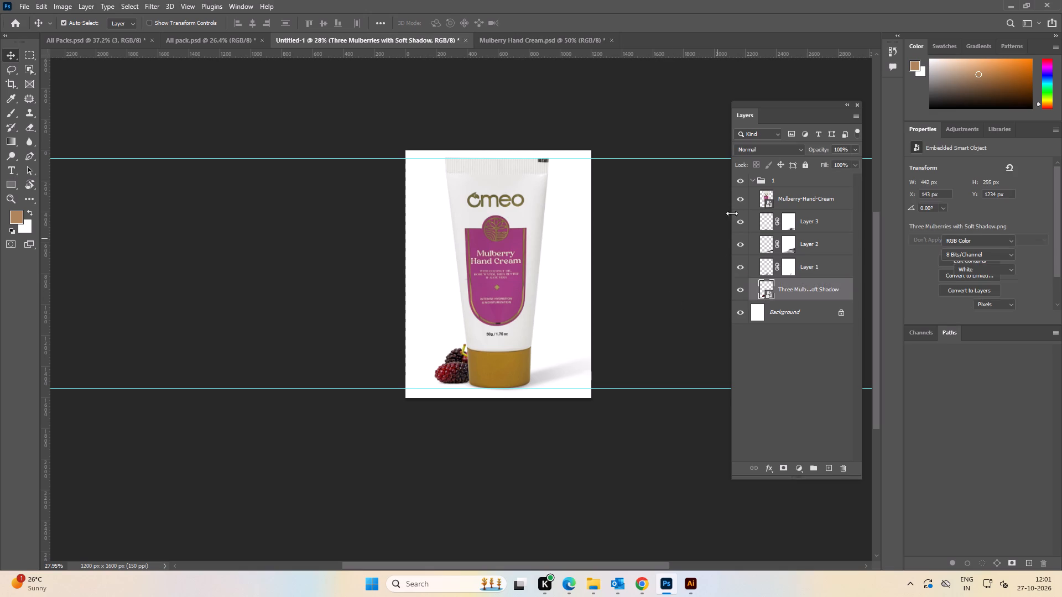
left_click(752, 181)
left_click(745, 181)
scroll(576, 282, "down", 4, "alt")
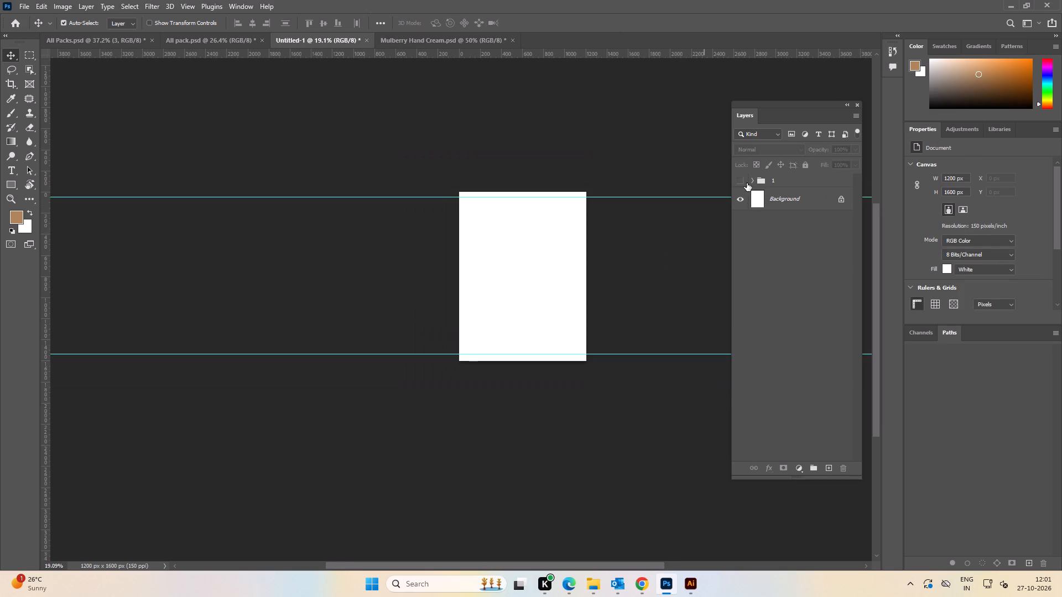
left_click(743, 178)
key("space")
left_click_drag(660, 233, 613, 249)
left_click(613, 249)
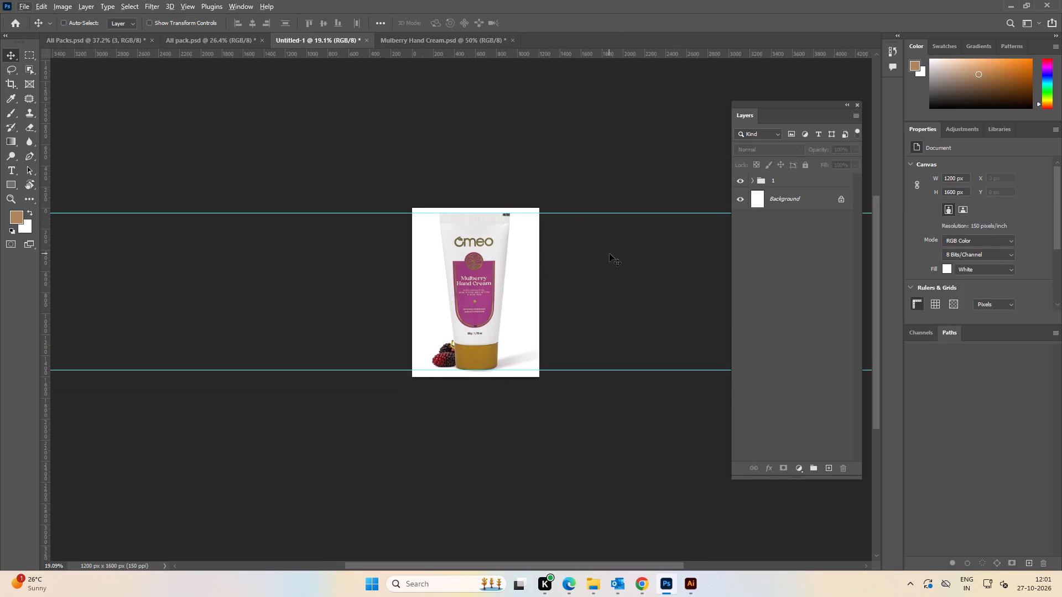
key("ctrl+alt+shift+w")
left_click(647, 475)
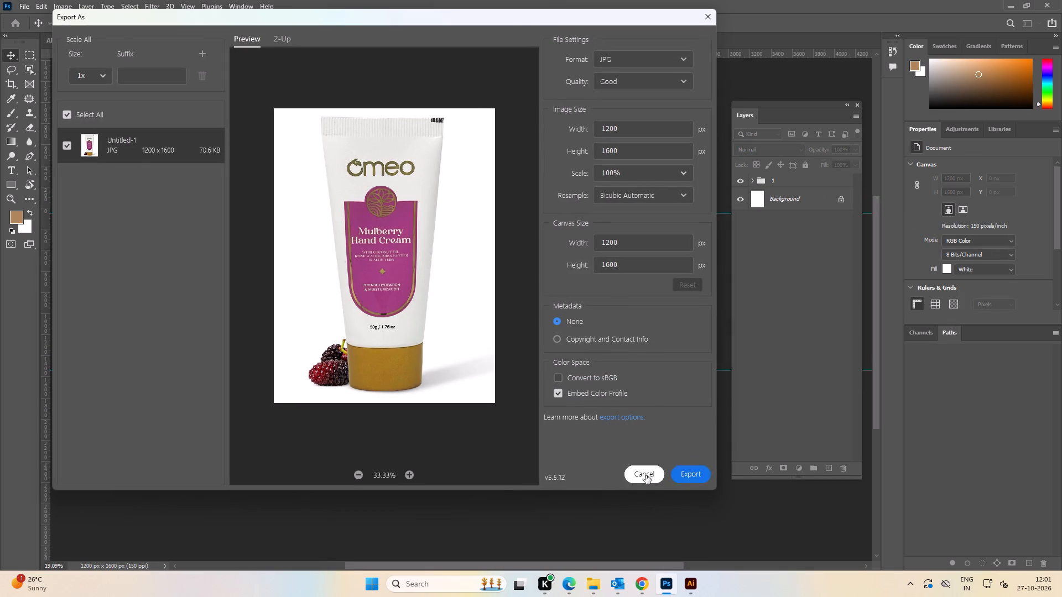
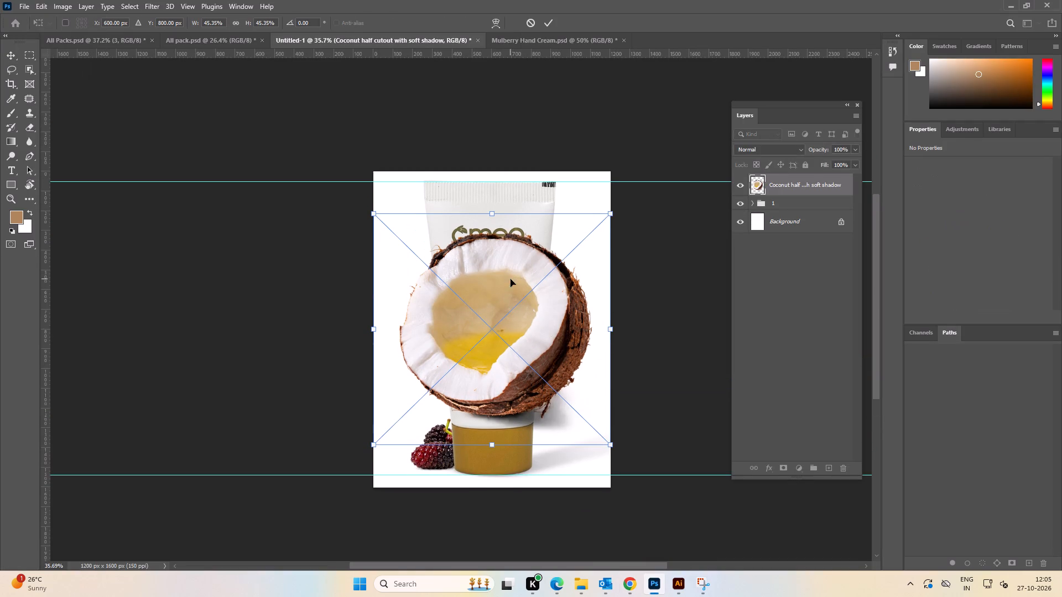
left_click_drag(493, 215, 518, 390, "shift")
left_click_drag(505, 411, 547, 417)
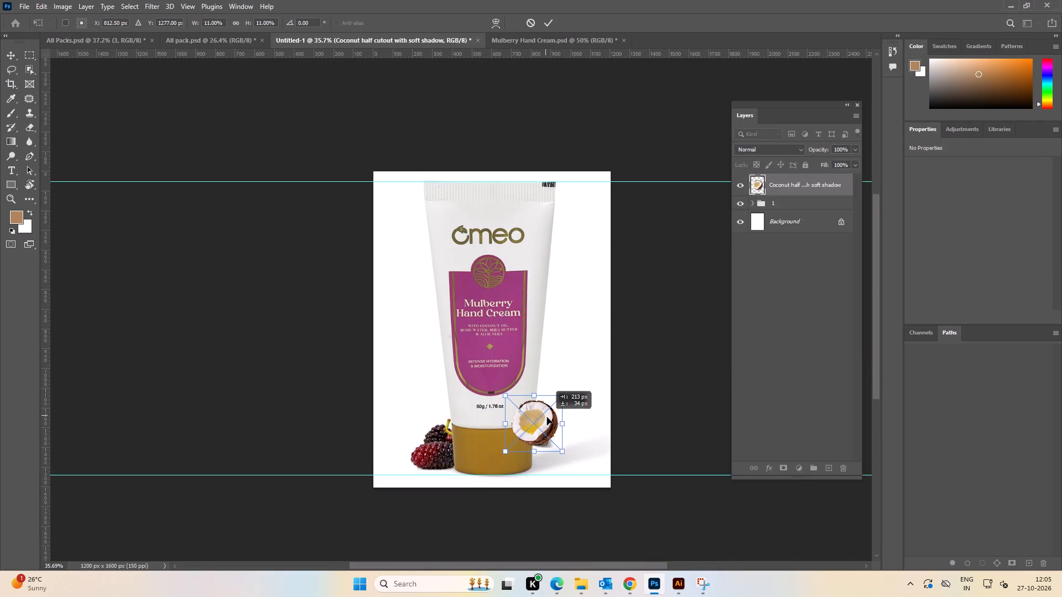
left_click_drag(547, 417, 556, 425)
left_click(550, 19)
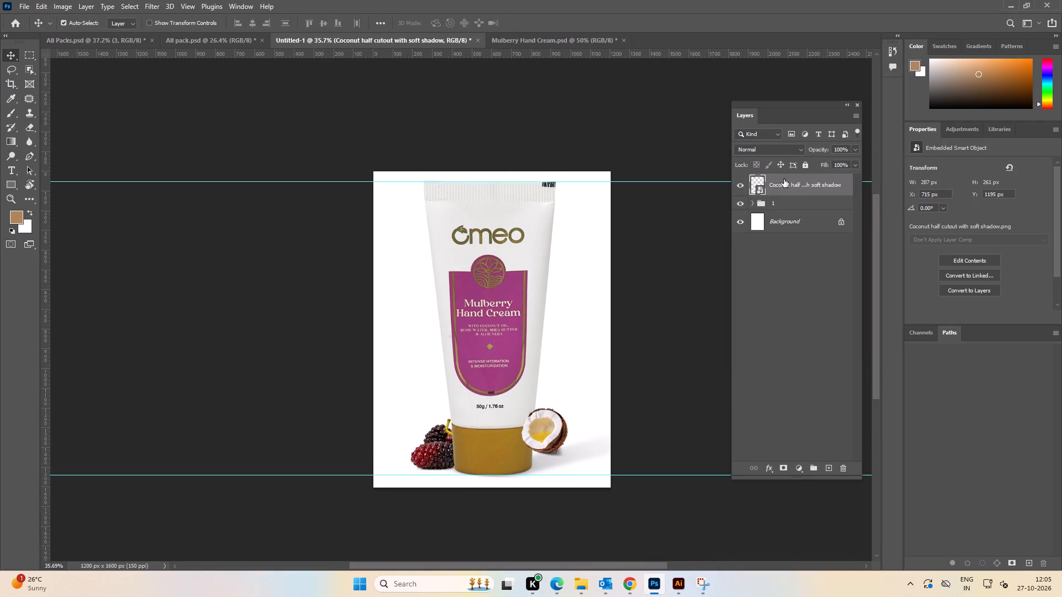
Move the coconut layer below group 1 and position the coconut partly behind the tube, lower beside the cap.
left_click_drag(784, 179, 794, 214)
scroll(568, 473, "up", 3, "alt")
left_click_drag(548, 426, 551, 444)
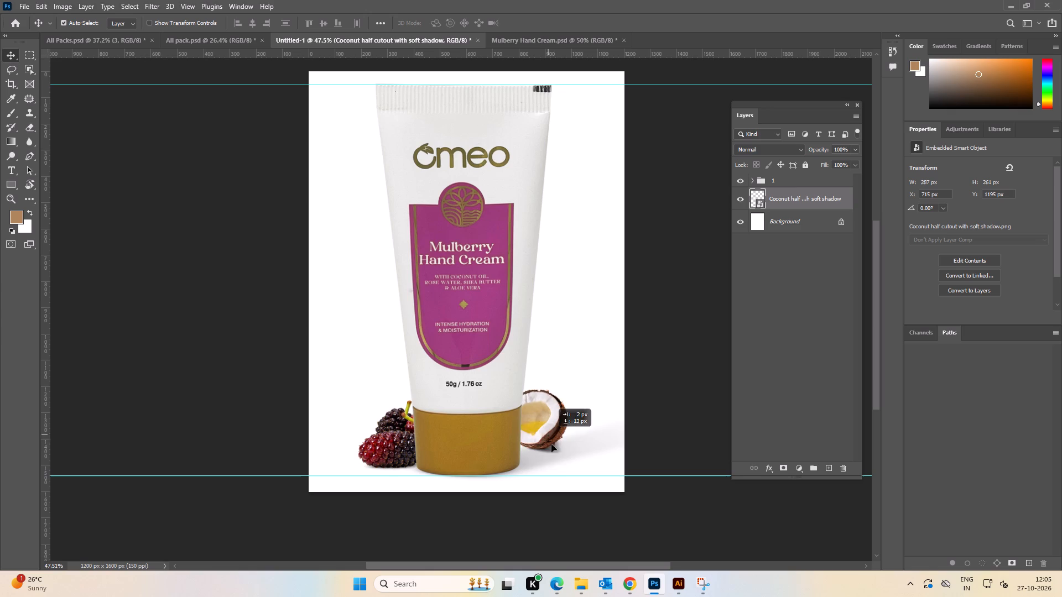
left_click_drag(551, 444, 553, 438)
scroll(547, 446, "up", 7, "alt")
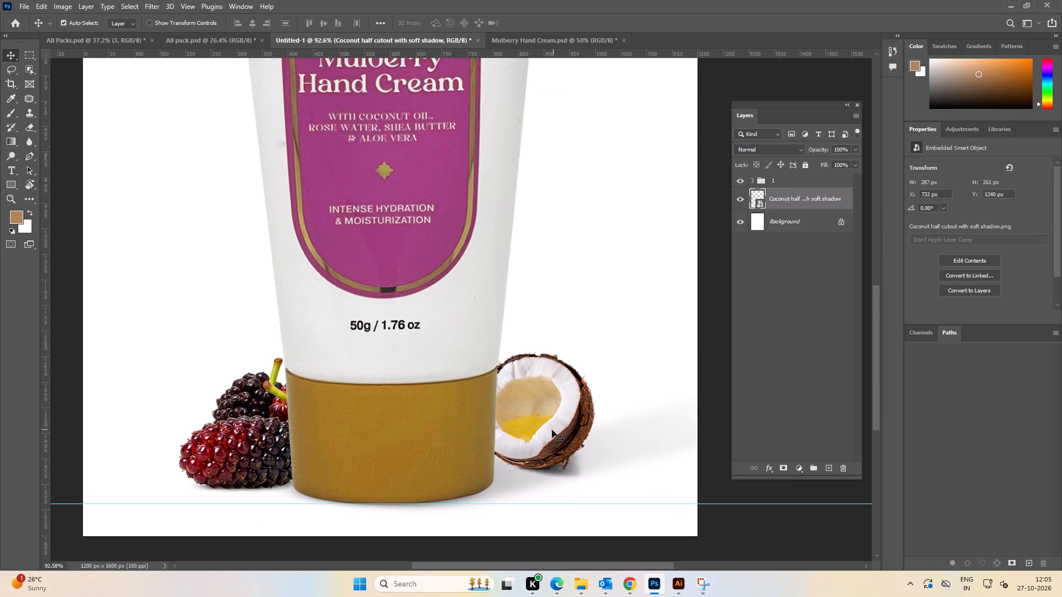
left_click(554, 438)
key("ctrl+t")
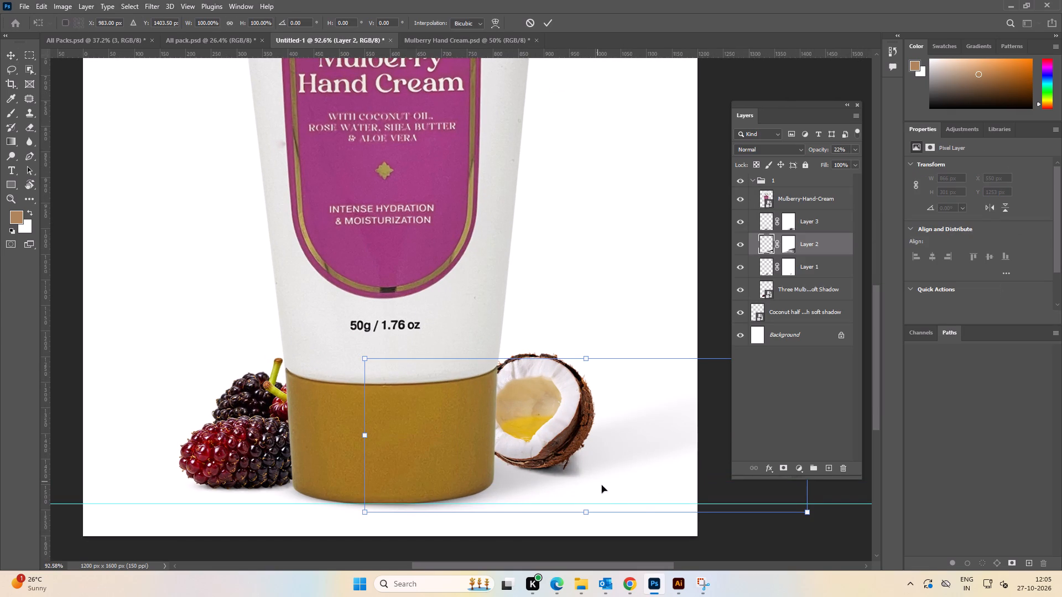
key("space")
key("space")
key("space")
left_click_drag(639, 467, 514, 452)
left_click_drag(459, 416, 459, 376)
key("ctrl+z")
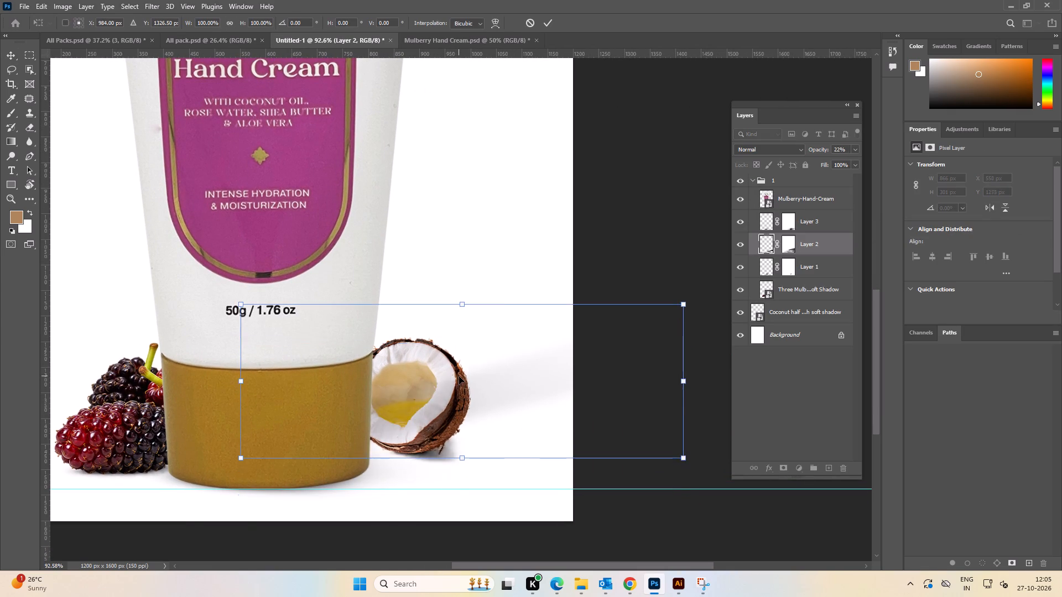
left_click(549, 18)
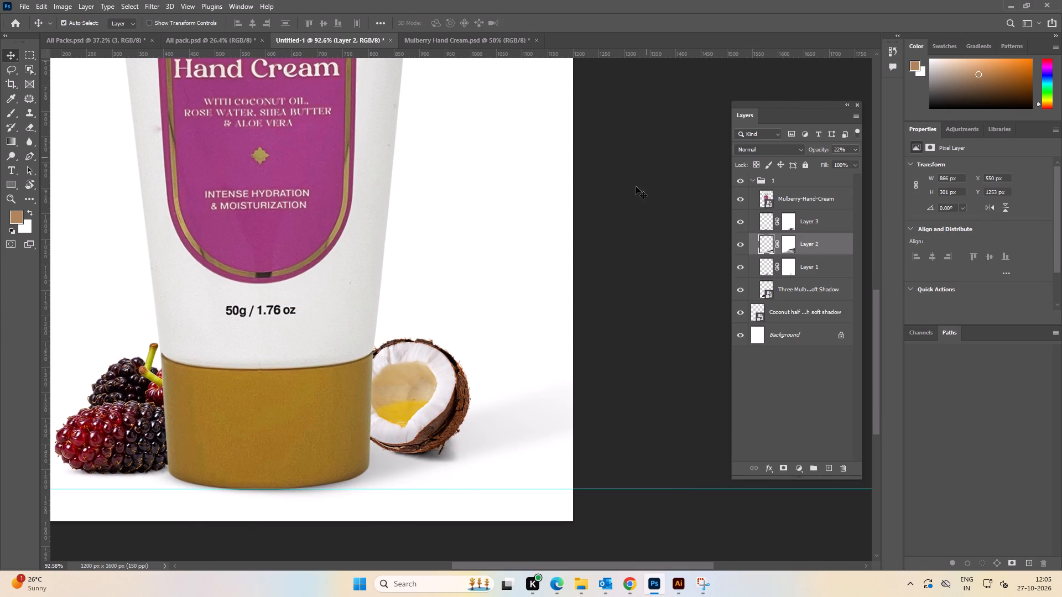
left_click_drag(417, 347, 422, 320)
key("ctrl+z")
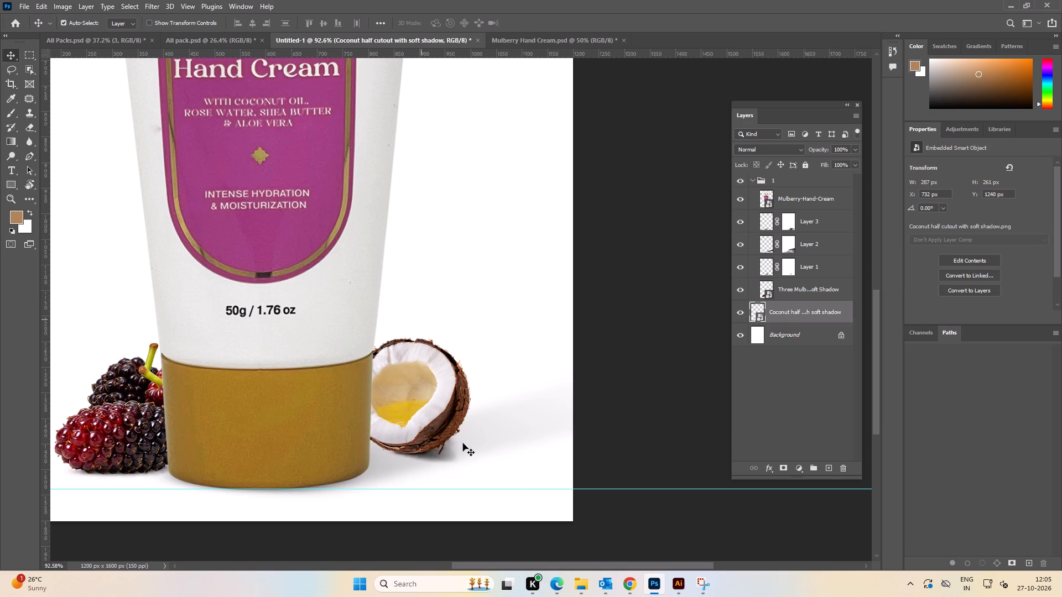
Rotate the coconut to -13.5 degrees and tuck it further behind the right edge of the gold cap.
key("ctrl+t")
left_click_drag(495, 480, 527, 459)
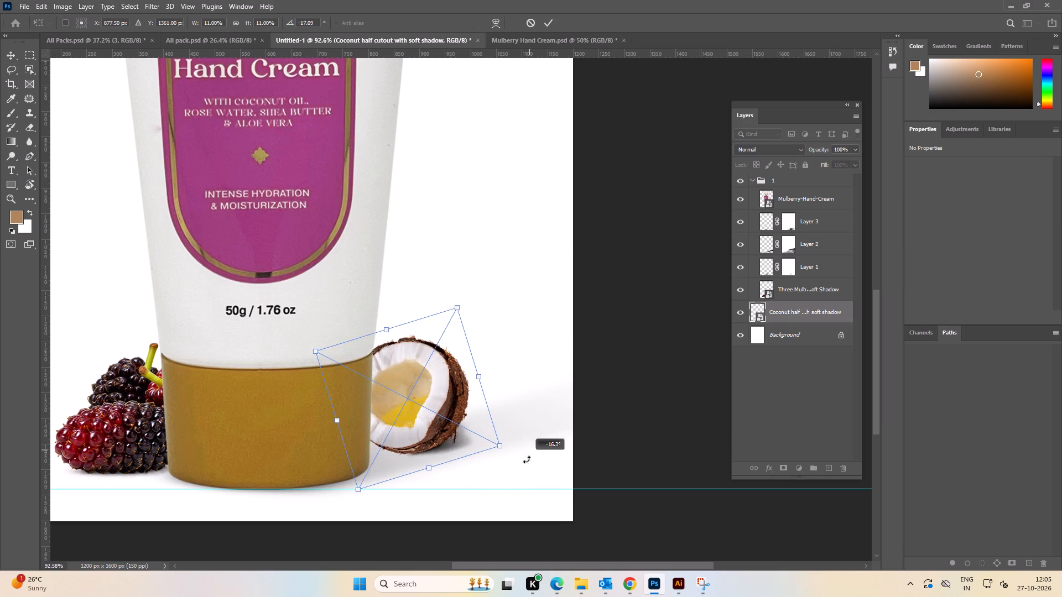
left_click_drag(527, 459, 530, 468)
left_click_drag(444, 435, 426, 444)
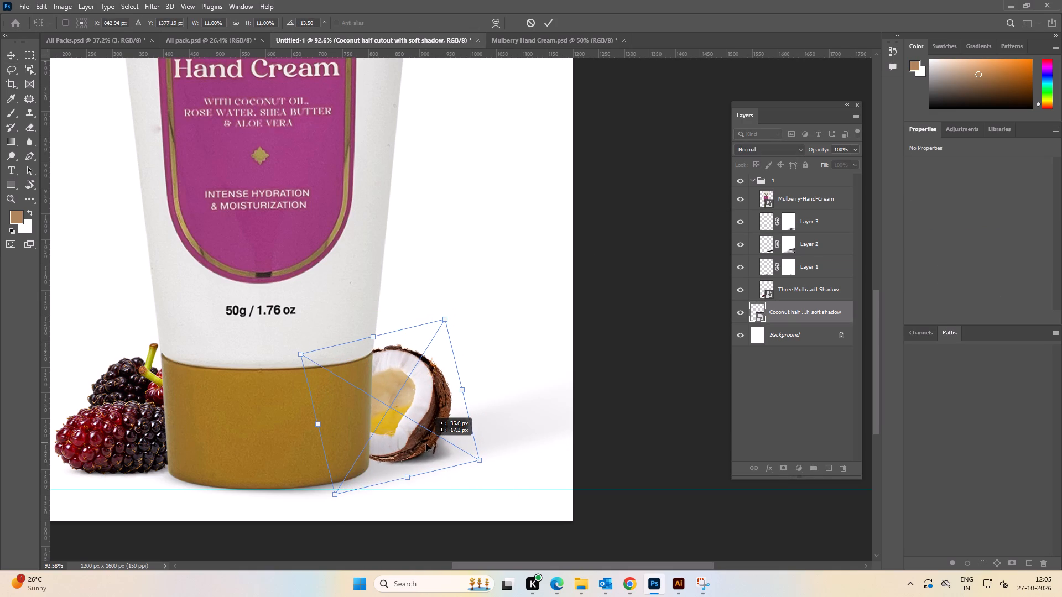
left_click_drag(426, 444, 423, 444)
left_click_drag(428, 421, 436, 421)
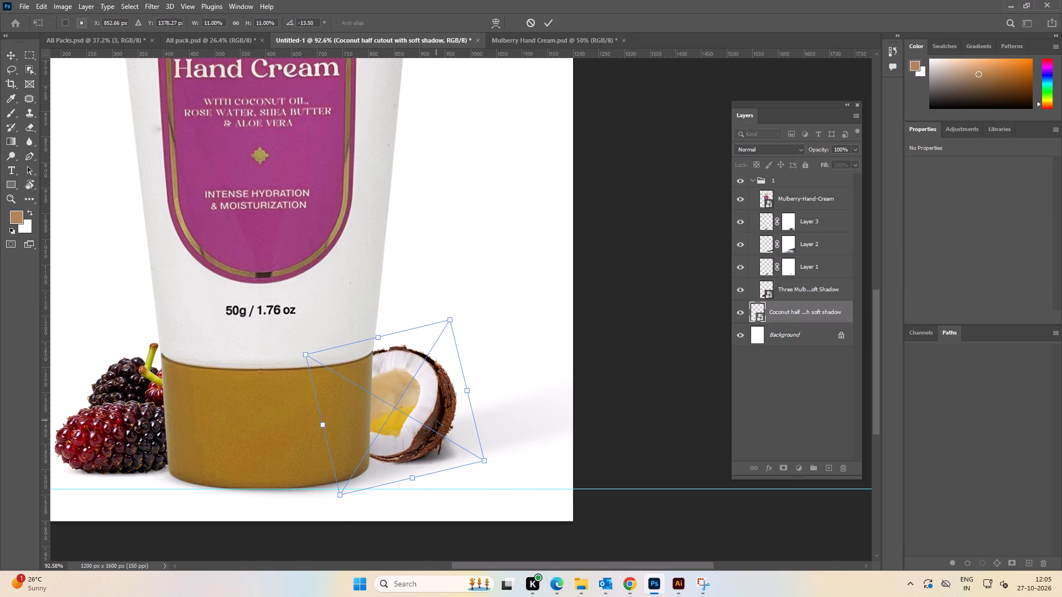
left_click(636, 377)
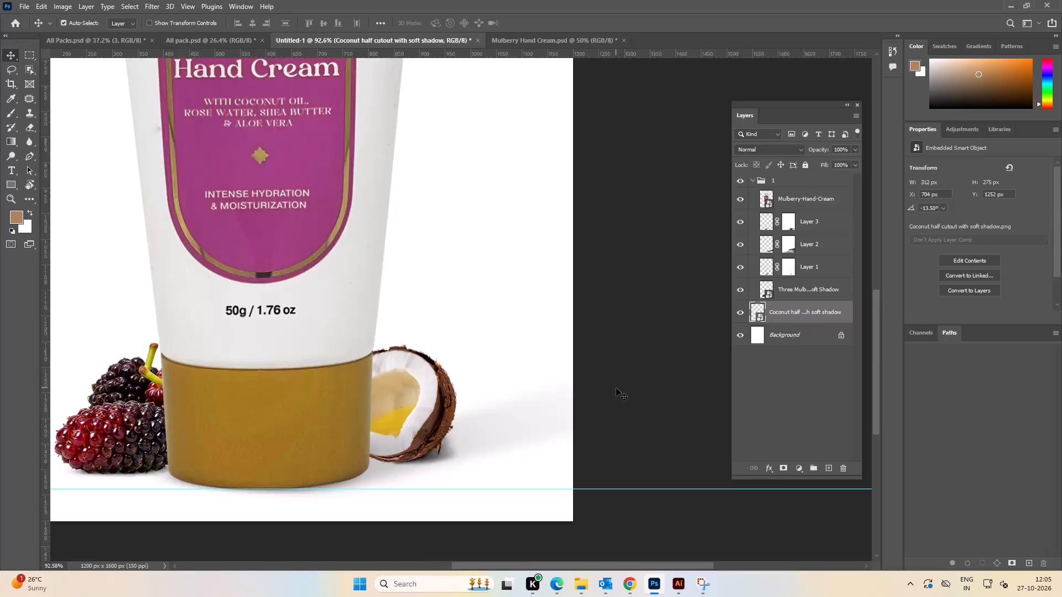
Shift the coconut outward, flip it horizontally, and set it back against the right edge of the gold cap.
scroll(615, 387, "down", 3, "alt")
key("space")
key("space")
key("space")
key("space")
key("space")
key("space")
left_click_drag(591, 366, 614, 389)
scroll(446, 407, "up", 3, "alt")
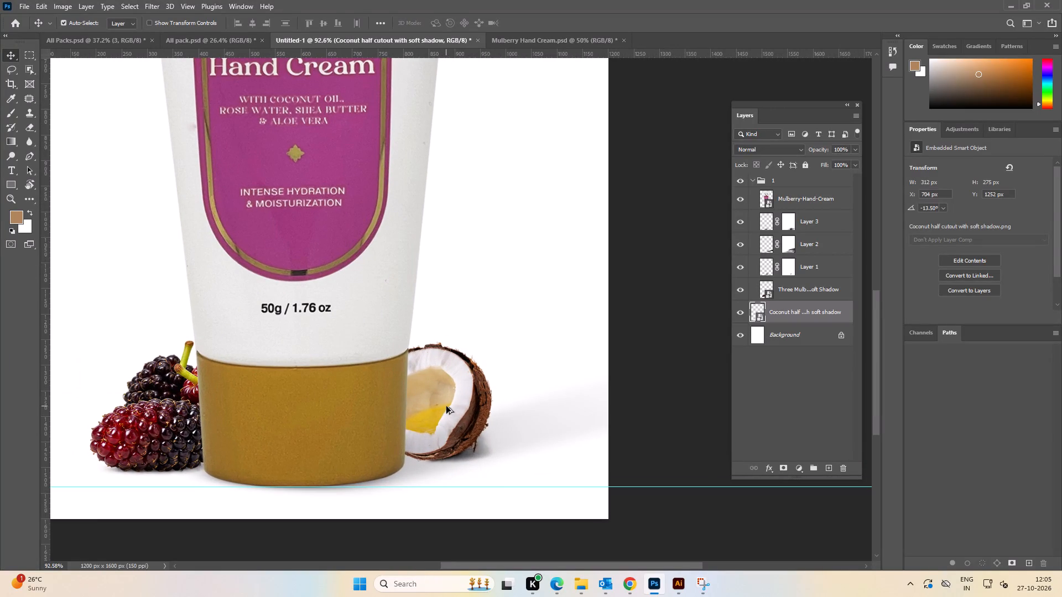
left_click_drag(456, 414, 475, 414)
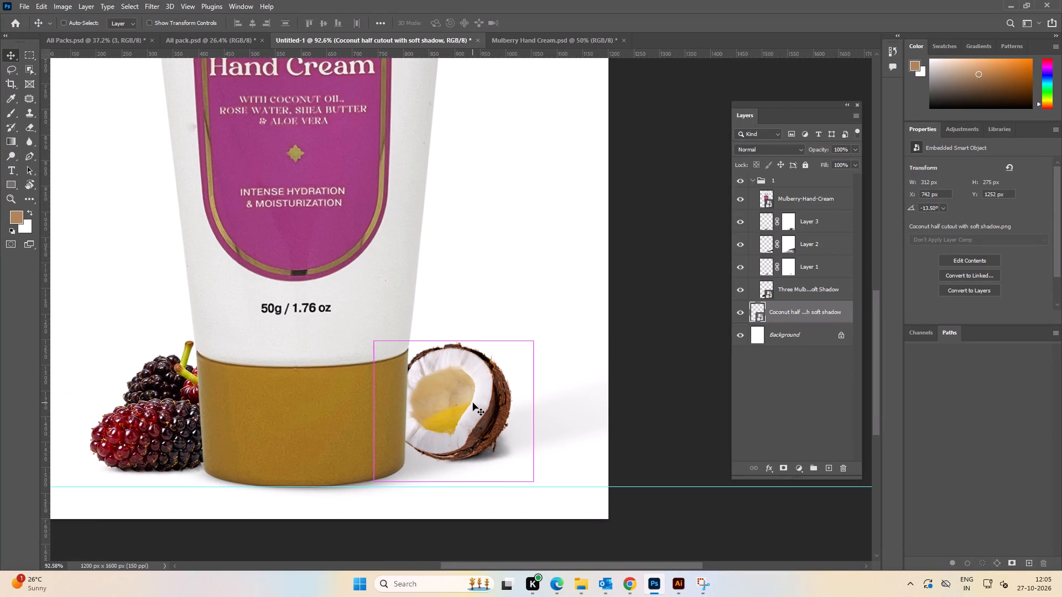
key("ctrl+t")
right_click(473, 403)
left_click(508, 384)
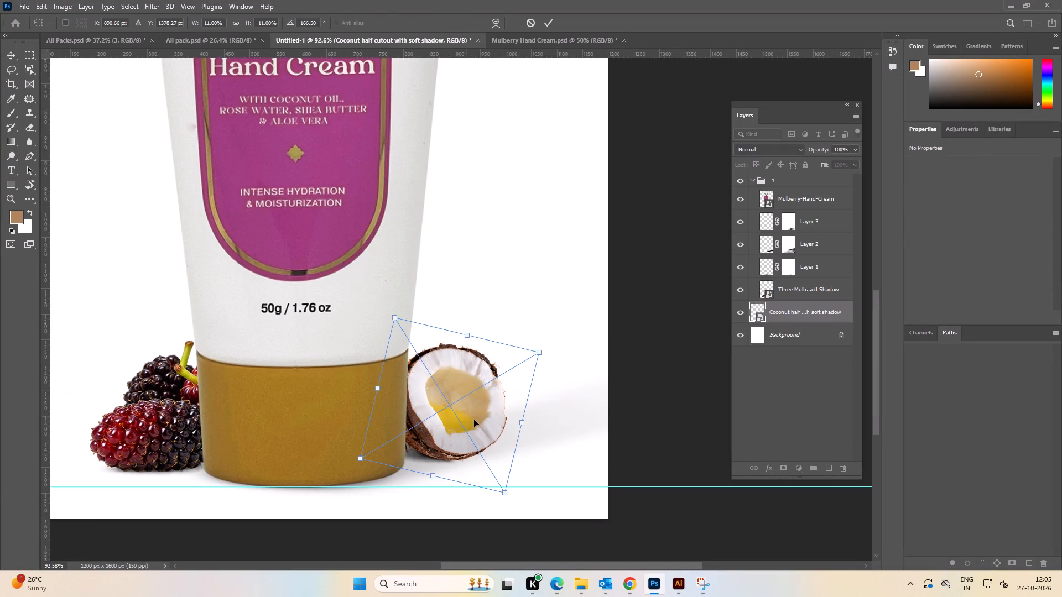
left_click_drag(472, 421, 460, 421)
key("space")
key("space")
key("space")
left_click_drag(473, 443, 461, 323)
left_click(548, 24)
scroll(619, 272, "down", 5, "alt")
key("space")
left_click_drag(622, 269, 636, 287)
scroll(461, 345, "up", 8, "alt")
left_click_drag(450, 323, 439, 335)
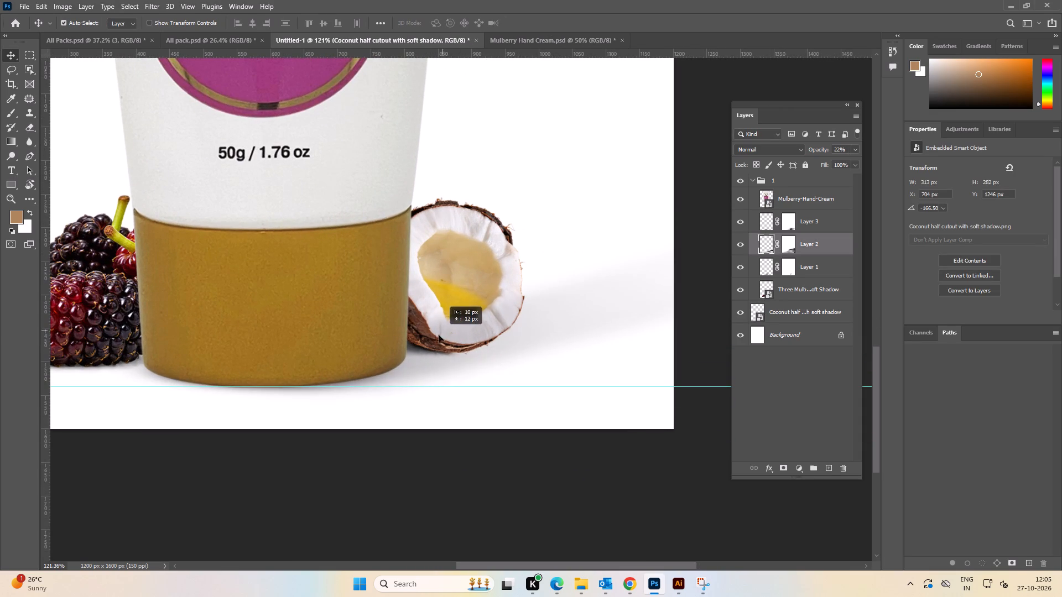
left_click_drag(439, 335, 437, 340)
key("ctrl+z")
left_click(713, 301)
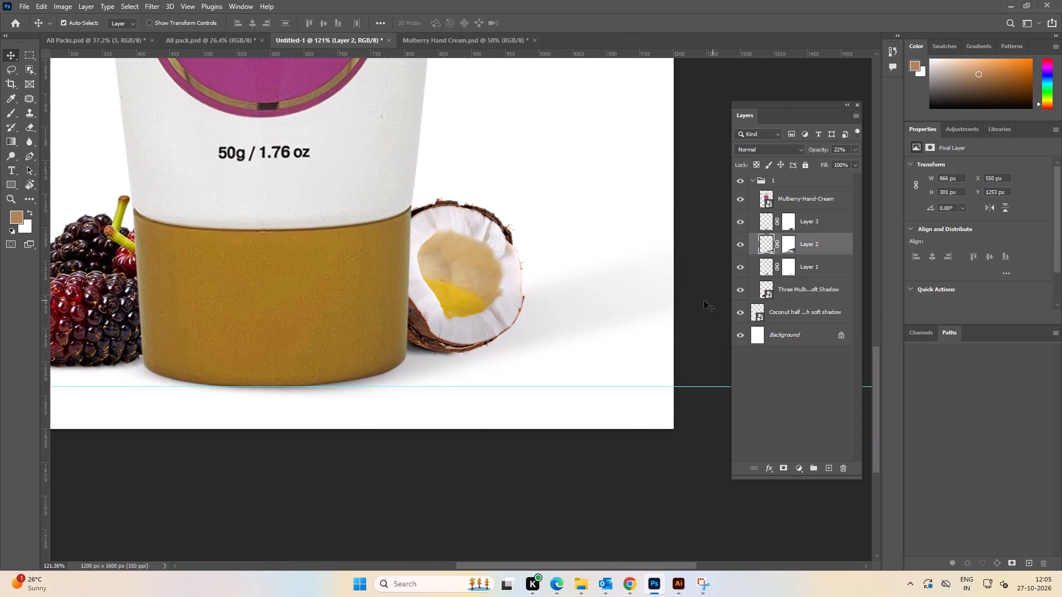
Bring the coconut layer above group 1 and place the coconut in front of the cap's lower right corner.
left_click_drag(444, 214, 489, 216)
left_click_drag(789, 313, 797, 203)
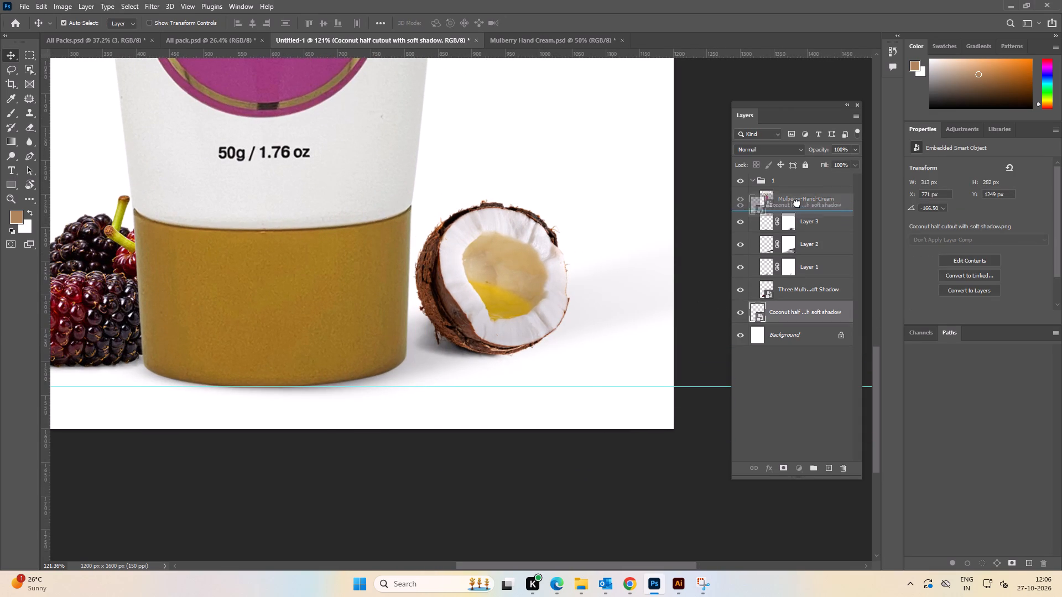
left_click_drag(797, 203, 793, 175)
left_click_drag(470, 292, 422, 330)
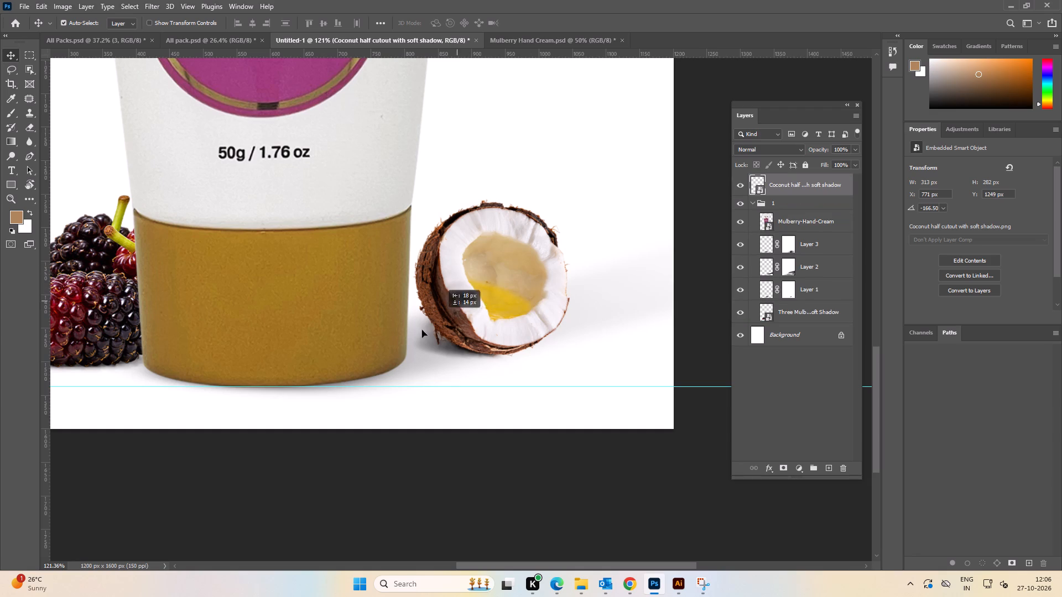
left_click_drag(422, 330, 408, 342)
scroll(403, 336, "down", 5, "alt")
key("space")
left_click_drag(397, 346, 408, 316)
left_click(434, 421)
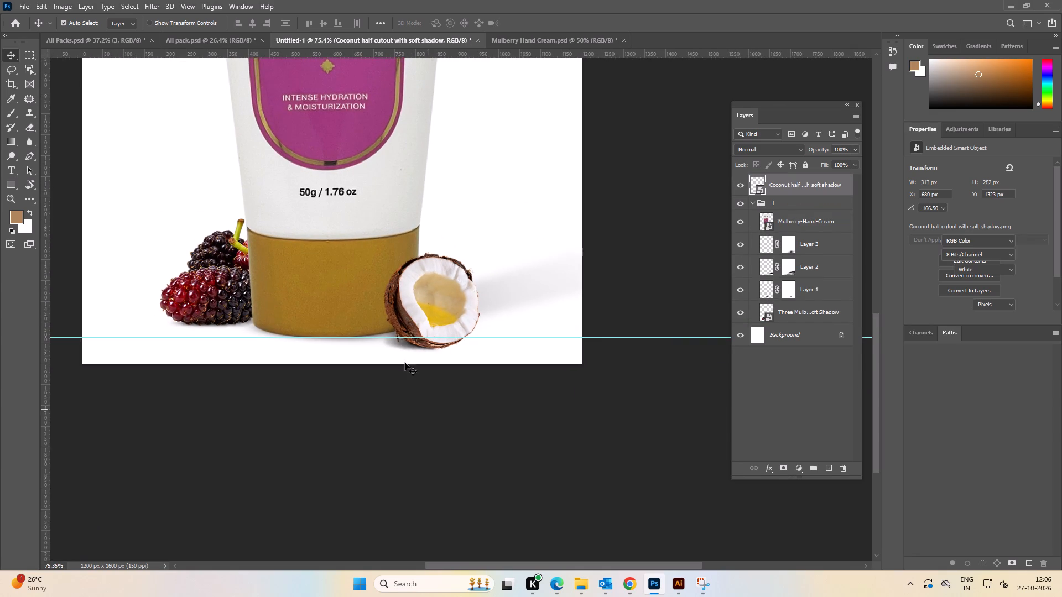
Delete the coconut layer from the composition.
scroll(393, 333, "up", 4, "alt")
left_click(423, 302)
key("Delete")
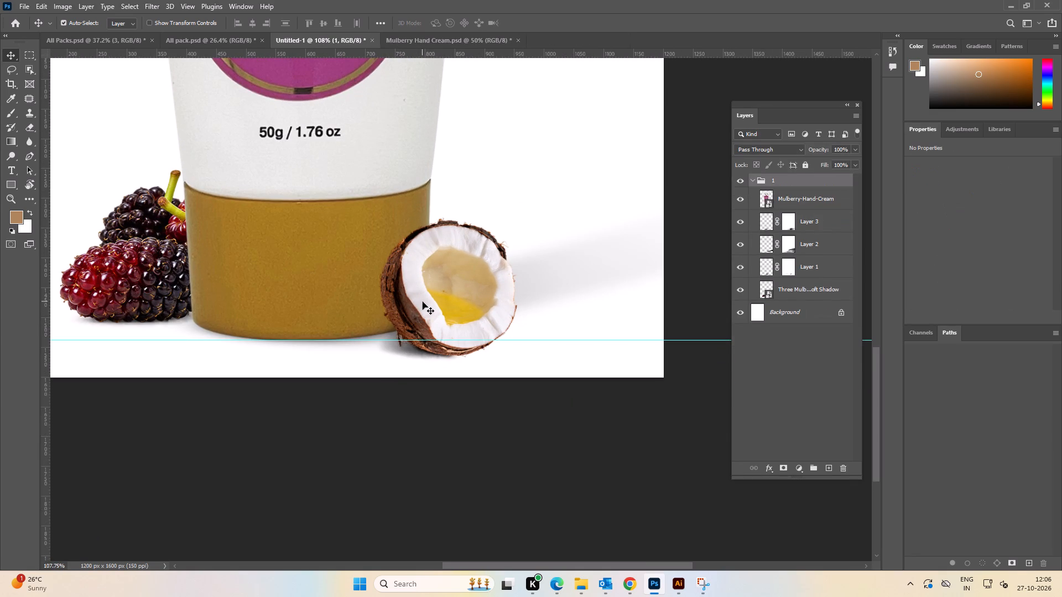
Review the whole tube composition with only the mulberries beside it.
key("ctrl+0")
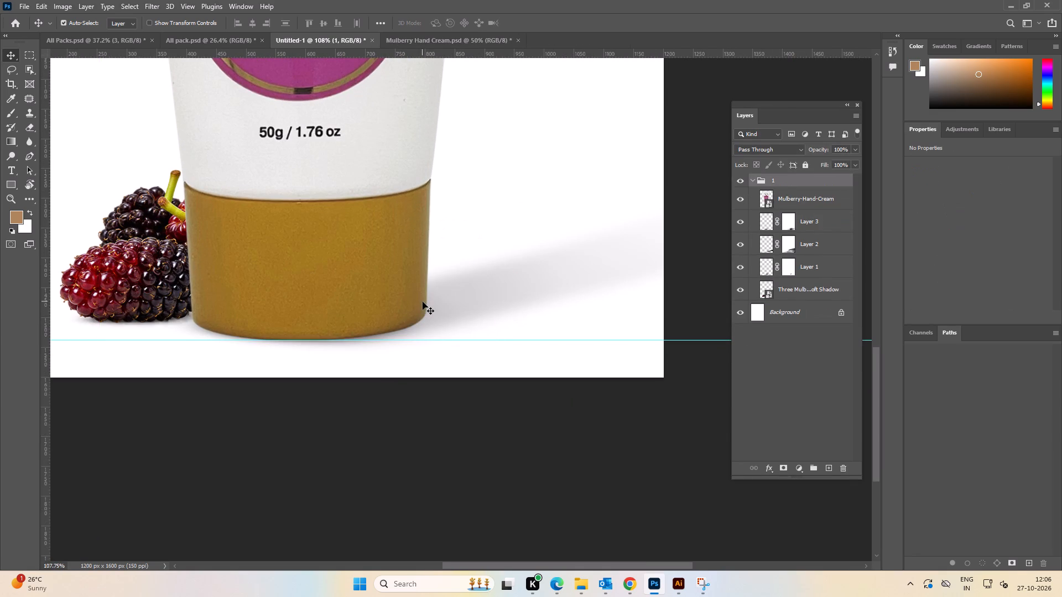
scroll(420, 302, "down", 4, "alt")
key("ctrl+0")
scroll(420, 302, "down", 5, "alt")
key("space")
left_click_drag(475, 327, 442, 329)
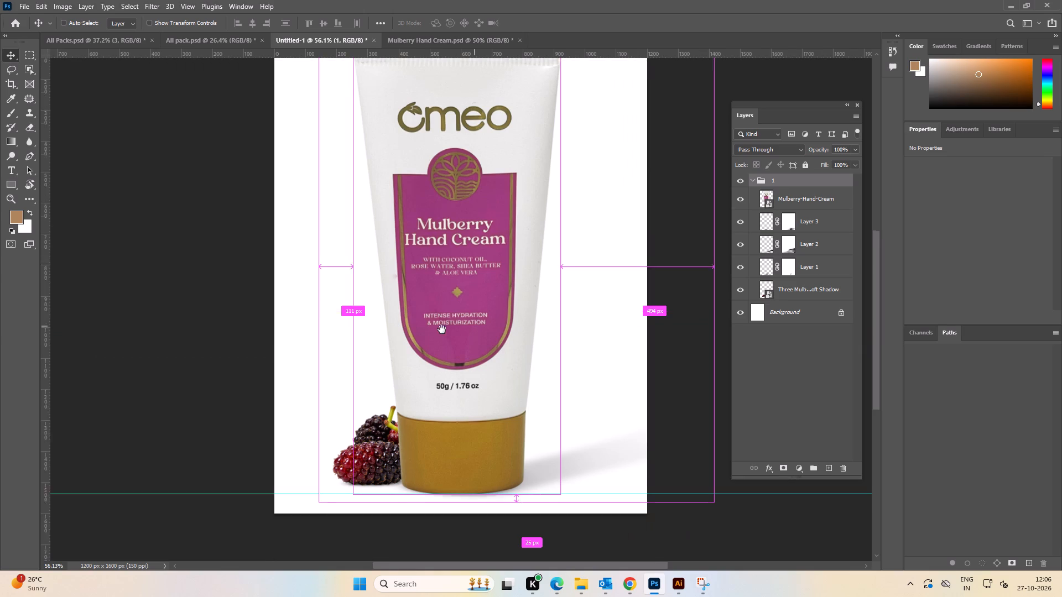
left_click_drag(442, 329, 439, 329)
scroll(441, 316, "down", 8, "alt")
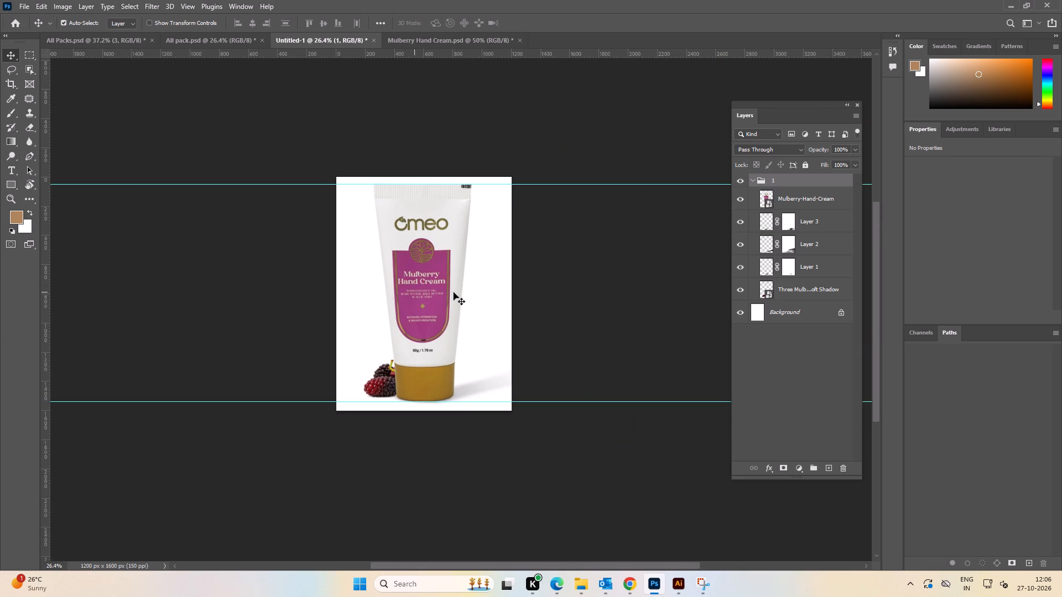
left_click(581, 290)
left_click(429, 298)
left_click(429, 298, "ctrl")
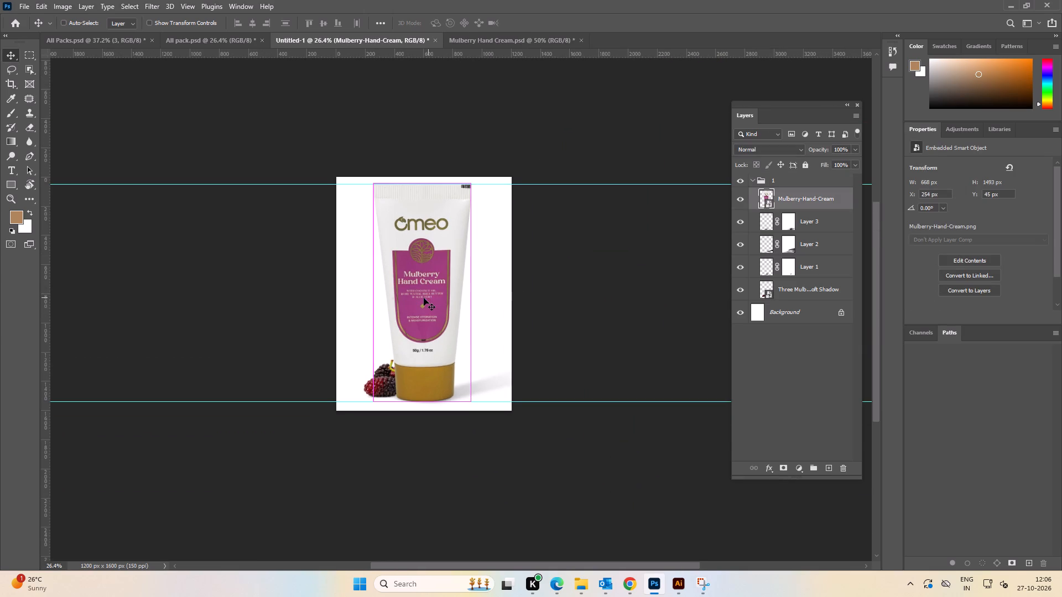
left_click(619, 310)
Export the tube and mulberry composition as a 1200 x 1600 px JPG into the Mulberry-Hand-Cream 1200x1600 folder.
key("ctrl+alt+shift+w")
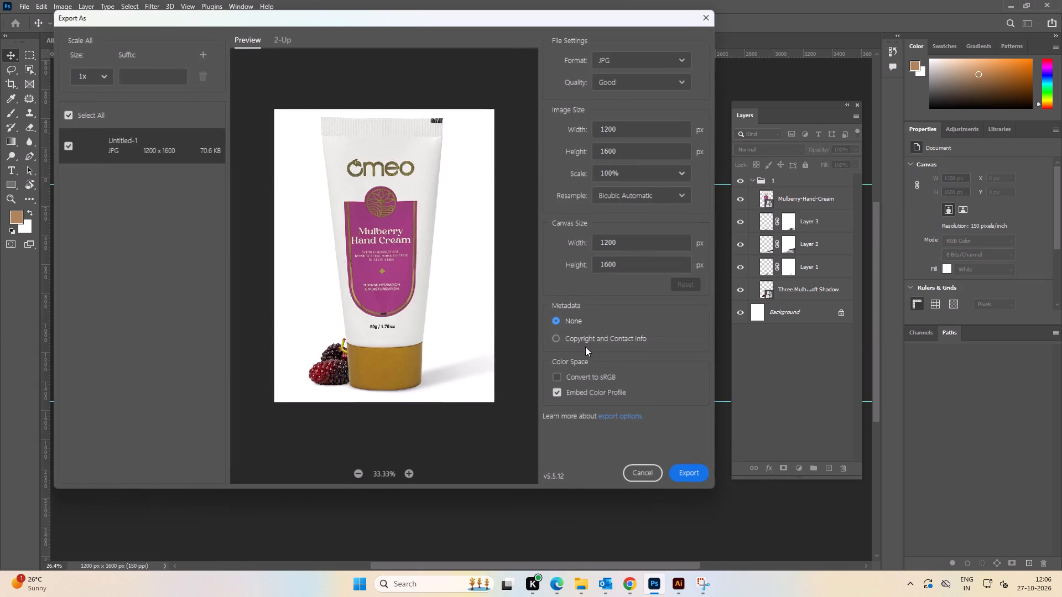
left_click(692, 475)
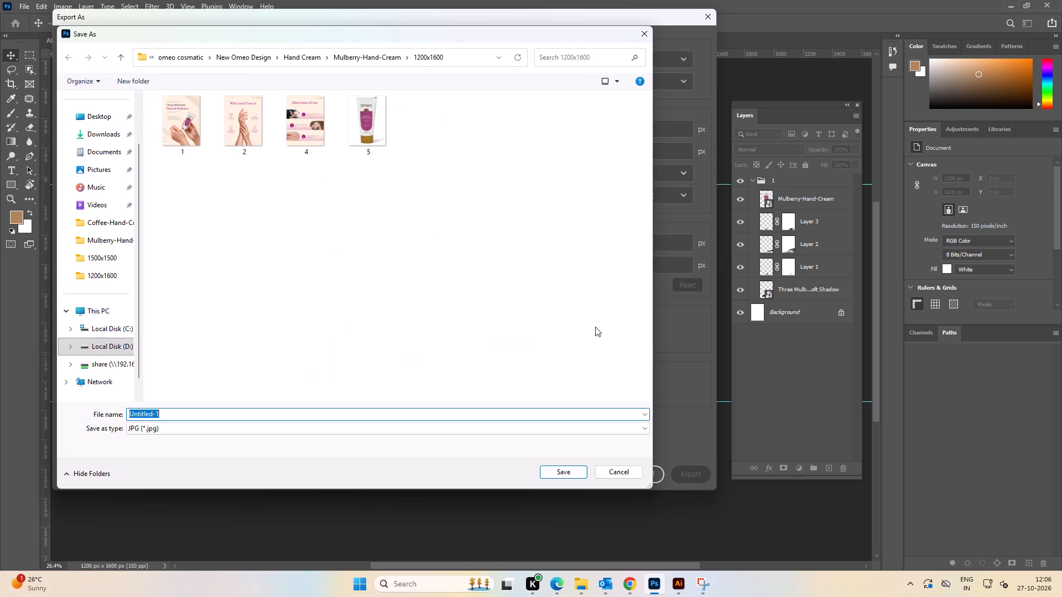
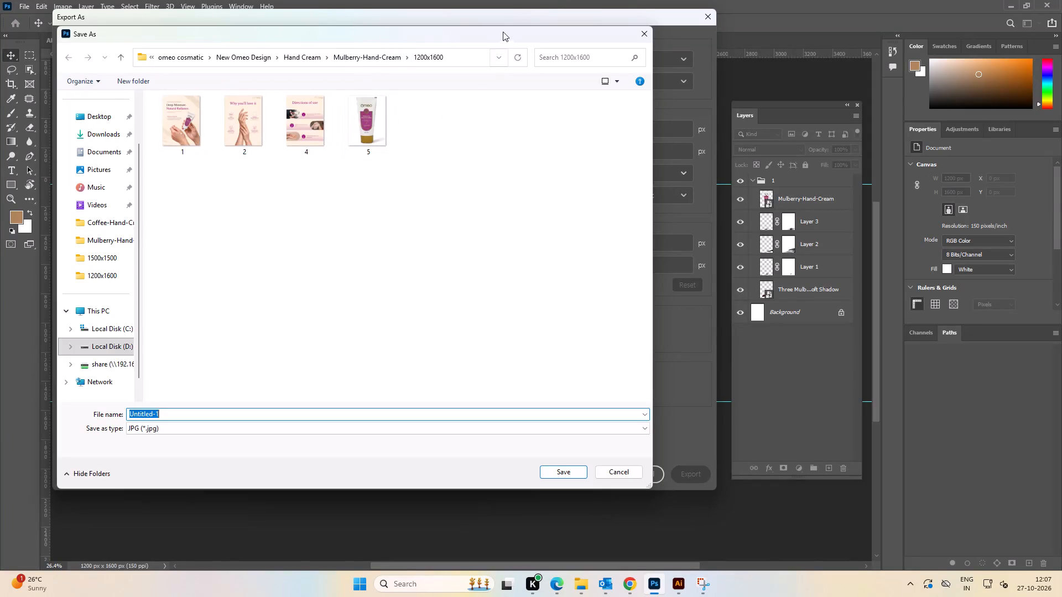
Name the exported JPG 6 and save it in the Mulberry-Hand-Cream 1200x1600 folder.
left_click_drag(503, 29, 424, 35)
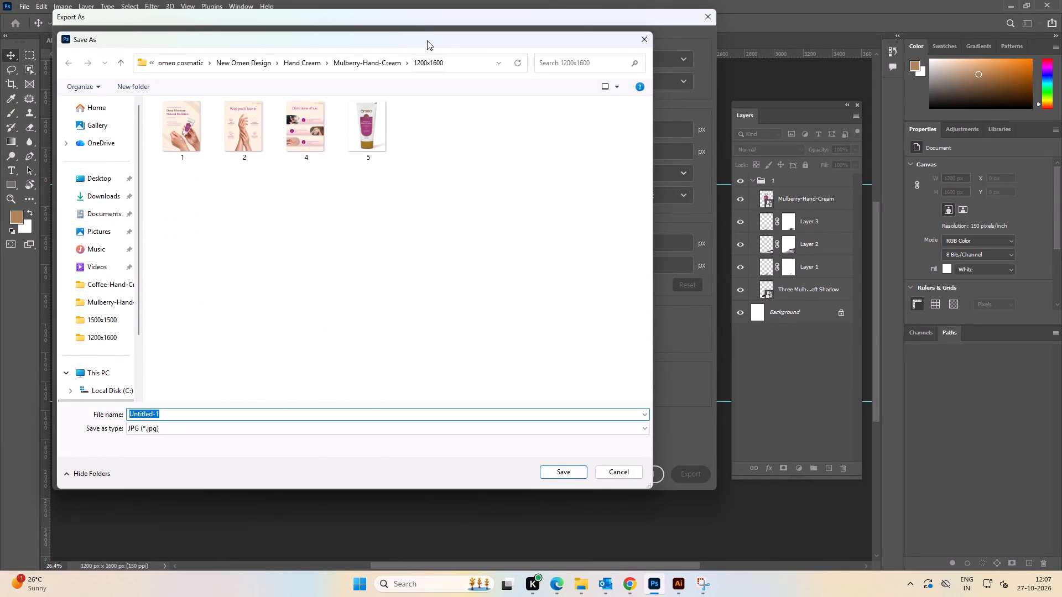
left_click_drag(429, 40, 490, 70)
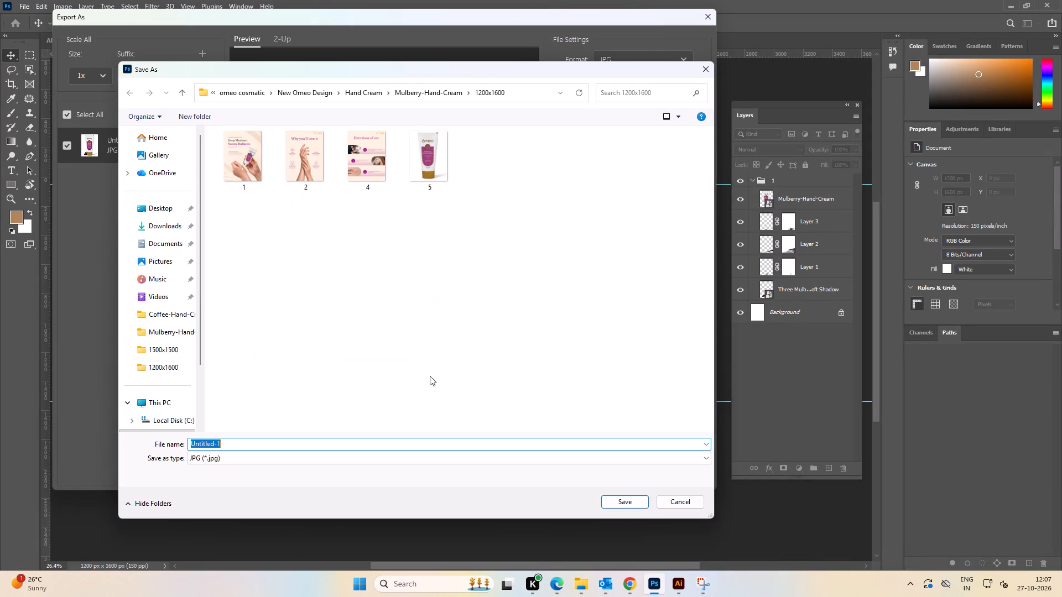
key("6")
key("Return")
Duplicate group 1 and hide the original group.
scroll(639, 281, "down", 1, "alt")
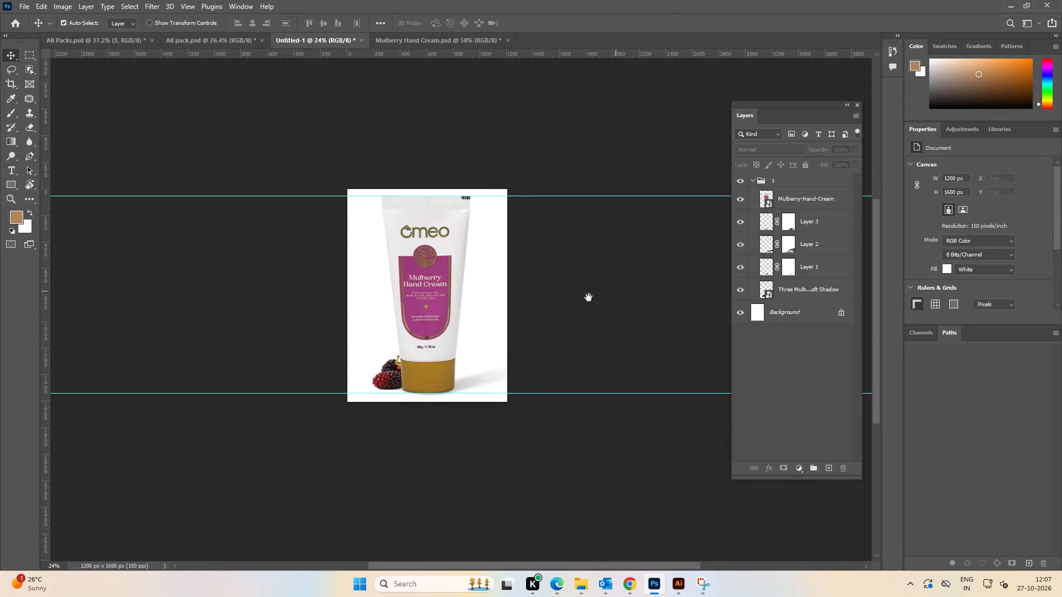
key("space")
left_click_drag(597, 300, 611, 299)
left_click(752, 181)
left_click(698, 252)
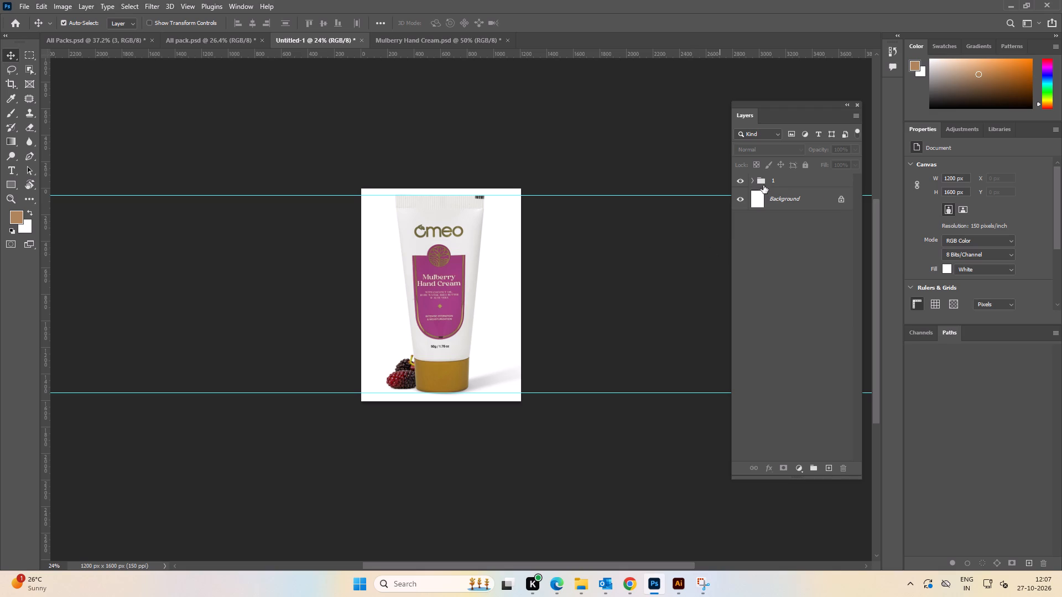
left_click(771, 180)
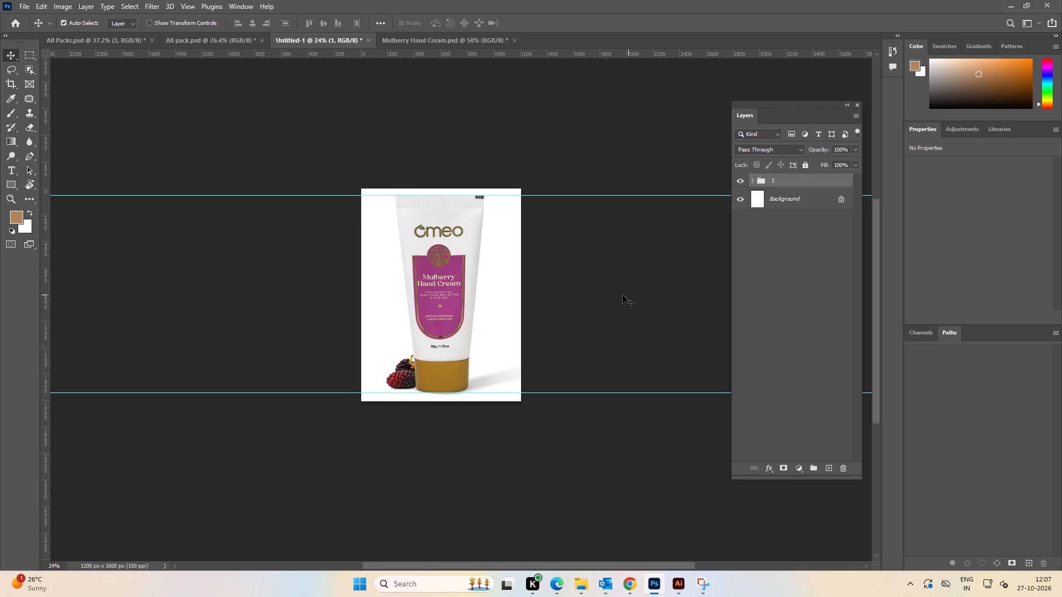
key("ctrl+j")
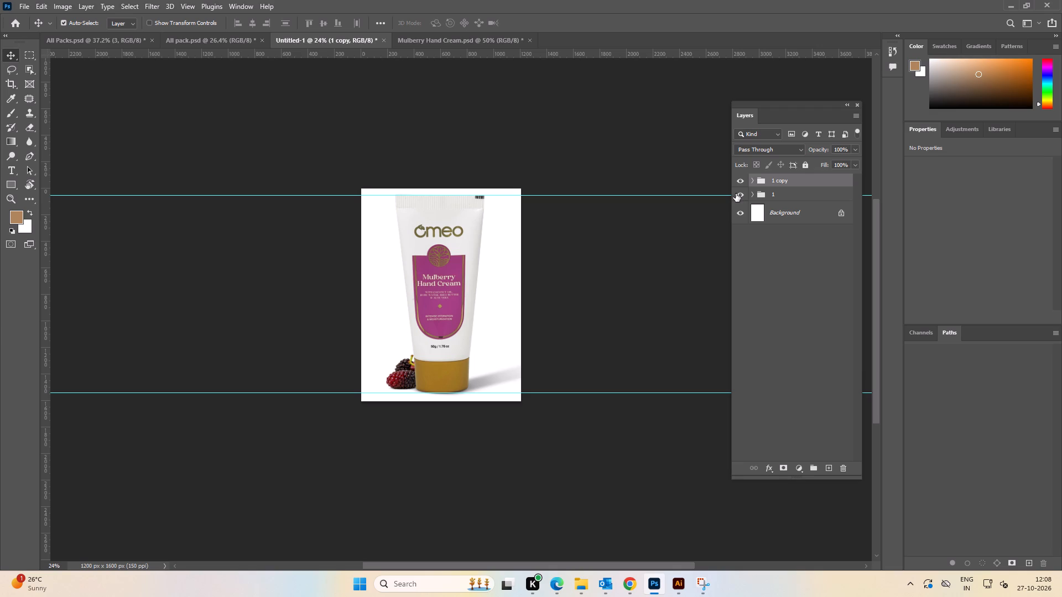
left_click(736, 193)
Rename the duplicated group as 2.
scroll(468, 331, "up", 4, "alt")
key("space")
left_click_drag(341, 285, 360, 286)
double_click(601, 290)
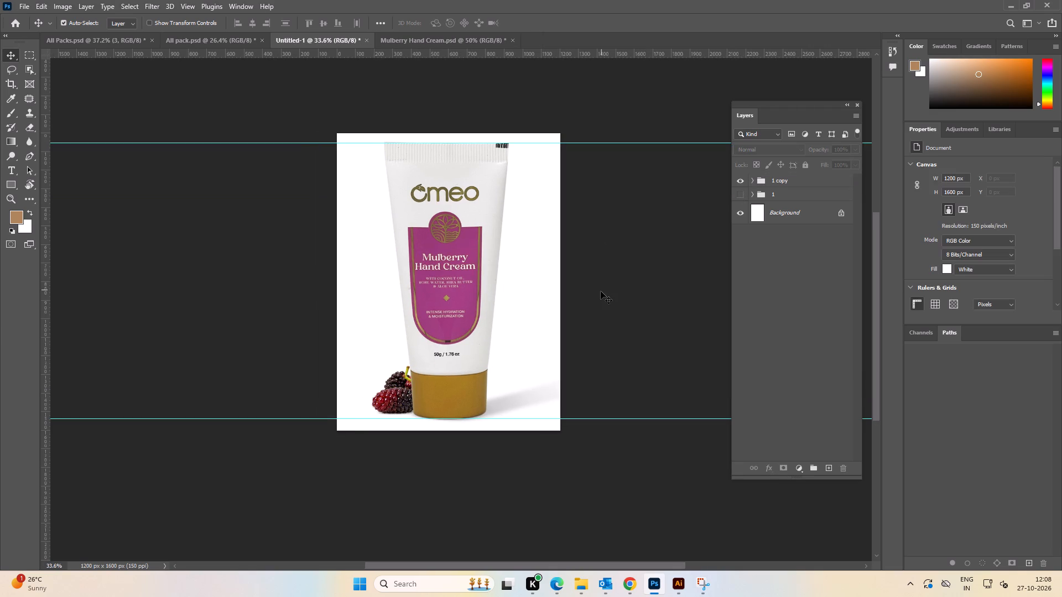
double_click(777, 182)
key("2")
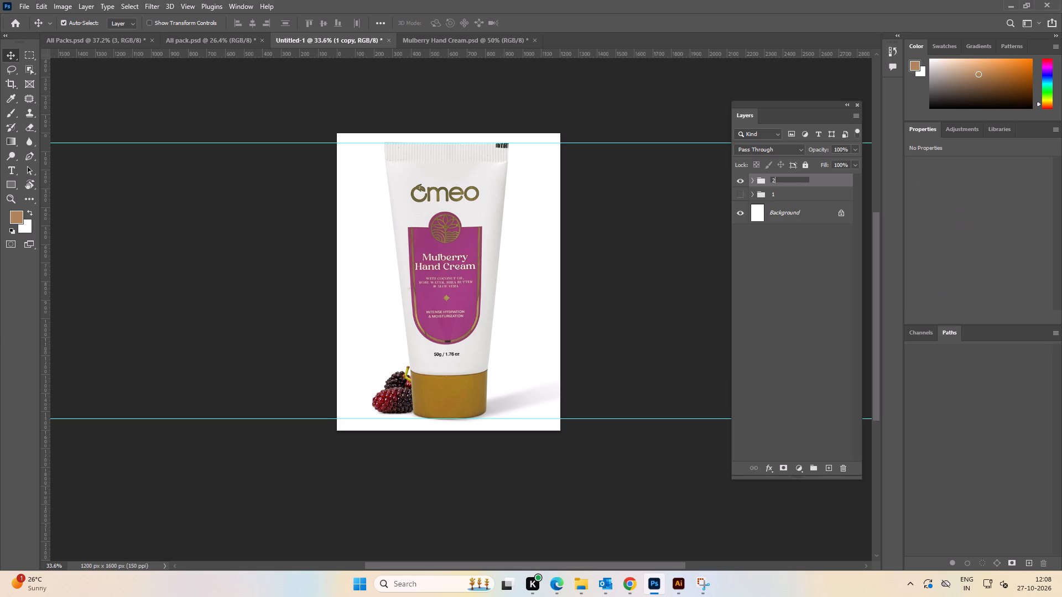
key("Return")
double_click(657, 249)
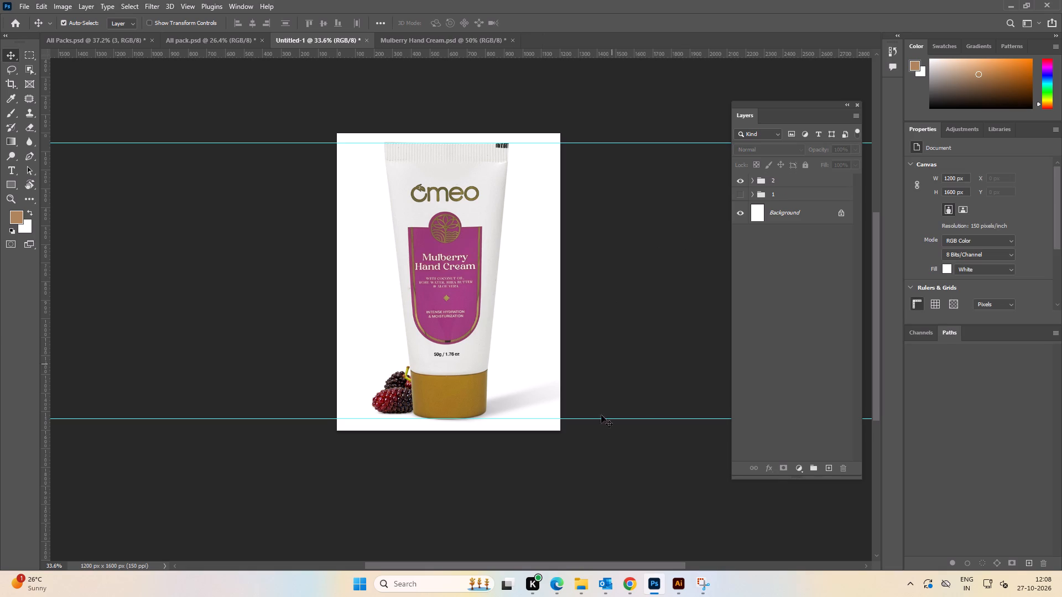
Shift the tube, its shadow layers and the mulberries in group 2 left, with the mulberries close to the canvas's left edge.
left_click_drag(603, 427, 605, 435)
left_click_drag(631, 464, 276, 127)
left_click_drag(461, 263, 426, 264)
double_click(674, 281)
key("space")
left_click(649, 317)
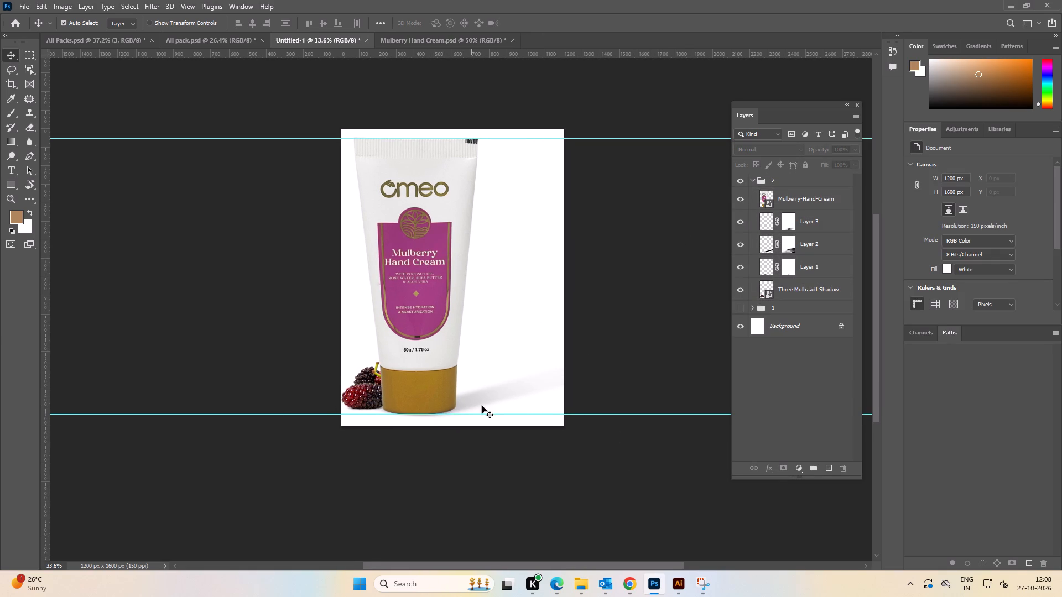
Duplicate the tube with its shadow layers, without the mulberries, horizontally to the right to form a second tube in group 2.
scroll(475, 410, "up", 3, "alt")
left_click(577, 459)
left_click_drag(601, 470, 391, 308)
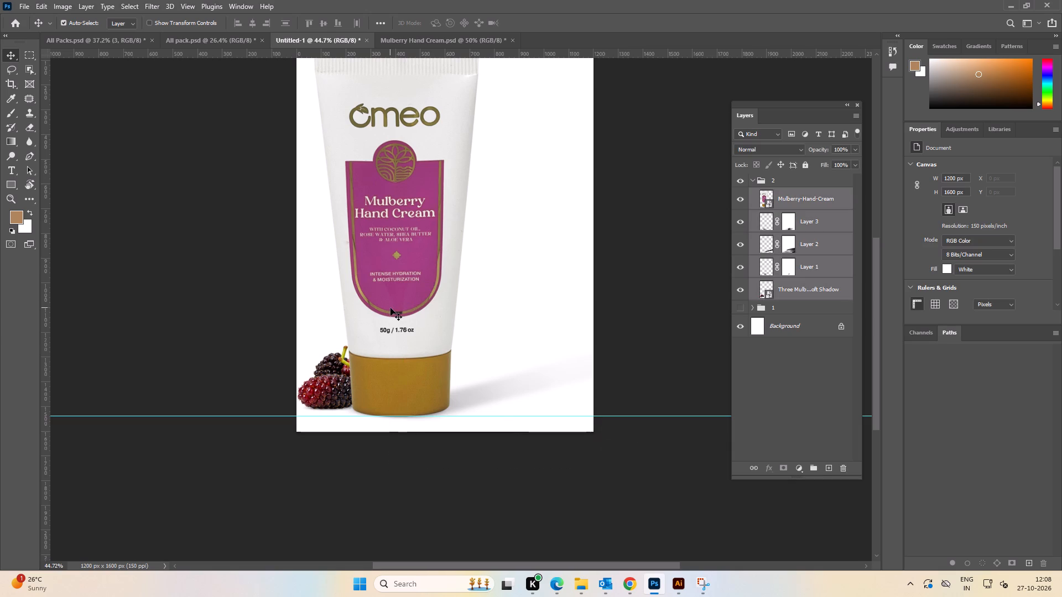
left_click(320, 383, "shift")
left_click_drag(409, 333, 509, 339, "alt")
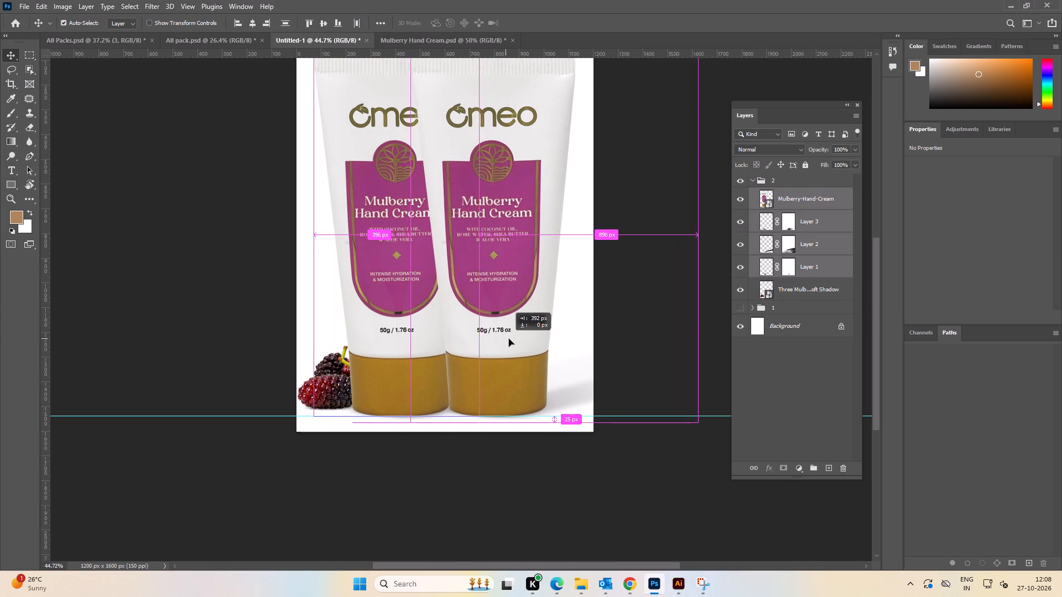
left_click_drag(509, 339, 518, 339, "alt")
scroll(516, 336, "down", 4, "alt")
double_click(645, 341)
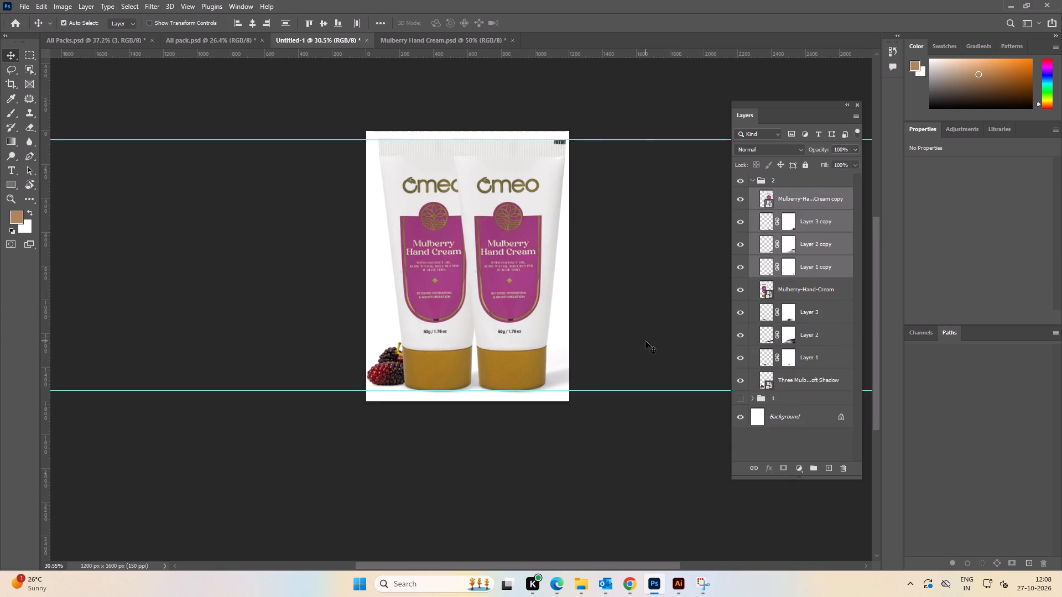
Move both tubes and the mulberries in group 2 together slightly to the left.
left_click_drag(663, 452, 269, 130)
scroll(432, 296, "up", 3, "alt")
left_click(541, 292, "shift")
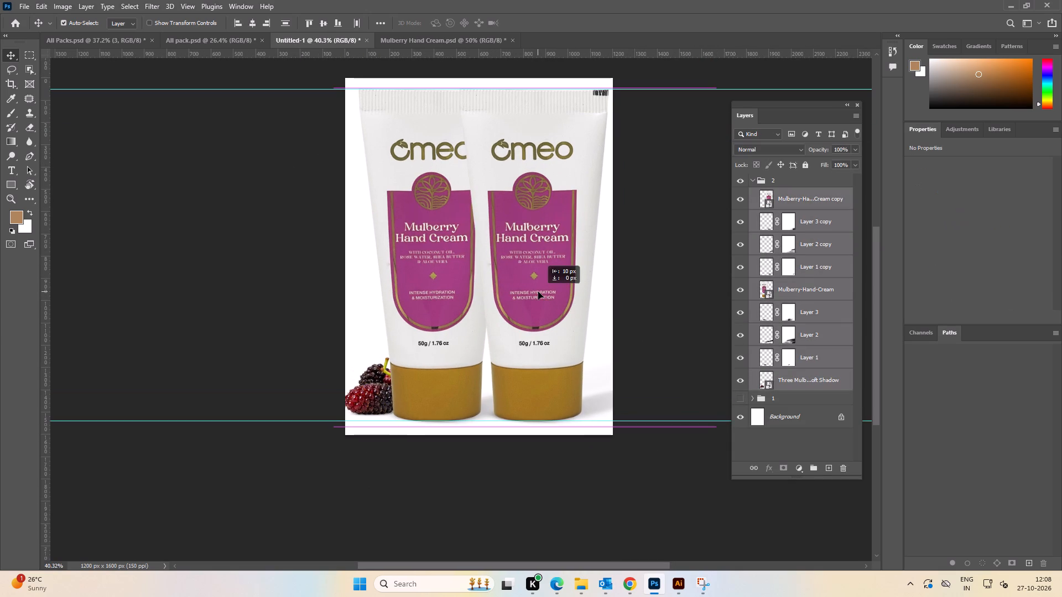
key("ctrl+z")
double_click(644, 454)
left_click_drag(664, 484, 255, 61)
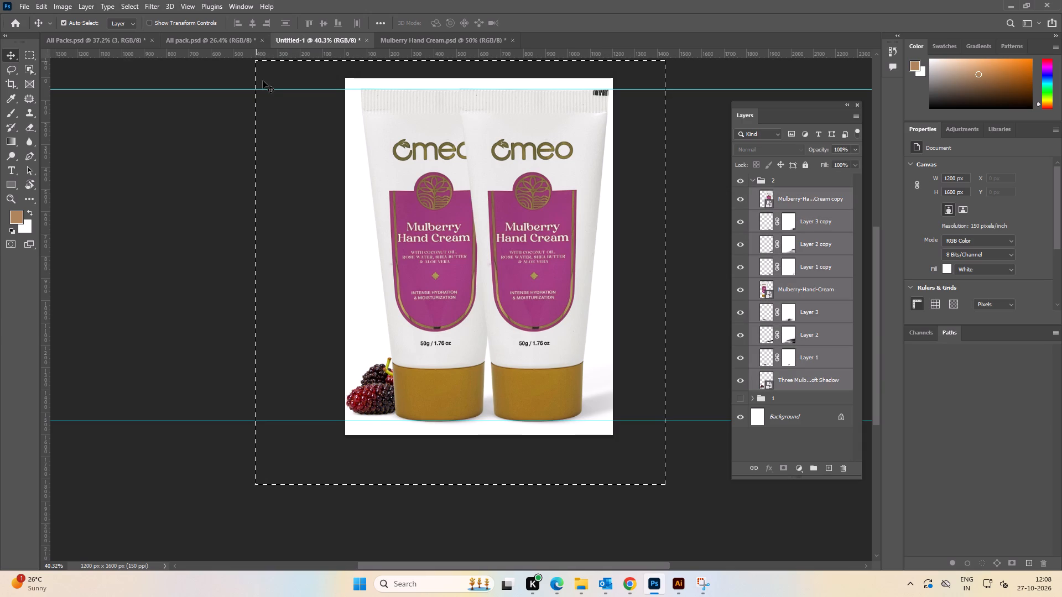
left_click(566, 256)
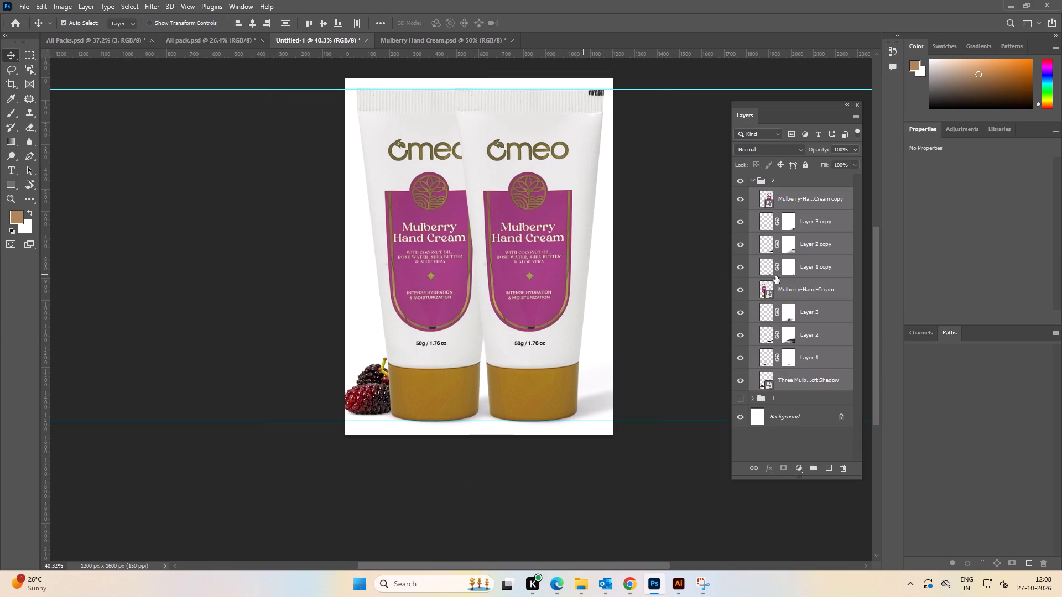
left_click(775, 275)
key("space")
left_click(664, 305)
double_click(661, 303)
scroll(439, 394, "up", 3, "alt")
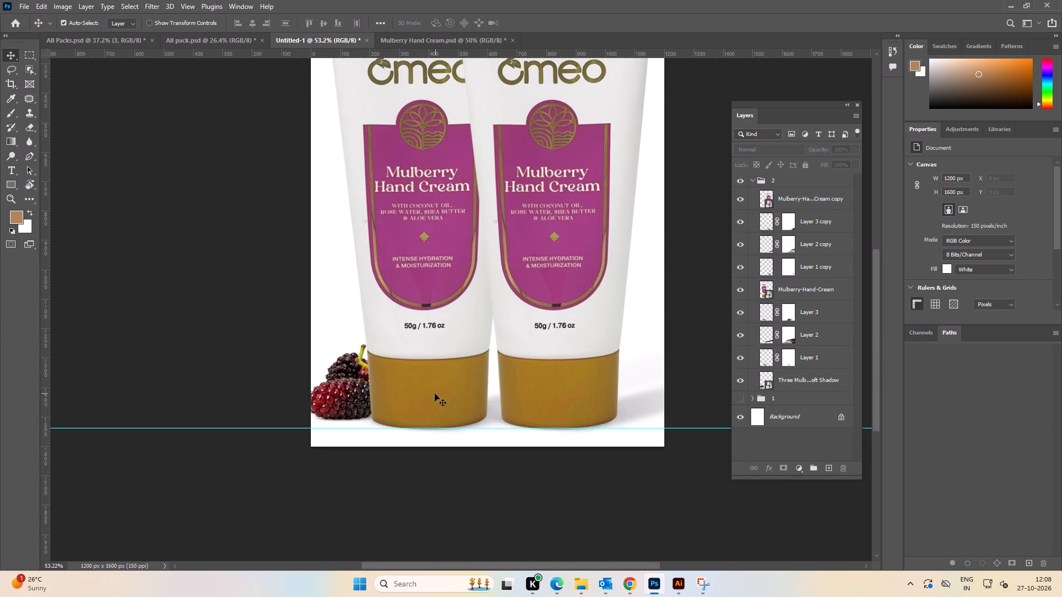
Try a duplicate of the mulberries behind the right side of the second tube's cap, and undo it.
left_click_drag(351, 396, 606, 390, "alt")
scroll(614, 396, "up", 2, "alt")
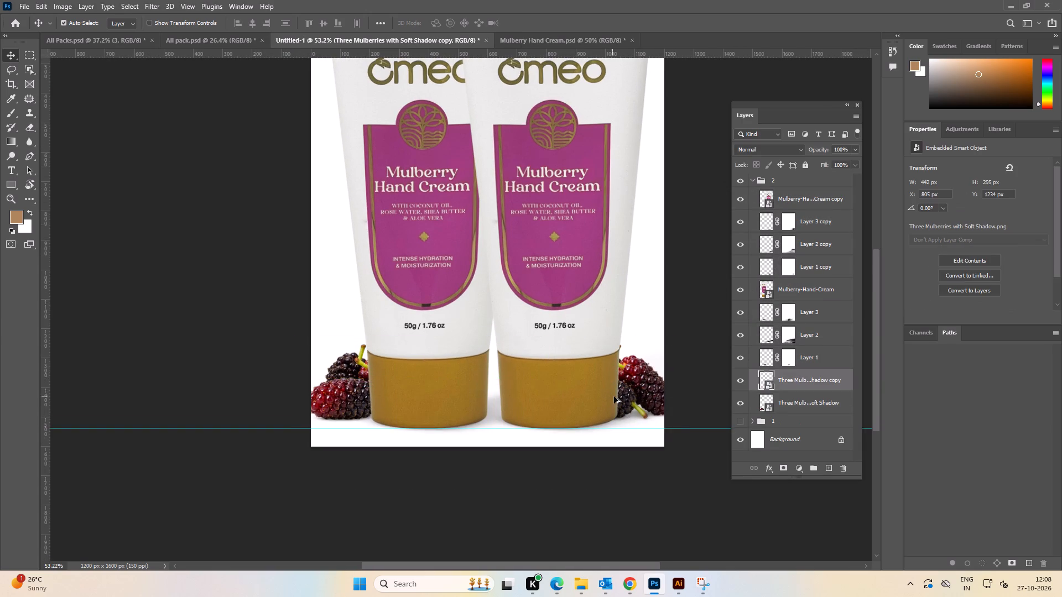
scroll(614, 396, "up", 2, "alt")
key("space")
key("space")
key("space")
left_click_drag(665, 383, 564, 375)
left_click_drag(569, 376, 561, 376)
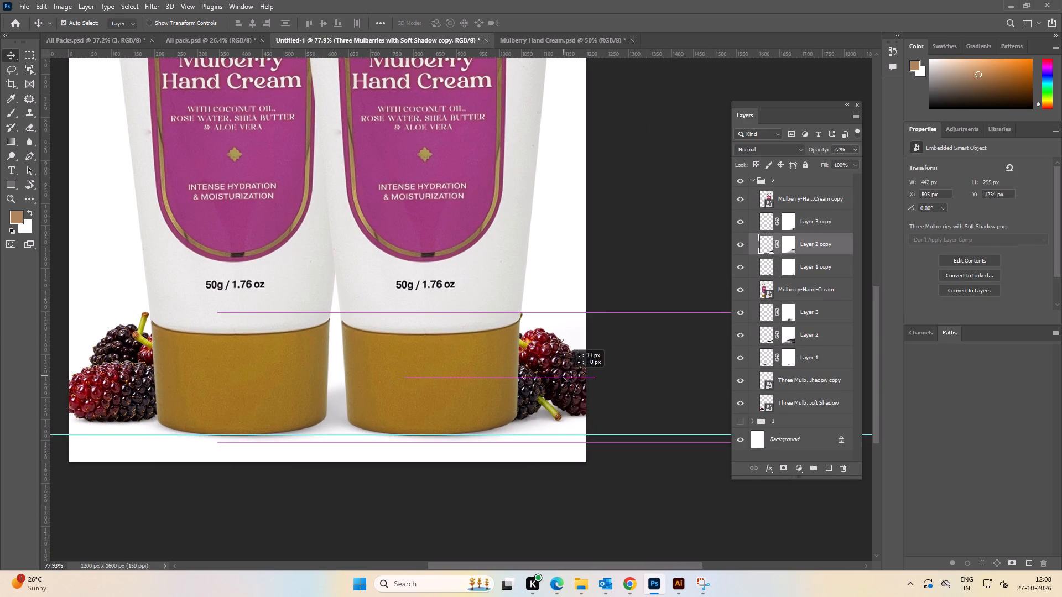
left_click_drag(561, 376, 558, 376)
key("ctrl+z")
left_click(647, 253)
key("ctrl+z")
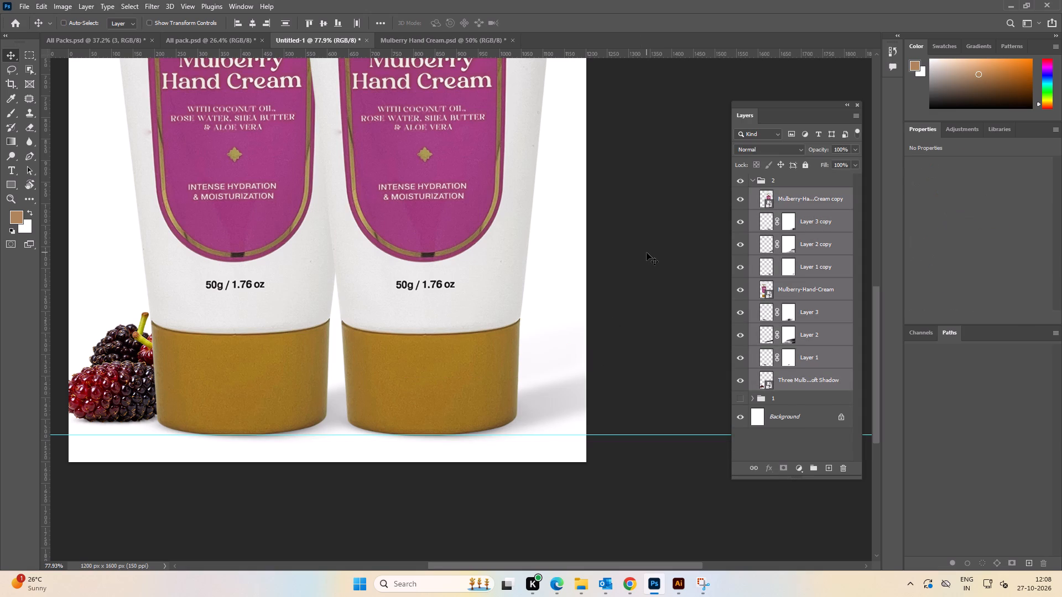
Collapse and hide group 2, and make group 1 visible.
left_click(754, 180)
left_click(744, 179)
left_click(738, 196)
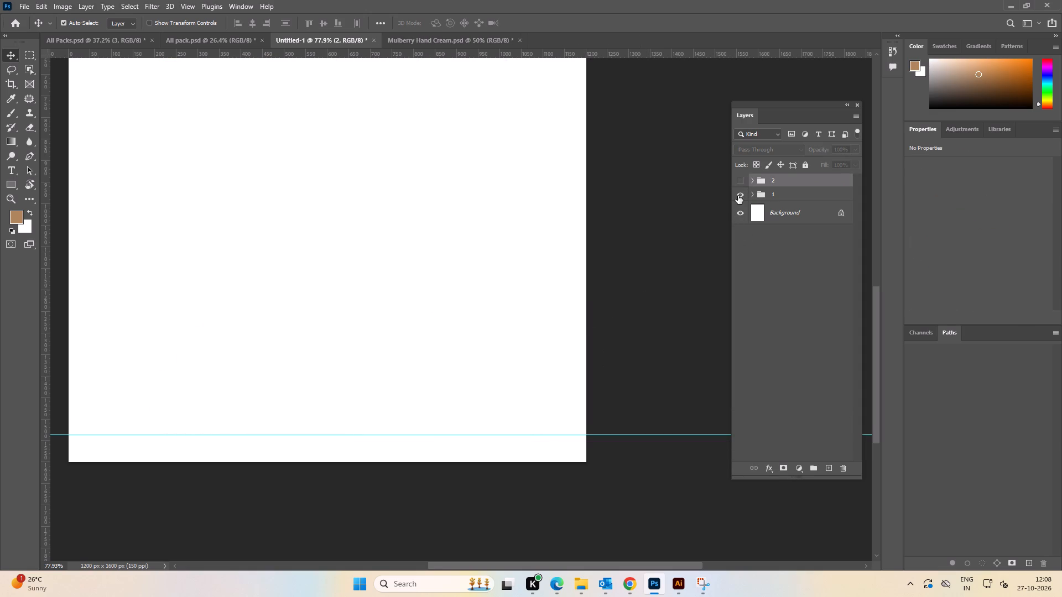
Duplicate the mulberries in group 1 horizontally to the right side of the tube's cap, at about X 581 px, Y 1234 px.
key("space")
key("space")
left_click_drag(525, 316, 604, 313)
left_click_drag(266, 393, 483, 393, "alt")
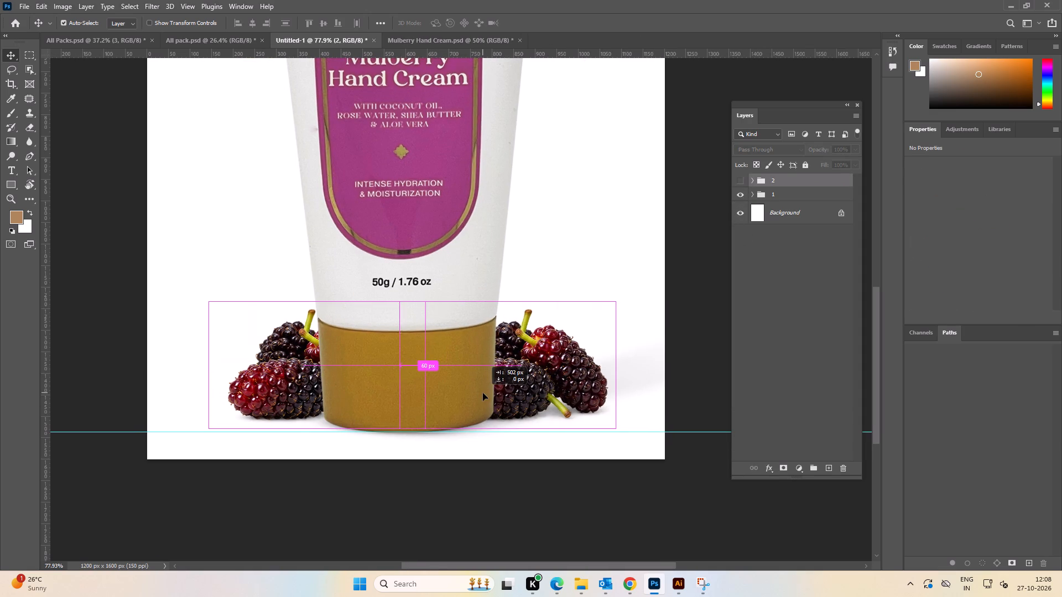
left_click_drag(483, 393, 455, 392, "alt")
scroll(451, 390, "down", 5, "alt")
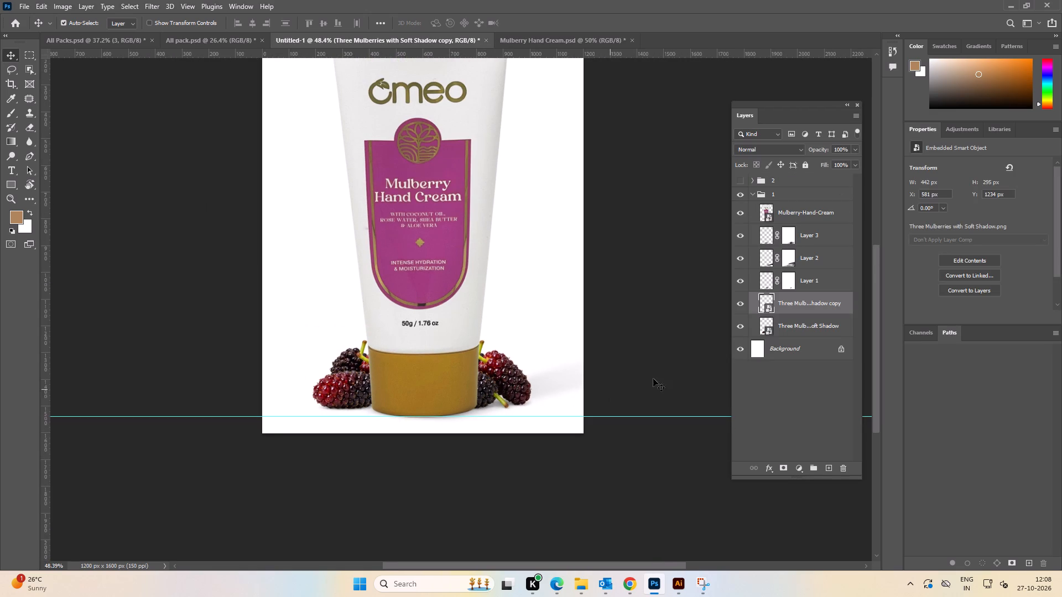
key("space")
key("space")
key("space")
left_click_drag(652, 366, 665, 368)
left_click(665, 368)
Move the right-hand mulberries up and further behind the cap, to about X 546 px, Y 1222 px.
scroll(432, 387, "up", 6, "alt")
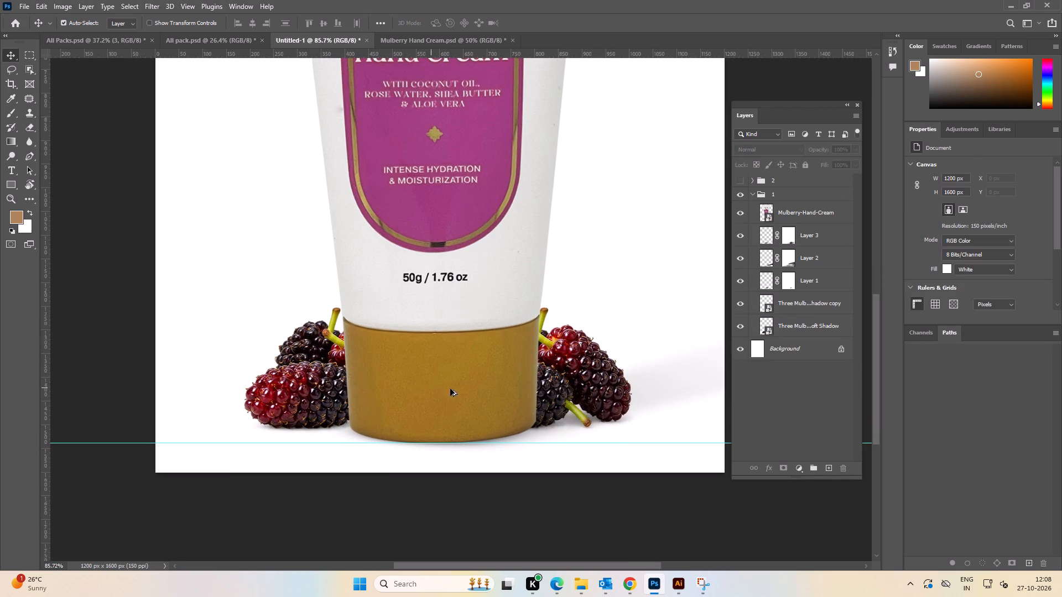
left_click_drag(558, 395, 553, 385)
key("ctrl+z")
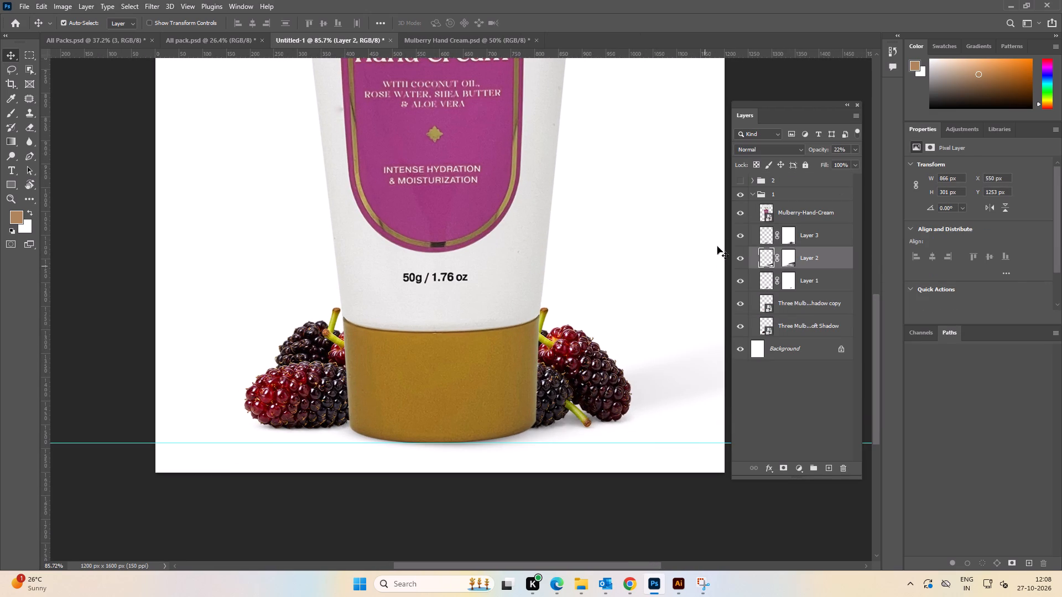
left_click(722, 235)
left_click_drag(576, 347, 558, 338)
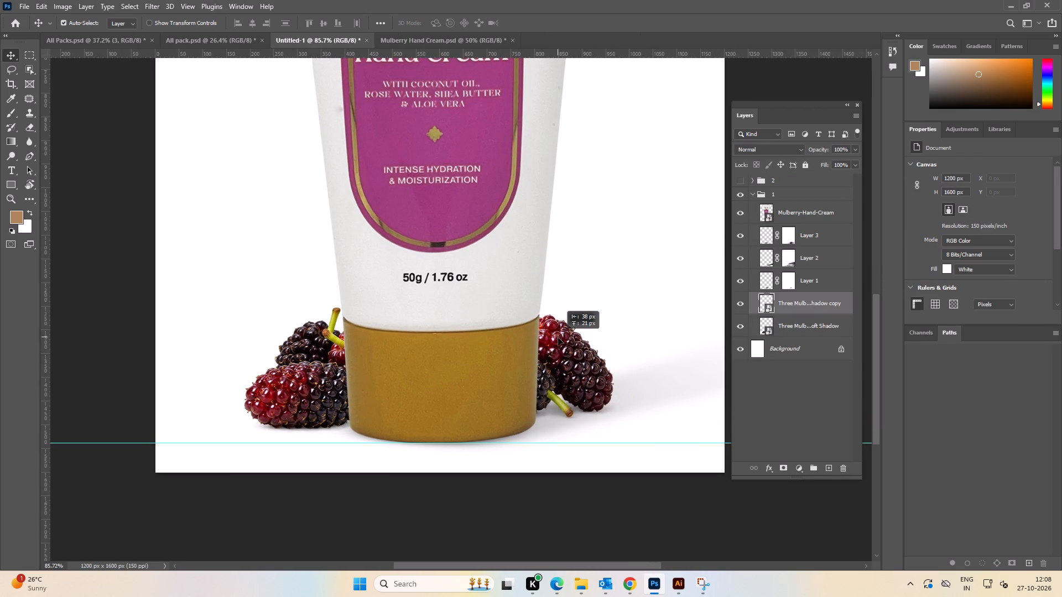
left_click_drag(558, 338, 559, 342)
scroll(559, 342, "down", 5, "alt")
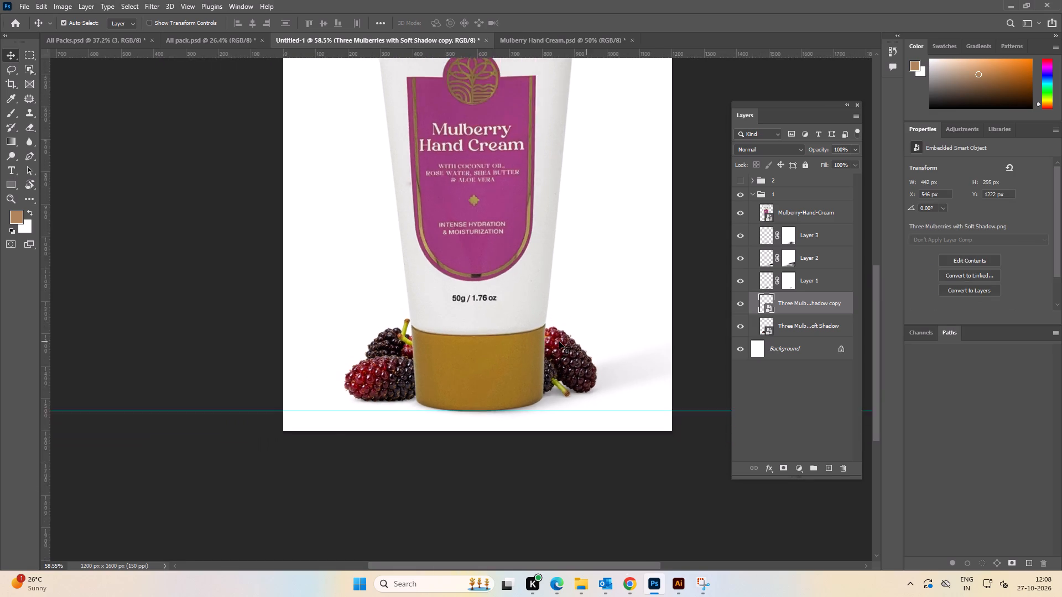
scroll(559, 342, "down", 3, "alt")
double_click(534, 444)
Nudge the left-hand mulberries slightly upward to about X 140 px, Y 1217 px and check the whole composition.
scroll(365, 334, "up", 5, "alt")
left_click_drag(442, 384, 441, 380)
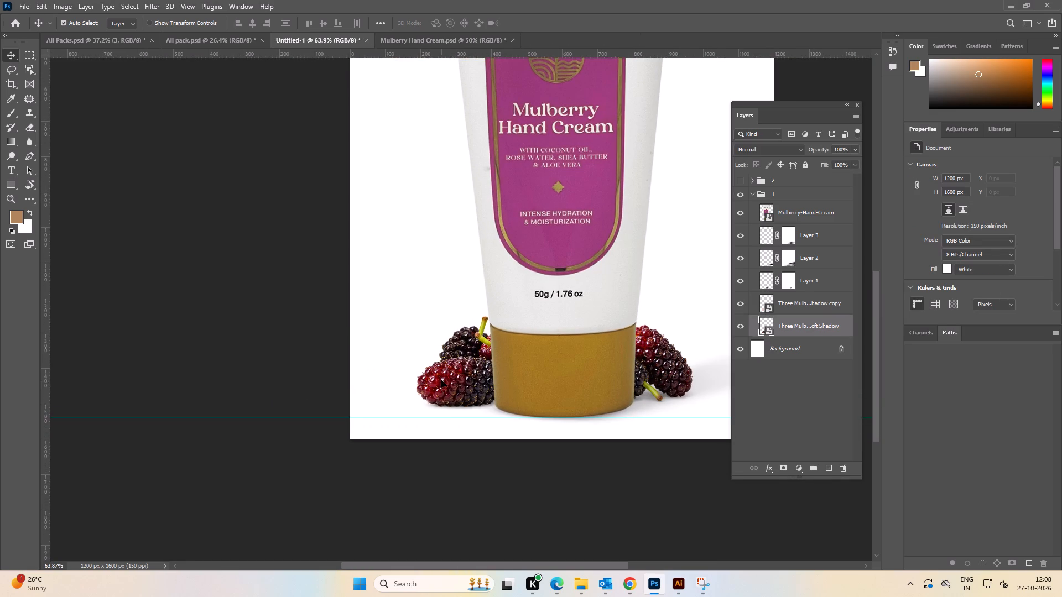
left_click_drag(441, 380, 441, 378)
scroll(234, 324, "down", 9, "alt")
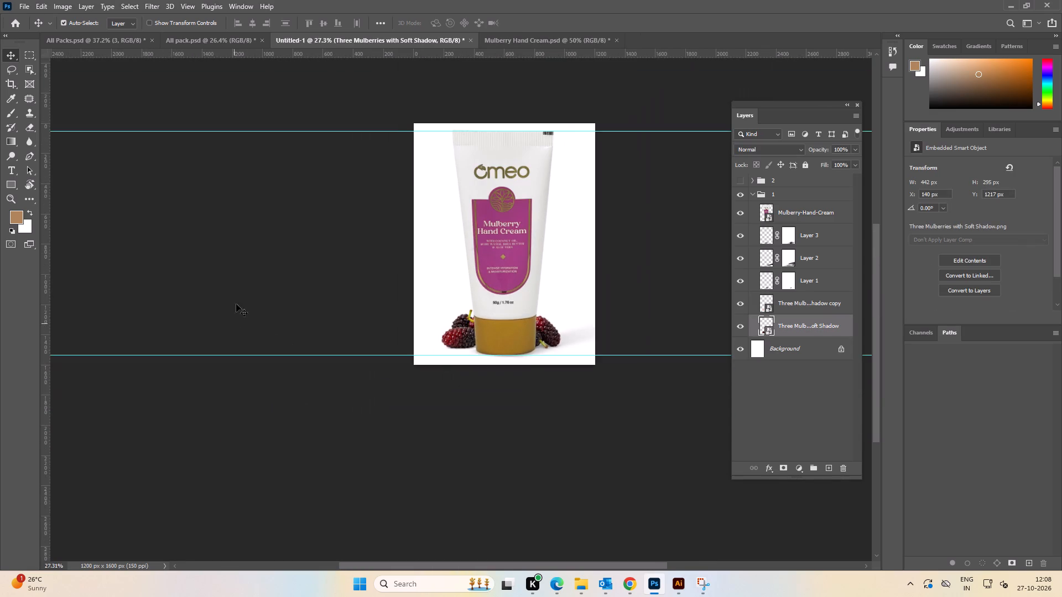
key("space")
left_click_drag(240, 284, 229, 324)
double_click(570, 326)
left_click(647, 334)
scroll(645, 334, "up", 3, "alt")
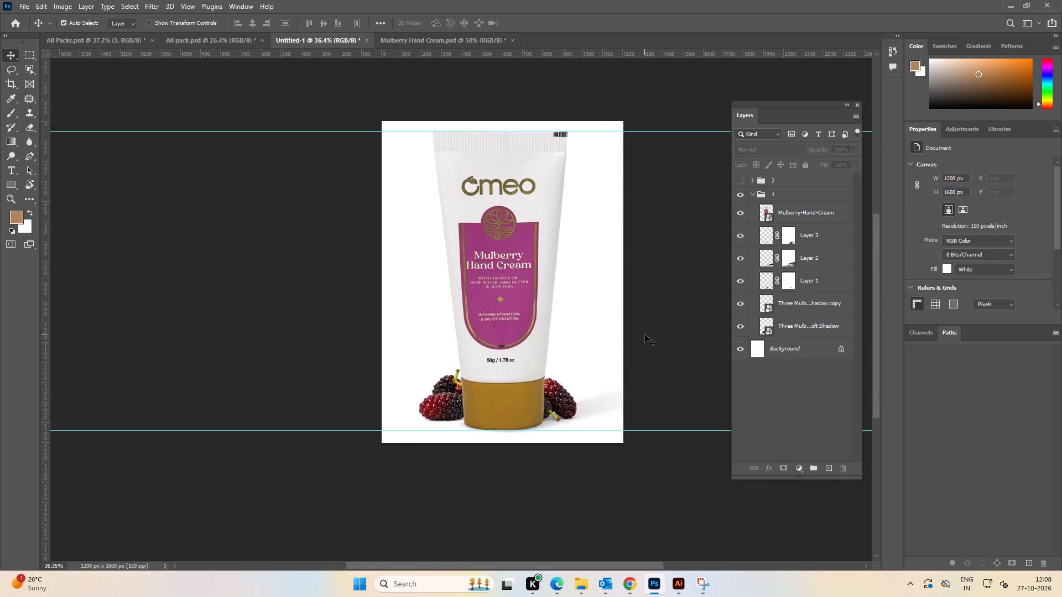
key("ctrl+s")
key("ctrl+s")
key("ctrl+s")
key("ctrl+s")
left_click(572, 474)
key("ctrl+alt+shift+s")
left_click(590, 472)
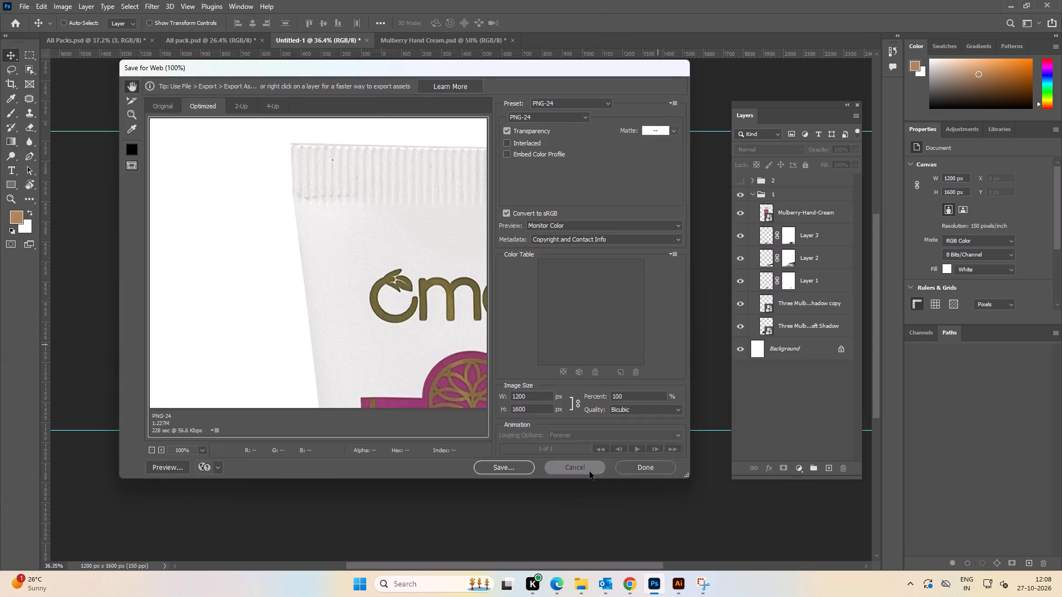
Export the composition with mulberries on both sides as a JPG, replacing file 6 in the Mulberry-Hand-Cream 1200x1600 folder.
key("ctrl+alt+shift+w")
left_click(691, 464)
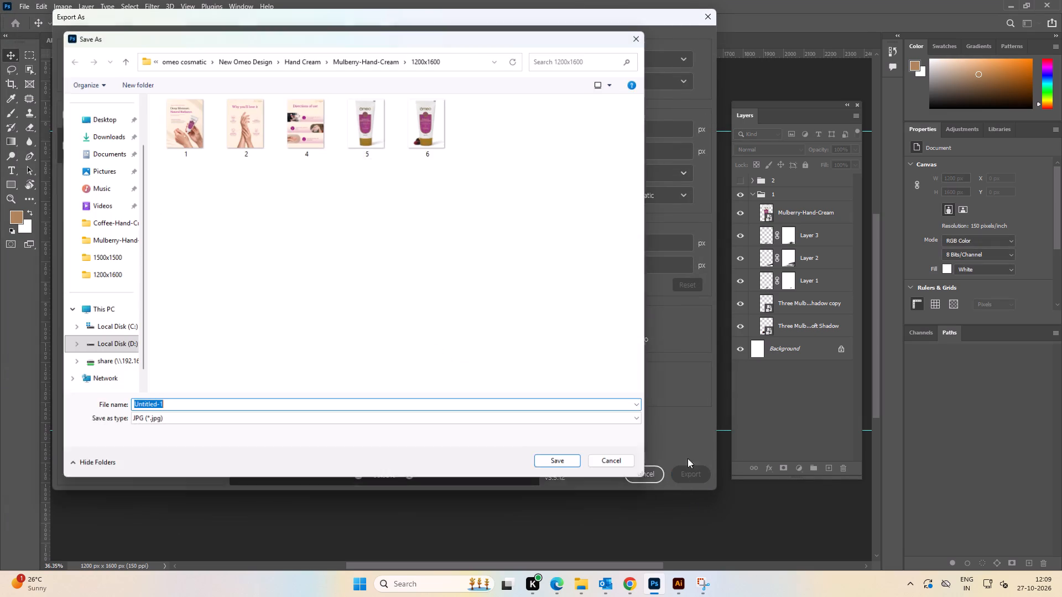
double_click(422, 112)
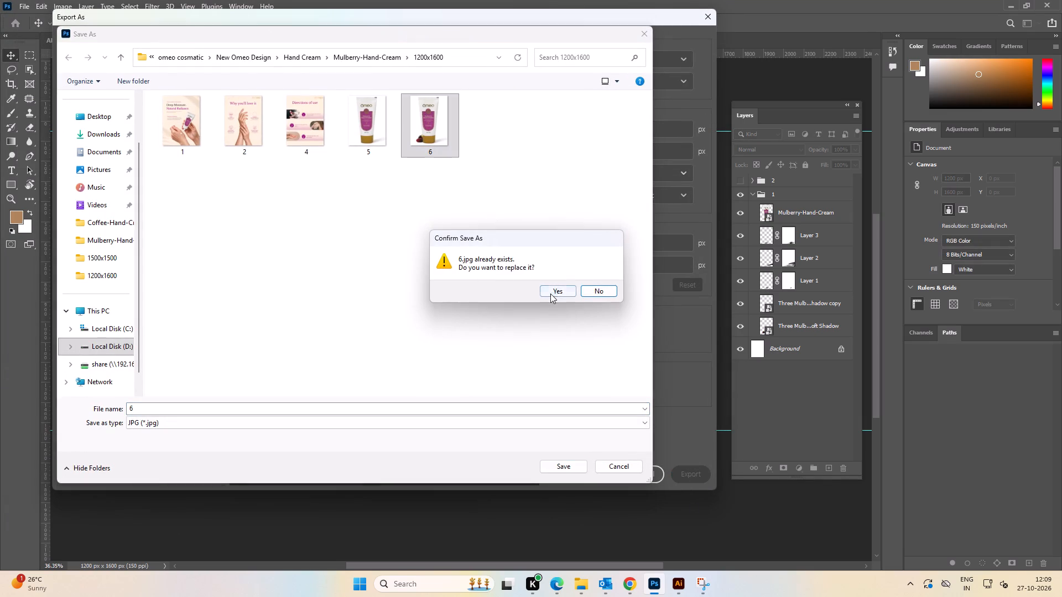
left_click(550, 294)
left_click(622, 276)
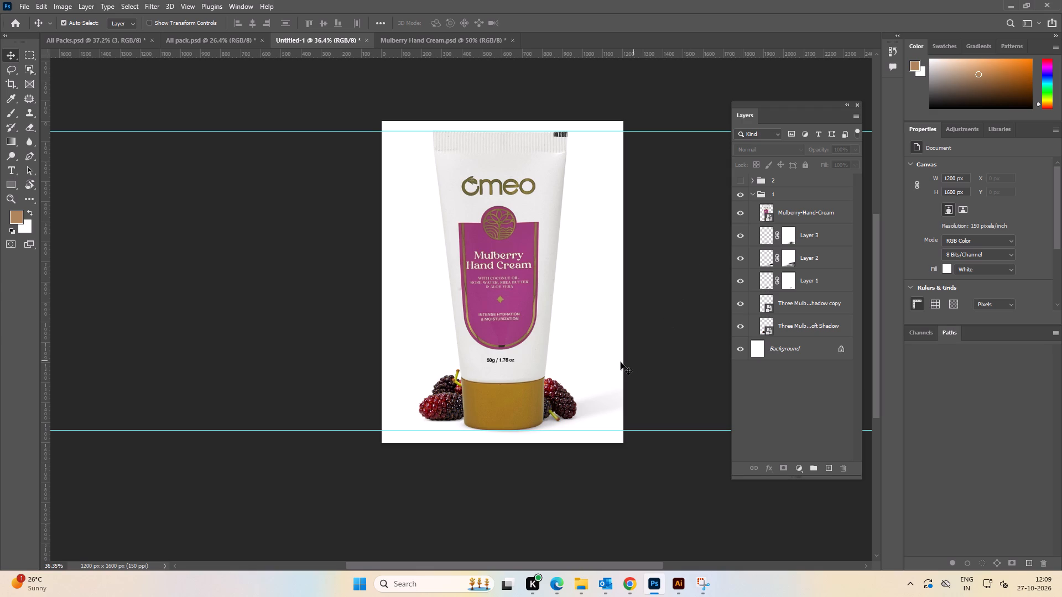
Copy the right-hand mulberries from group 1, and switch visibility from group 1 to the two-tube group 2.
left_click(557, 388)
key("ctrl+c")
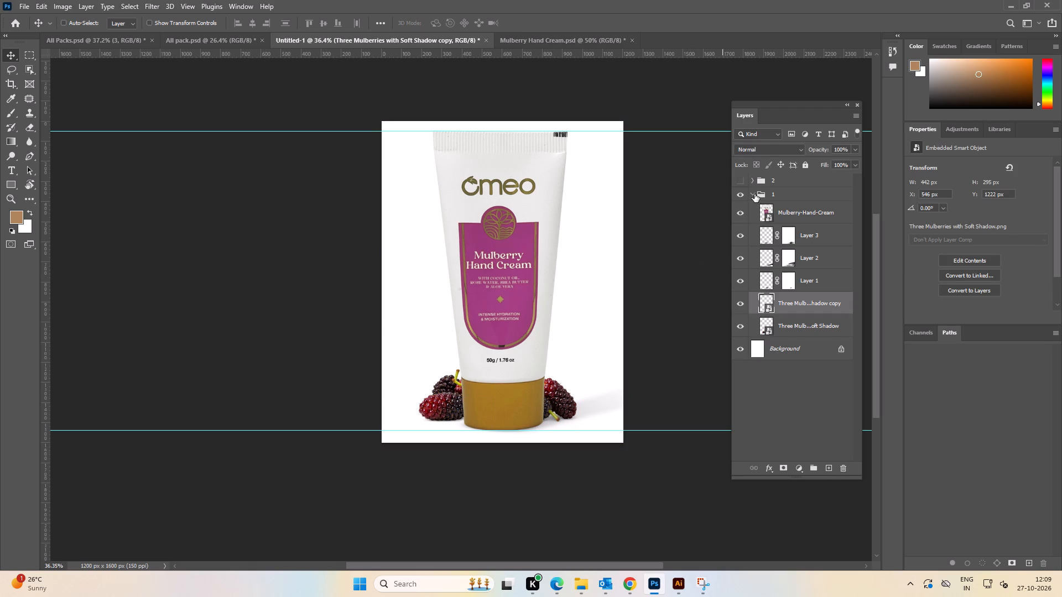
left_click(754, 194)
left_click(740, 195)
left_click(740, 183)
scroll(571, 387, "up", 7, "alt")
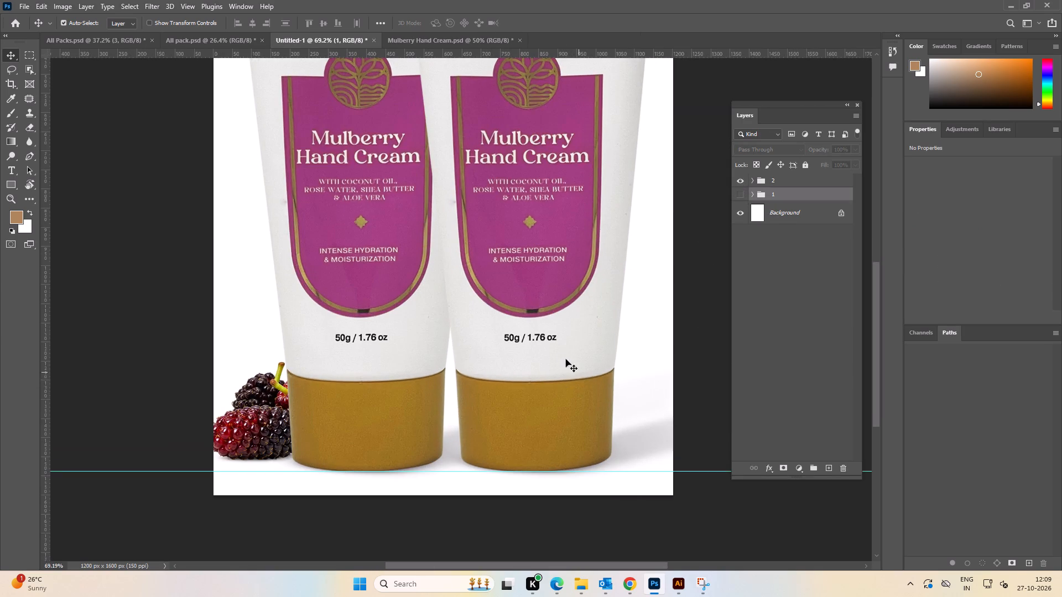
scroll(562, 354, "down", 9, "alt")
left_click(653, 450)
left_click(648, 443)
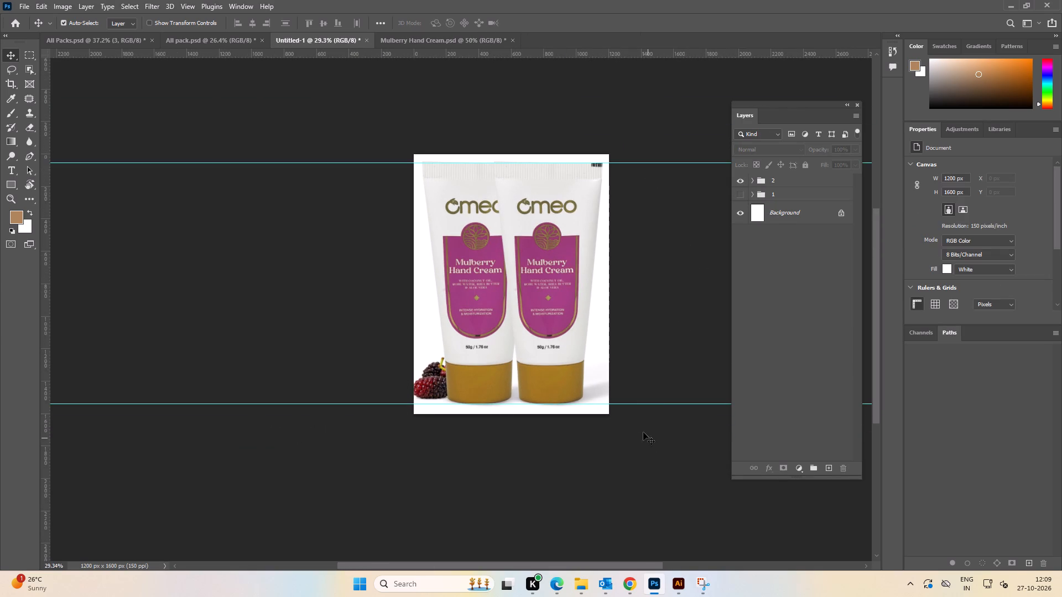
Move group 2's rear tube with its shadows and mulberries slightly right, closer to the front tube.
left_click(485, 443)
left_click_drag(486, 444, 481, 402)
left_click(660, 313)
left_click(660, 313)
left_click_drag(499, 443, 490, 405)
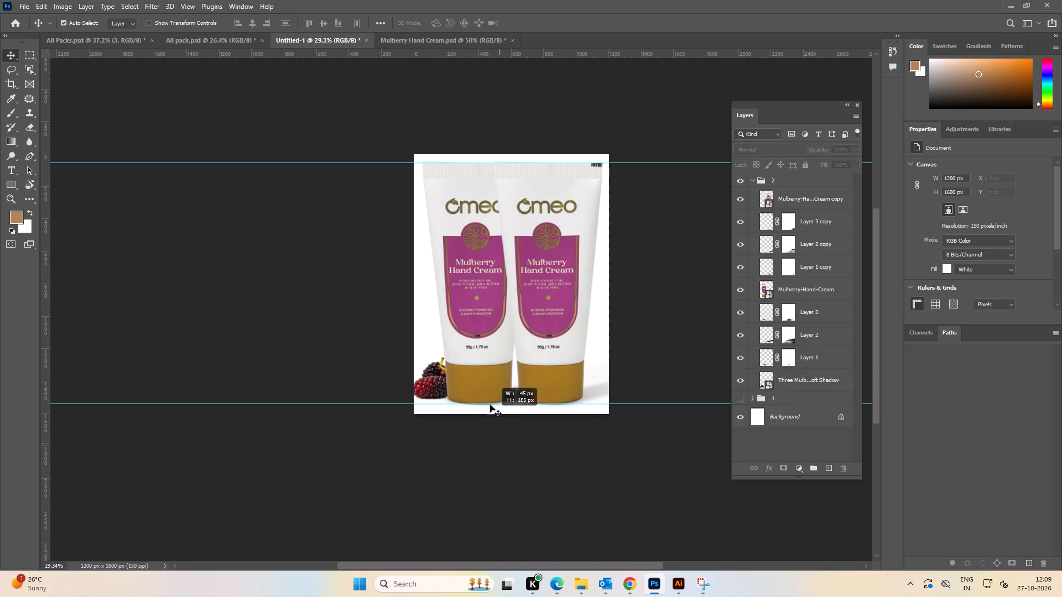
left_click_drag(490, 405, 332, 282)
left_click_drag(477, 352, 384, 336)
key("ctrl+z")
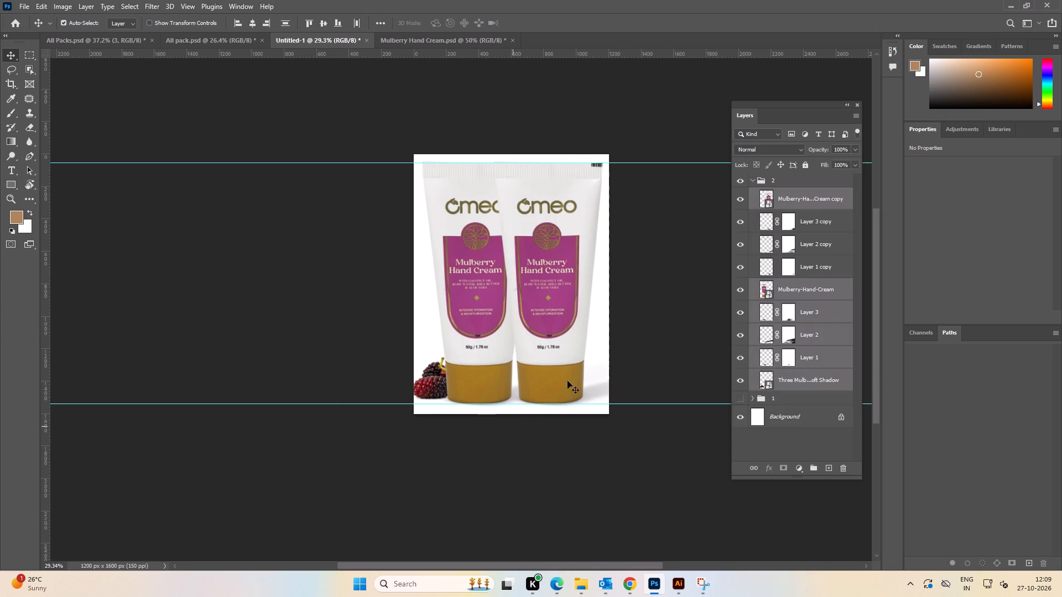
left_click(556, 339, "shift")
left_click_drag(475, 379, 414, 384)
key("ctrl+z")
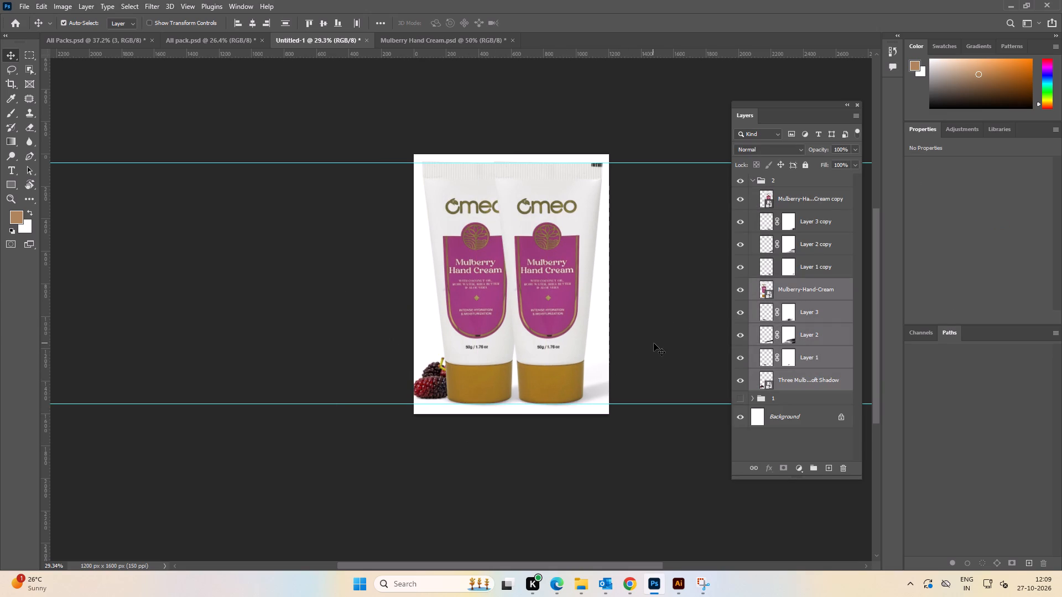
scroll(474, 360, "up", 2, "alt")
left_click(474, 360)
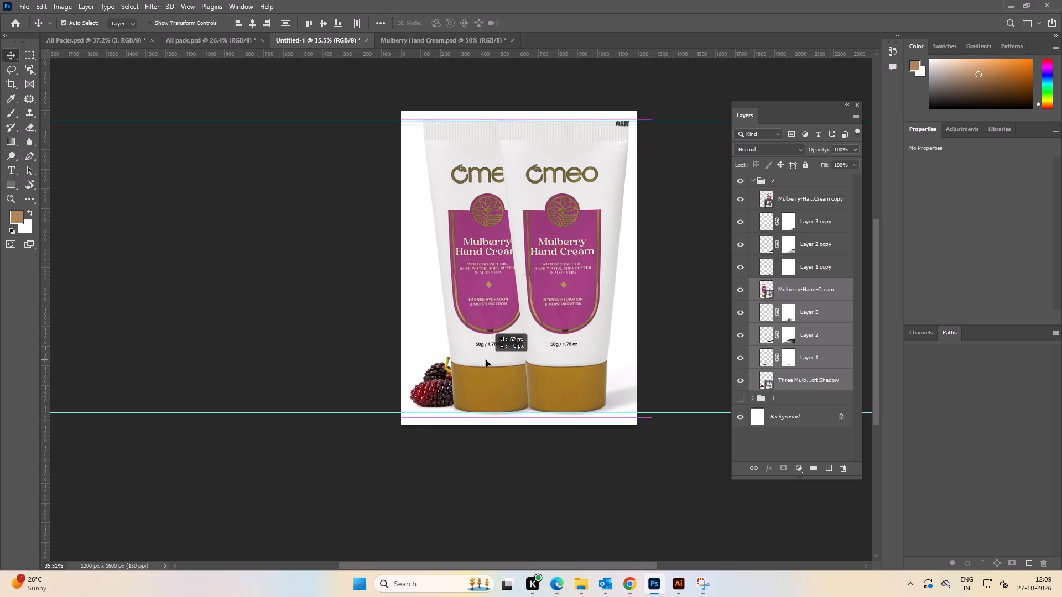
left_click(338, 290)
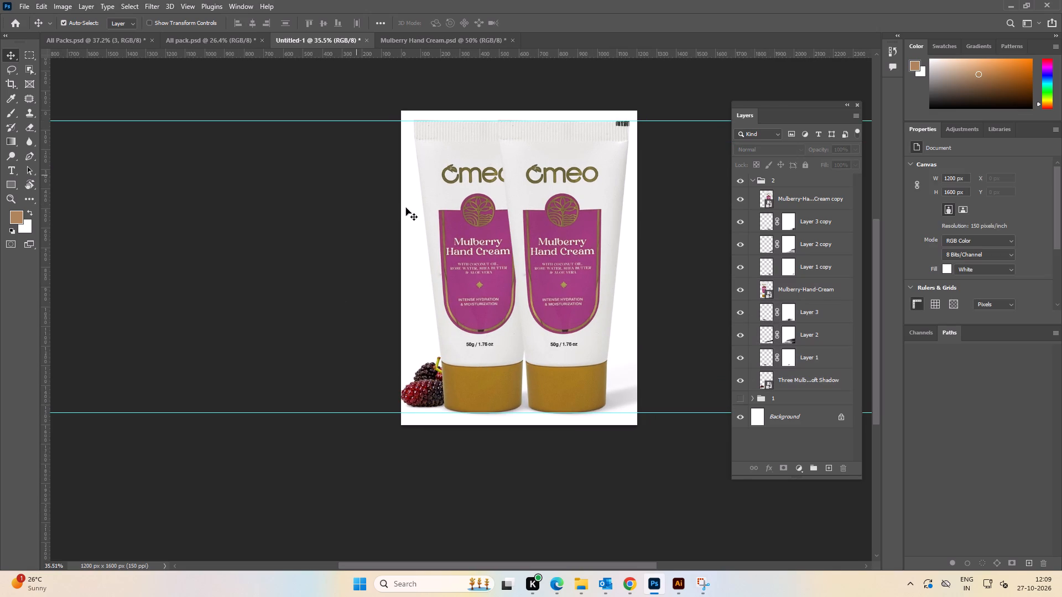
Shift all of group 2's layers about 19 px left together, keeping their vertical position.
left_click_drag(361, 99, 678, 453)
scroll(554, 370, "up", 2, "alt")
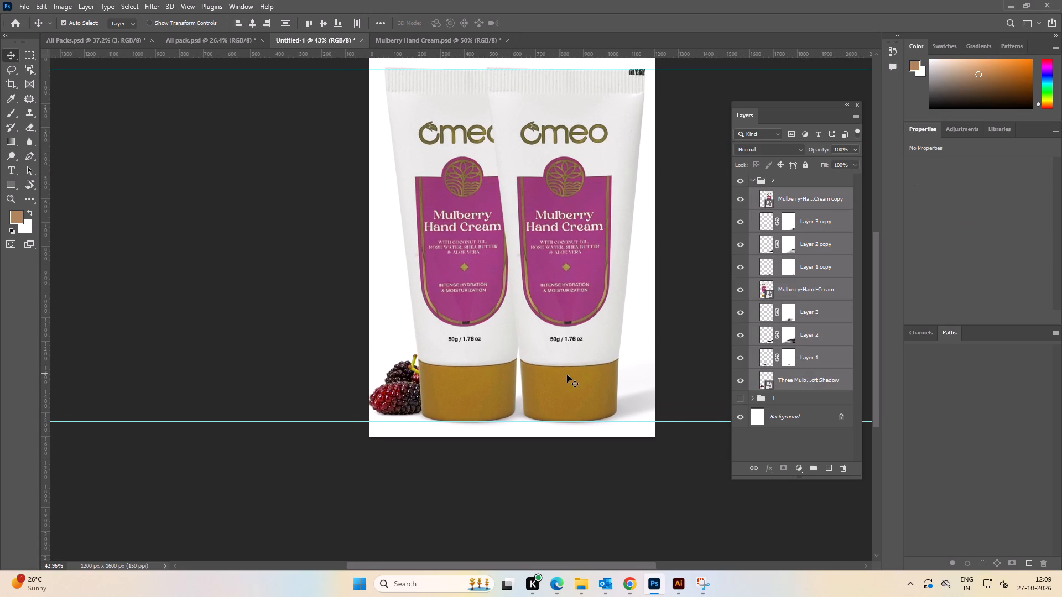
left_click(568, 374)
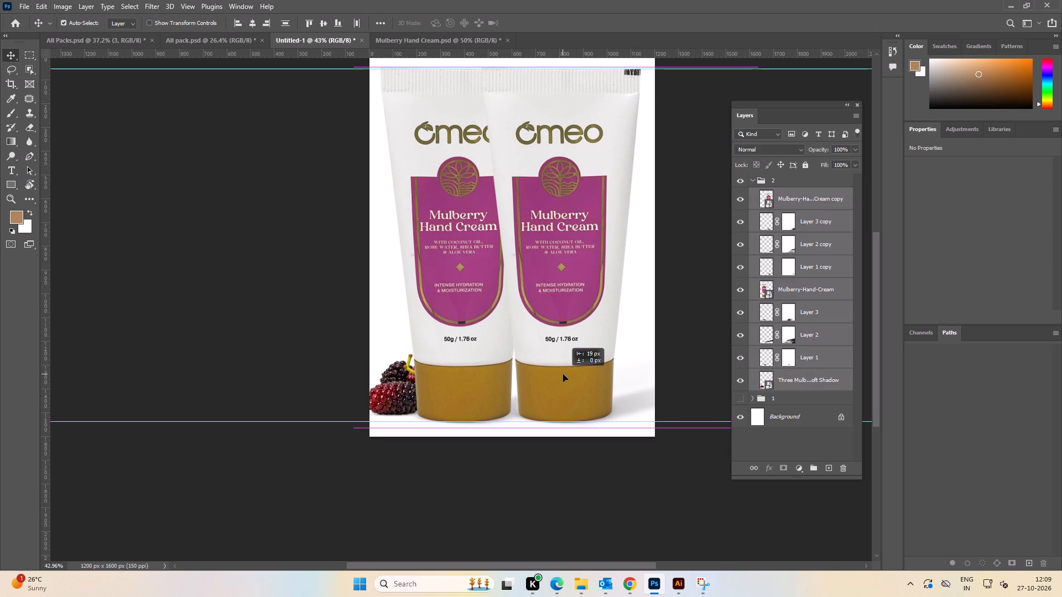
double_click(692, 356)
Move the left-hand mulberries in group 2 slightly right, further behind the rear tube's cap.
scroll(400, 411, "up", 3, "alt")
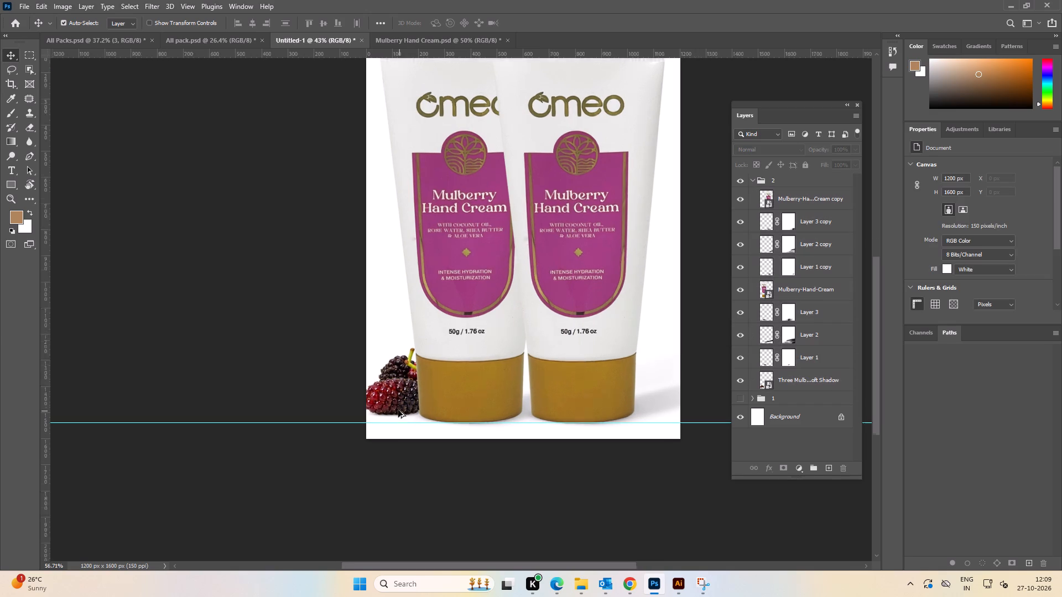
scroll(398, 410, "up", 3, "alt")
left_click_drag(386, 385, 397, 385)
scroll(396, 385, "down", 8, "alt")
key("space")
key("space")
key("space")
left_click_drag(456, 374, 357, 375)
double_click(573, 326)
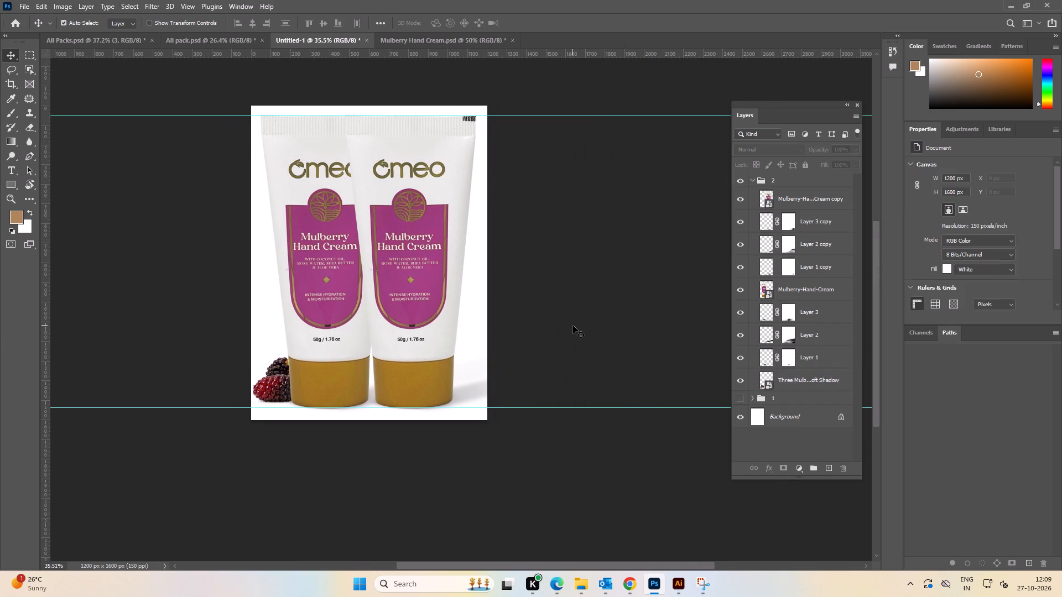
Paste the copied mulberries at the front tube's cap, about X 792 px, Y 1133 px, and place their layer below group 2.
key("ctrl+v")
left_click_drag(386, 271, 467, 365)
left_click(753, 202)
left_click_drag(782, 187, 783, 188)
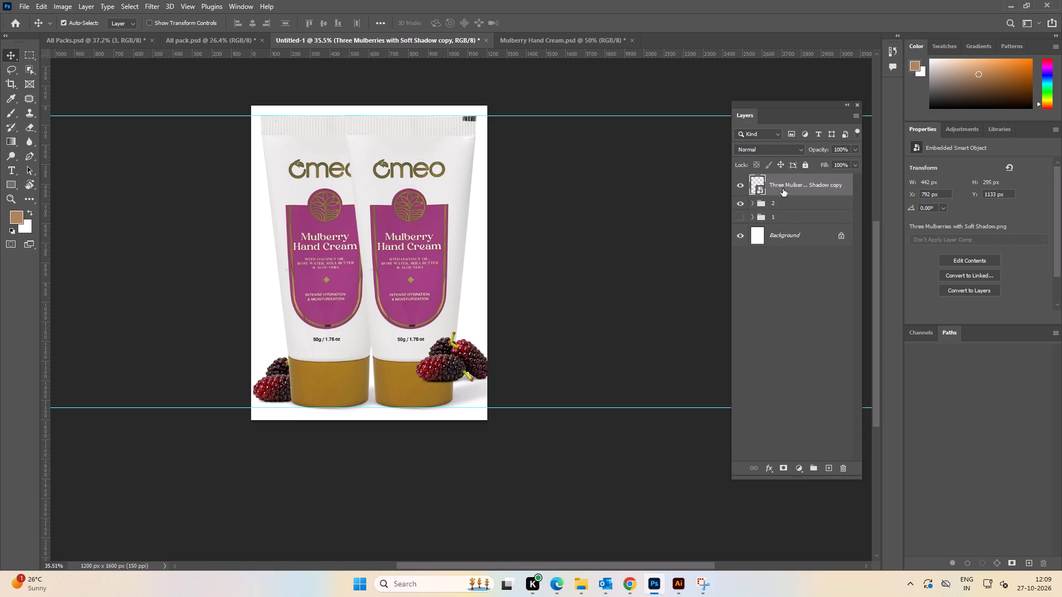
left_click_drag(783, 188, 785, 210)
Move the pasted mulberries down and left behind the front tube's cap, to about X 741 px, Y 1212 px.
scroll(456, 379, "up", 9, "alt")
scroll(456, 379, "down", 1, "alt")
scroll(456, 379, "up", 1, "alt")
left_click_drag(498, 315, 488, 333)
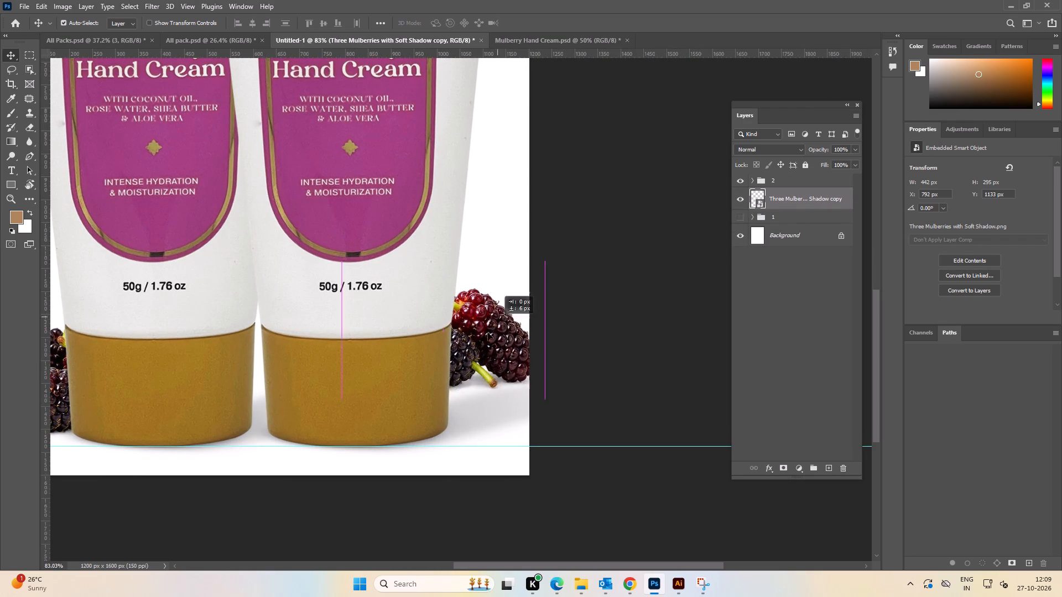
left_click_drag(488, 333, 475, 351)
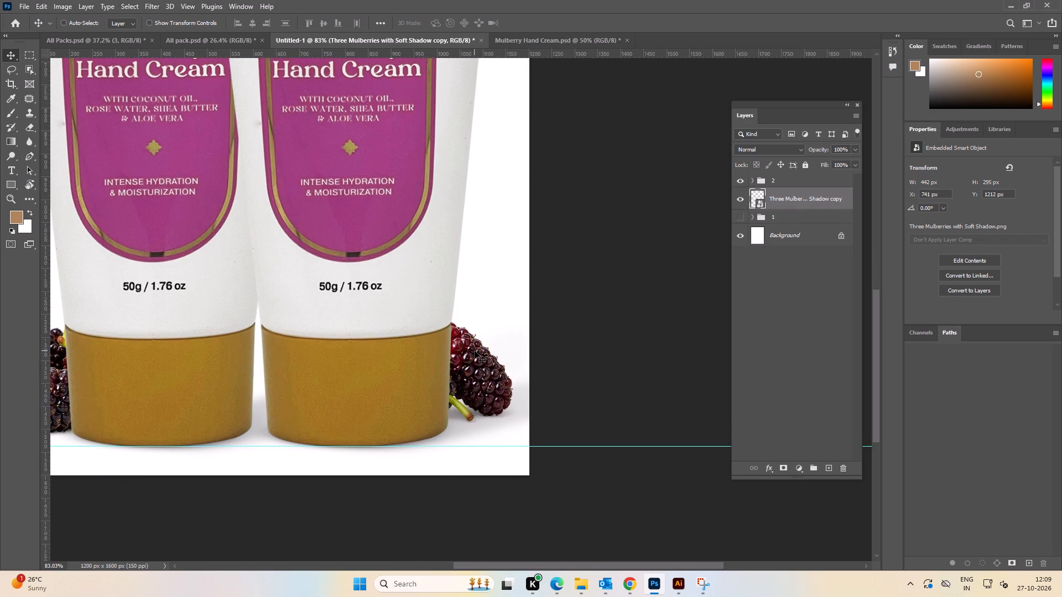
Scale the right-hand mulberries down to about 356 x 237 px and place them at about X 835 px, Y 1258 px.
key("ctrl+t")
left_click_drag(528, 364, 488, 362, "shift")
left_click_drag(456, 375, 504, 383)
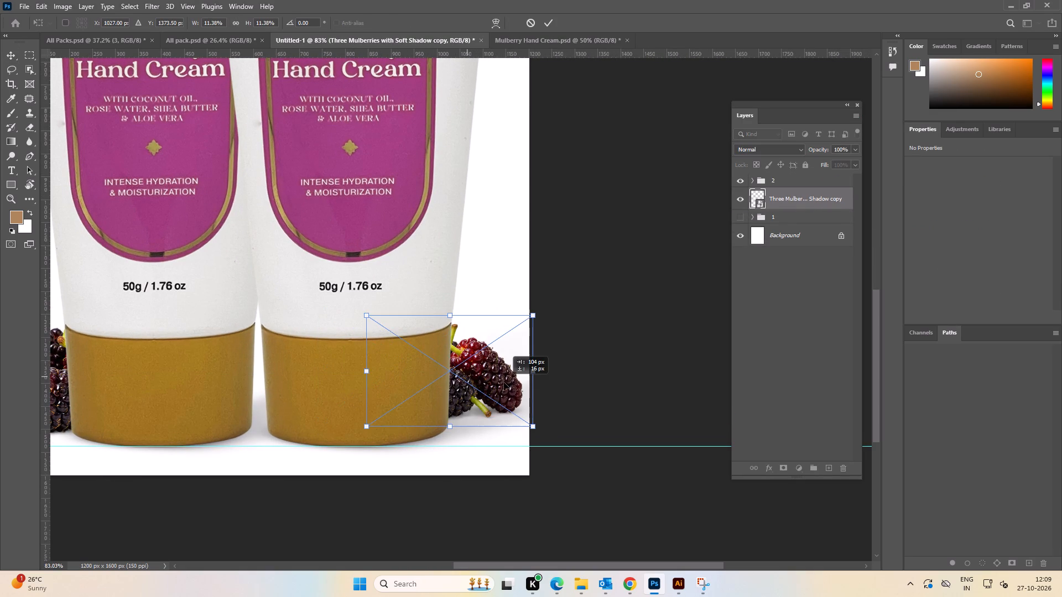
left_click_drag(504, 383, 499, 384)
left_click_drag(545, 24, 544, 32)
scroll(515, 409, "down", 5, "alt")
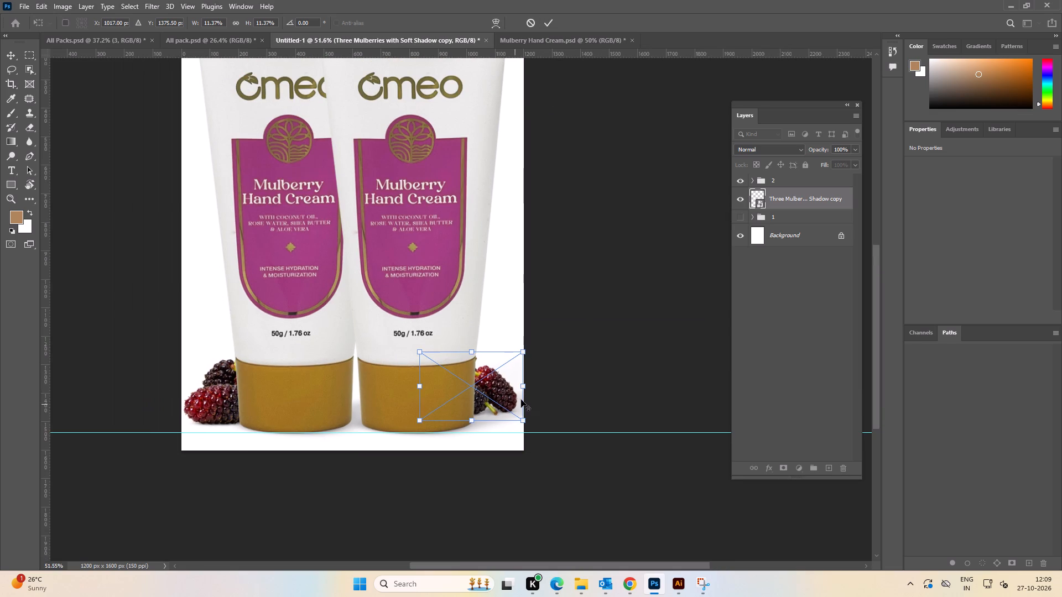
left_click(544, 19)
left_click(579, 188)
Scale group 2's left-hand mulberries down proportionally to about 13.22%, roughly 414 x 277 px.
key("space")
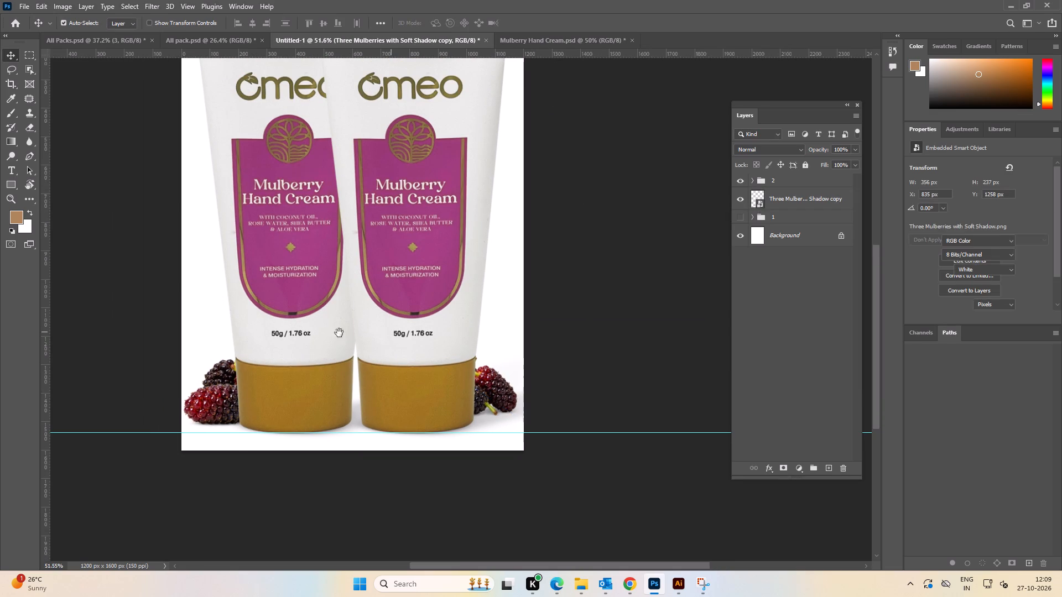
left_click_drag(369, 324, 467, 294)
scroll(266, 370, "up", 7, "alt")
left_click(310, 385)
key("ctrl+t")
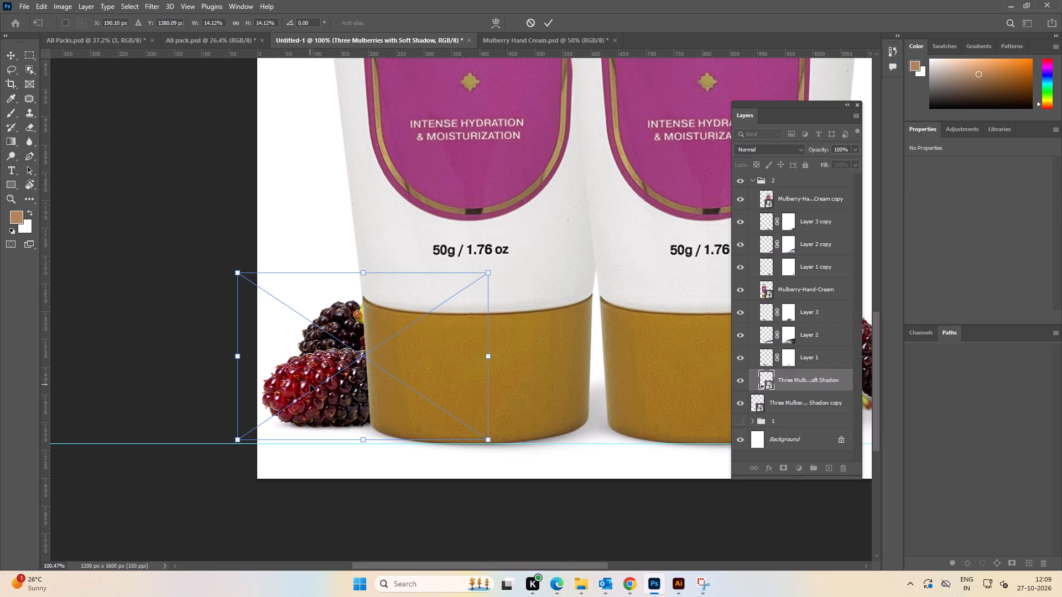
scroll(184, 377, "up", 3, "alt")
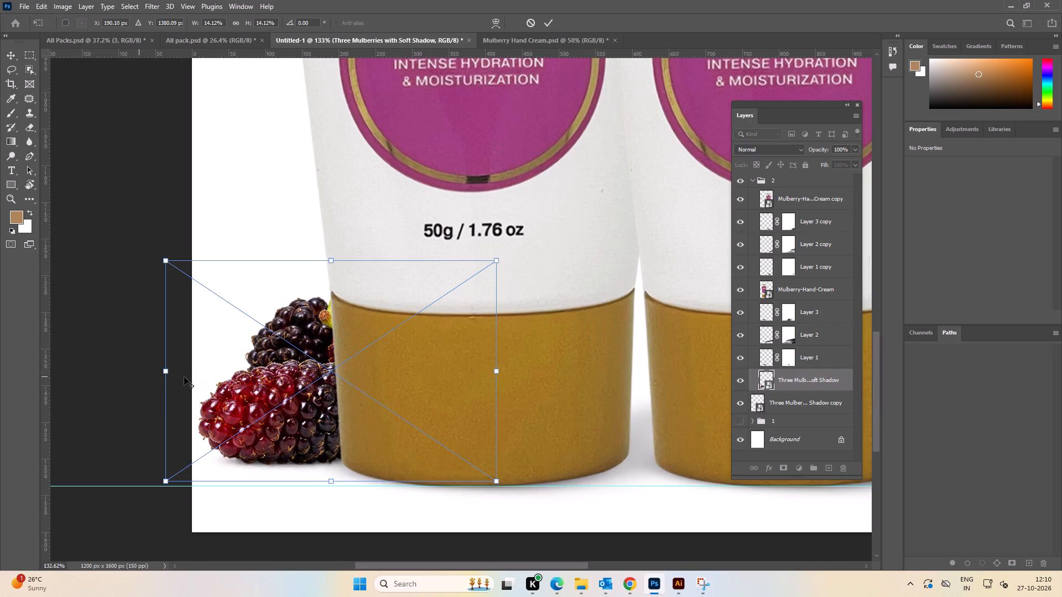
left_click(165, 373)
left_click_drag(165, 369, 186, 371, "shift")
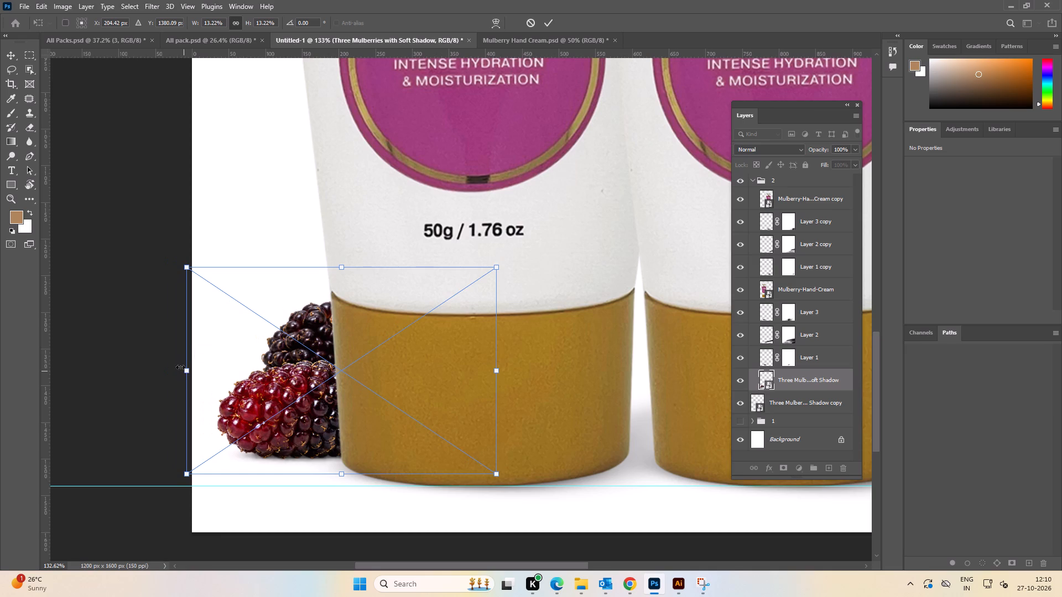
scroll(154, 337, "down", 3)
key("space")
scroll(152, 335, "down", 3, "alt")
key("space")
left_click_drag(145, 337, 182, 343)
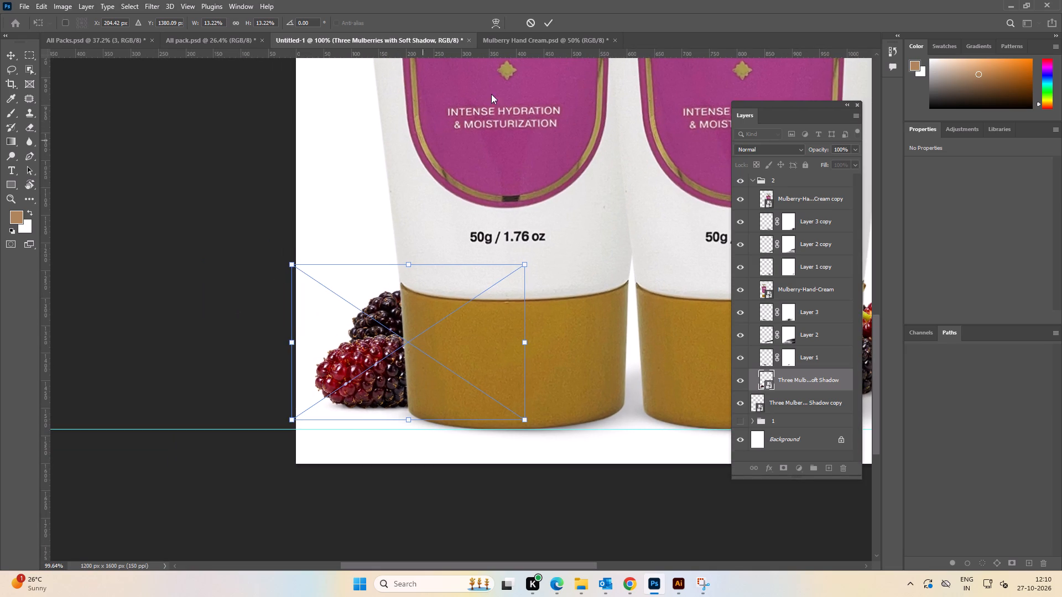
left_click(548, 20)
Nudge the left-hand mulberries to about X -5 px, Y 1241 px and check the whole two-tube composition.
scroll(382, 317, "up", 3, "alt")
left_click(379, 363)
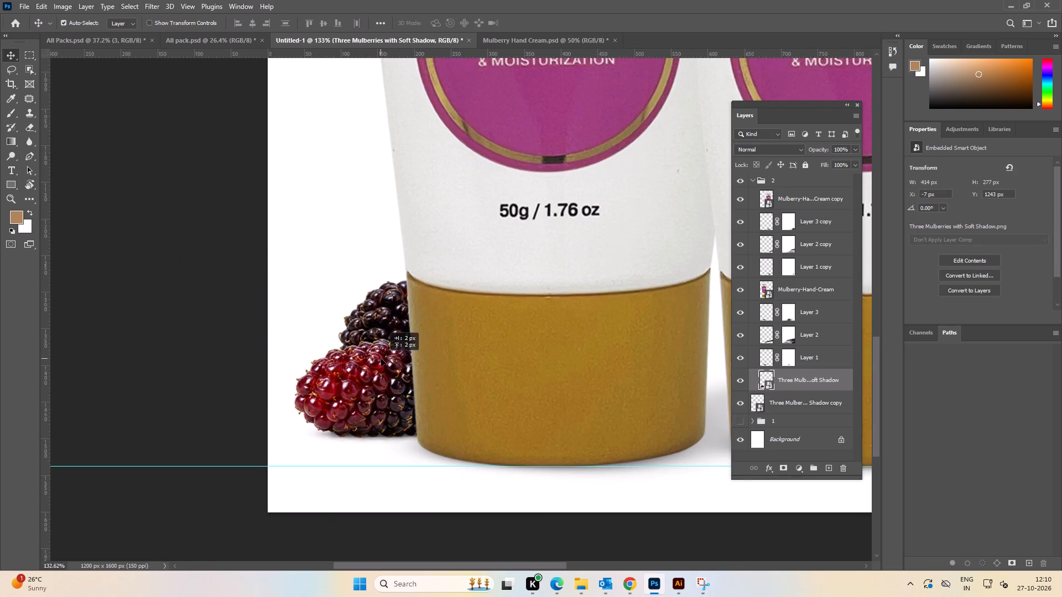
scroll(381, 359, "down", 10, "alt")
key("space")
key("space")
left_click_drag(541, 312, 481, 378)
key("ctrl+0")
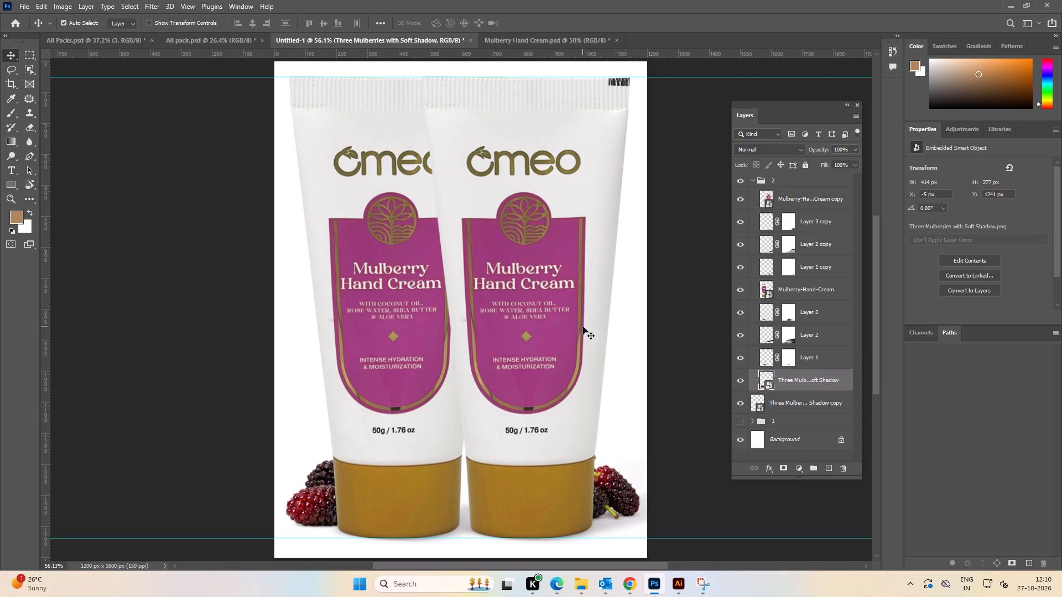
Close the Mulberry Hand Cream.psd document.
left_click(558, 37)
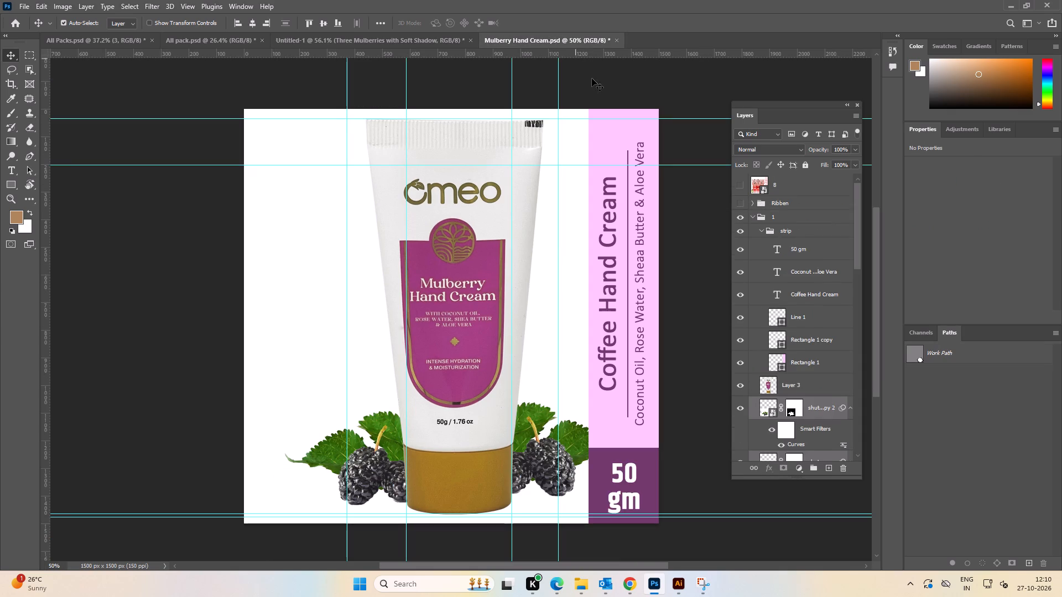
left_click(619, 40)
left_click(542, 216)
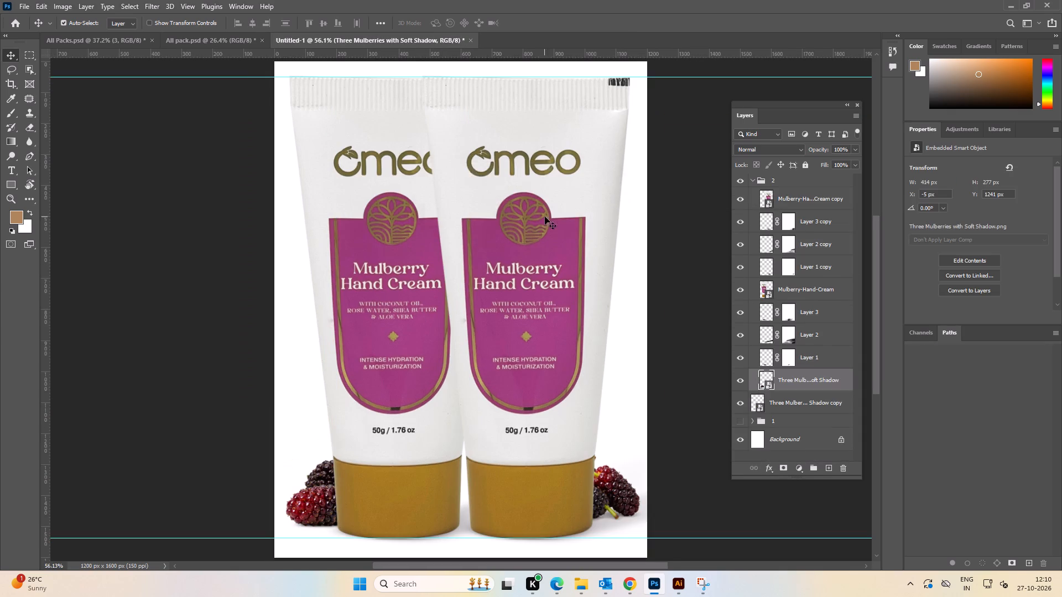
Copy the Ribben copy 2 group from group 2 of All pack.psd into Untitled-1, placing it above group 2.
left_click(227, 38)
left_click(630, 277)
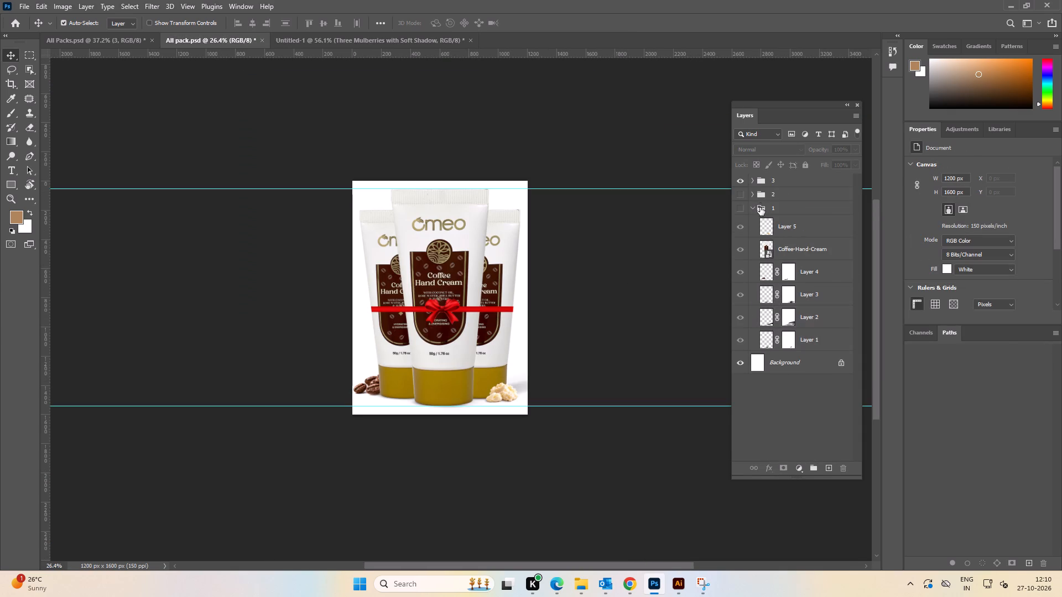
left_click(753, 207)
left_click(753, 195)
left_click(799, 210)
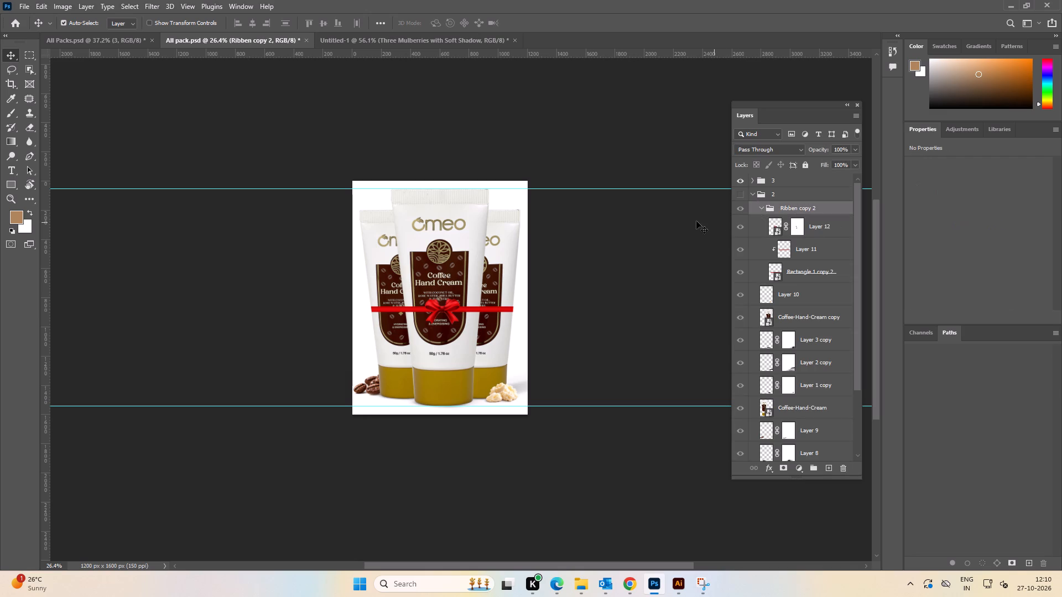
key("ctrl+c")
left_click(370, 43)
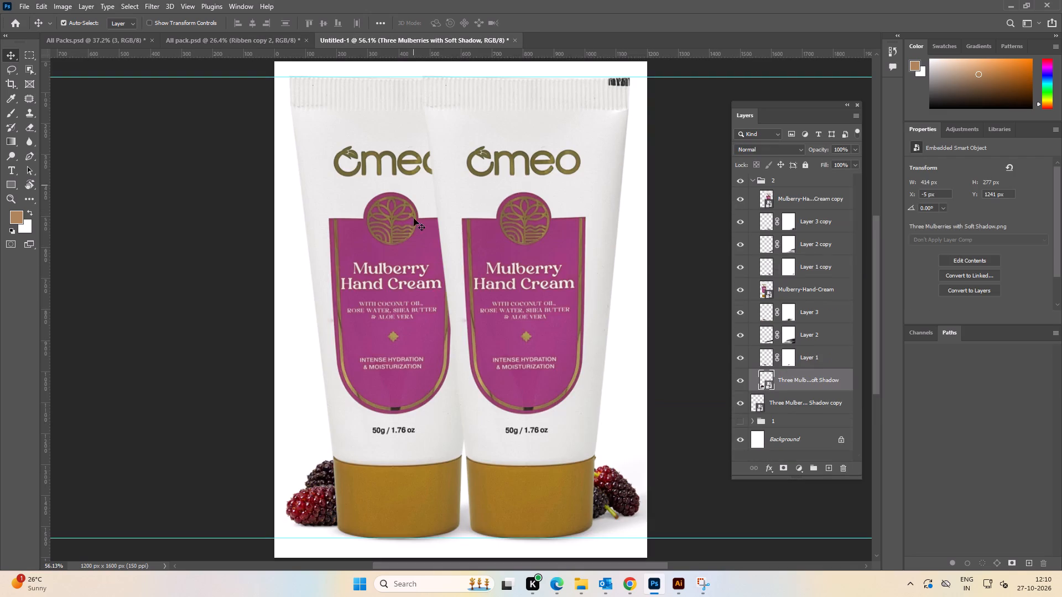
scroll(436, 281, "up", 3, "alt")
key("ctrl+v")
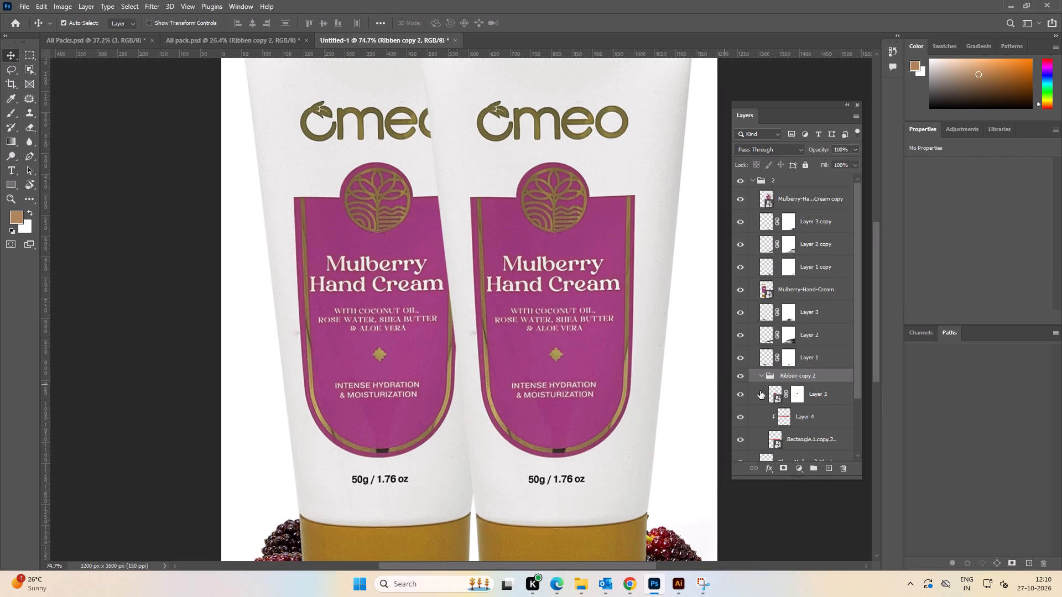
key("ctrl+z")
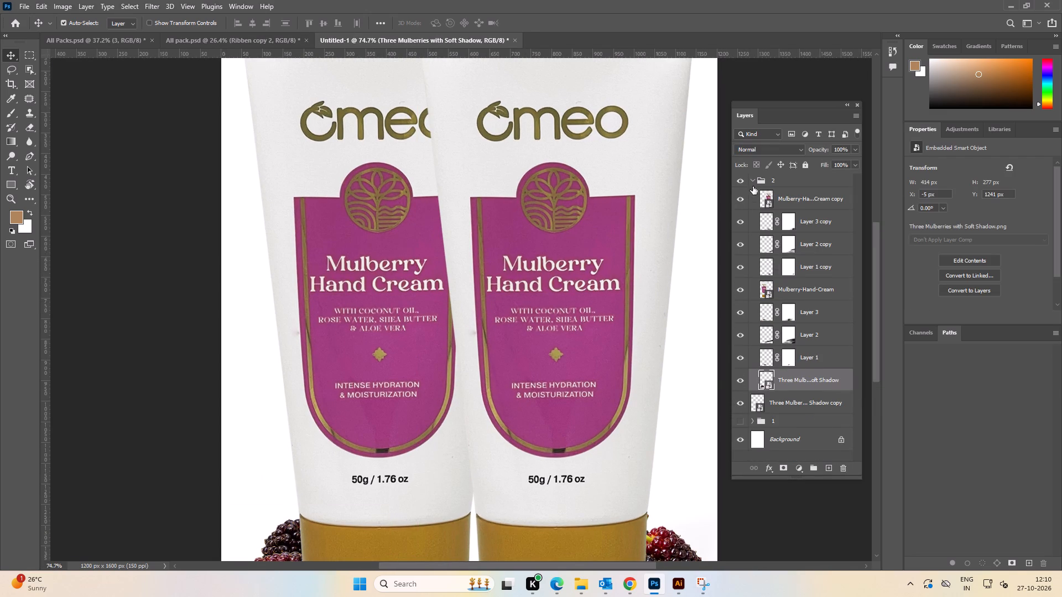
left_click(751, 181)
left_click(779, 182)
key("ctrl+v")
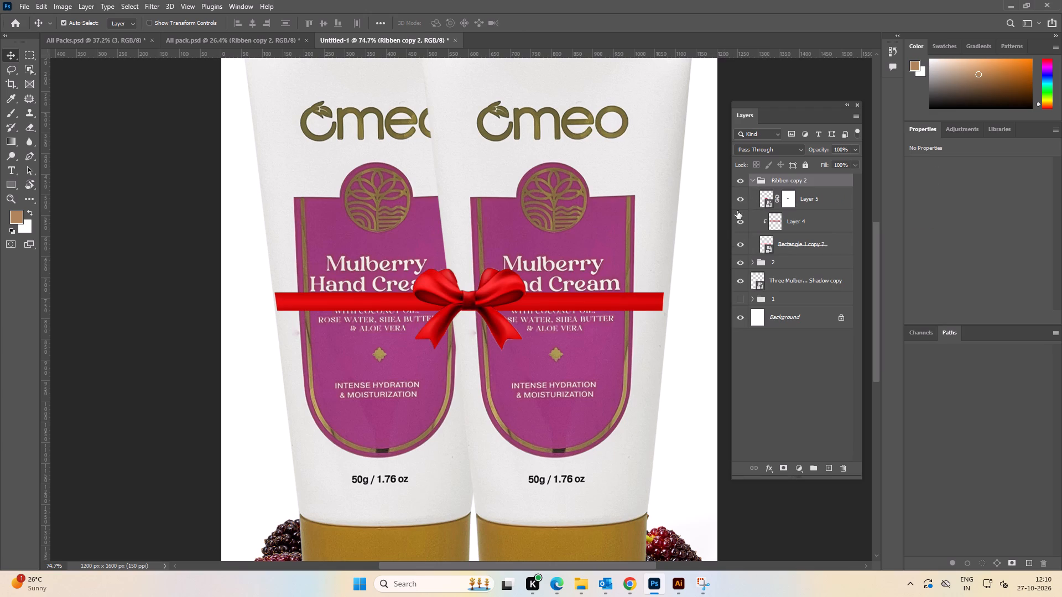
Move the red ribbon group about 99 px down and 4 px right across the two tubes' labels.
key("shift+Down")
key("shift+Down")
key("shift+Down")
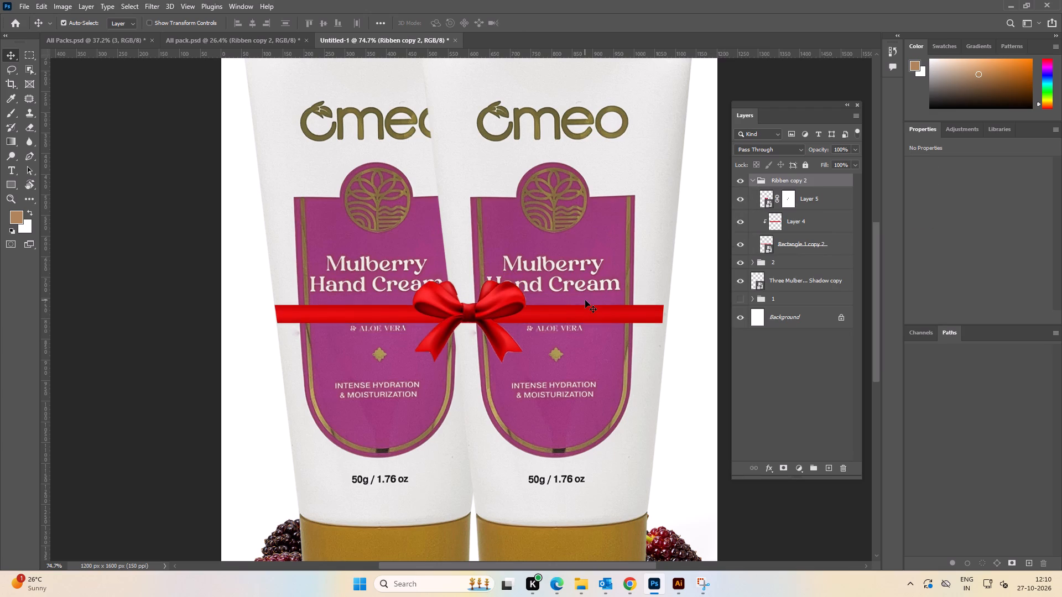
key("shift+Down")
key("shift+Down")
key("shift+Down")
key("shift+Down")
key("shift+Down")
key("shift+Down")
key("shift+Down")
key("Up")
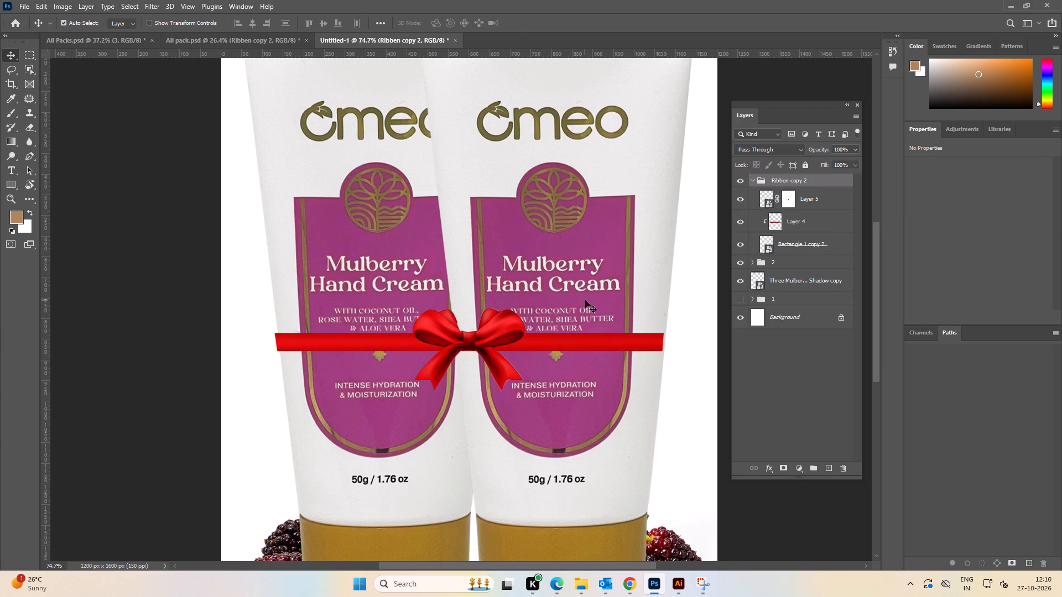
key("Right")
key("Right")
key("Right")
key("Right")
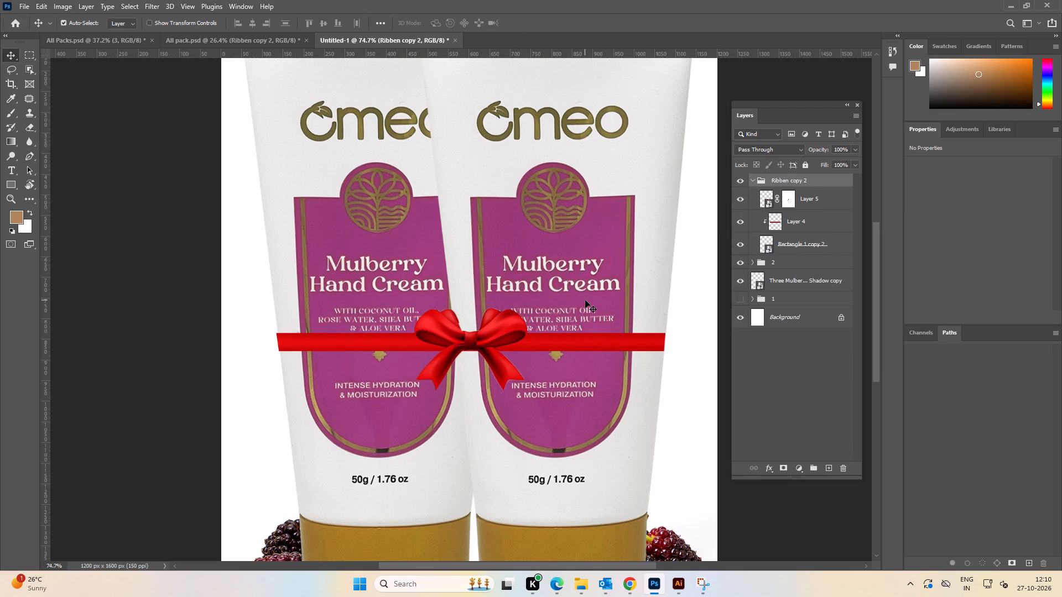
Nudge the Ribben copy 2 group 1 px to the right so the band's end lines up with the front tube's right edge.
scroll(689, 359, "up", 12, "alt")
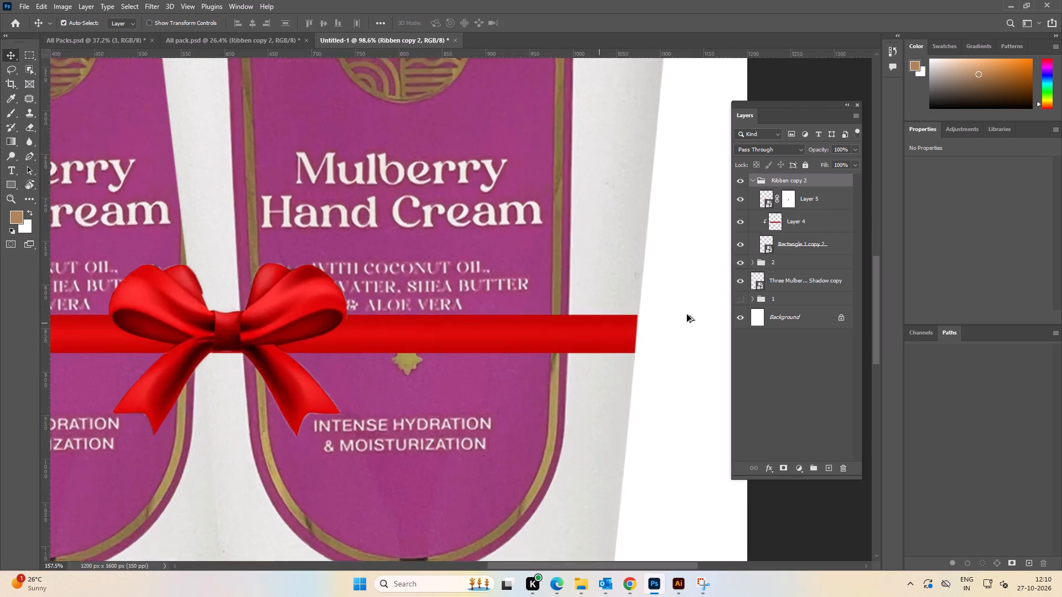
scroll(687, 315, "up", 9, "alt")
key("space")
key("space")
key("space")
key("space")
key("space")
left_click_drag(661, 396, 511, 320)
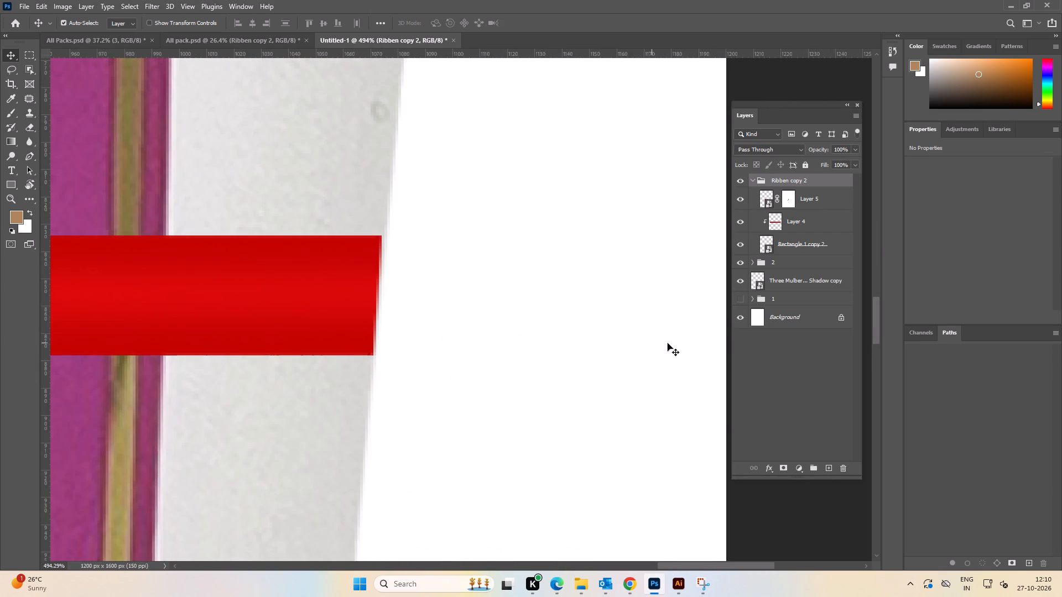
left_click(783, 521)
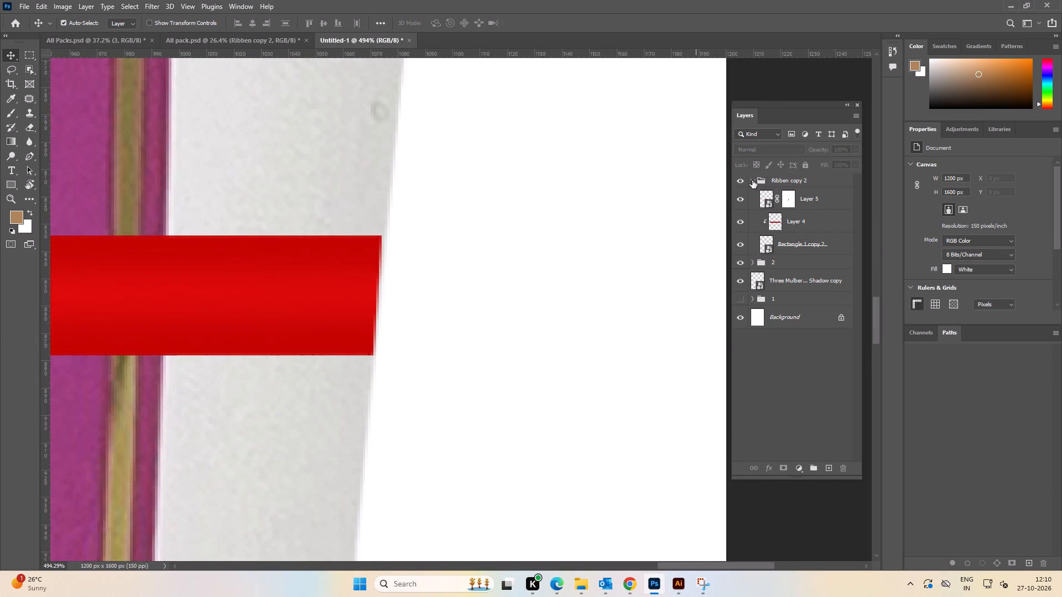
left_click(752, 180)
left_click(753, 179)
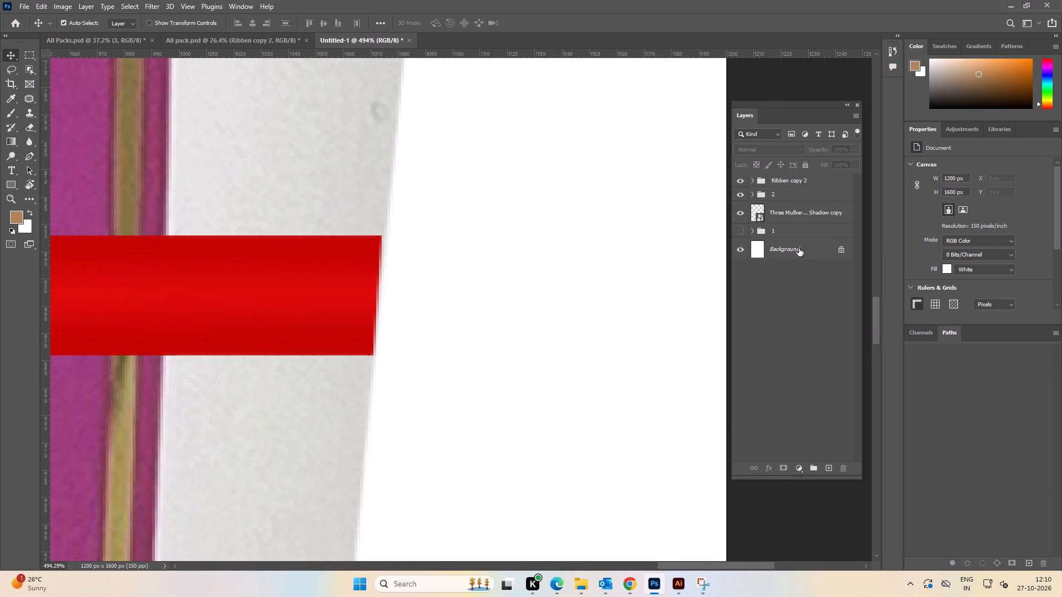
left_click(795, 180)
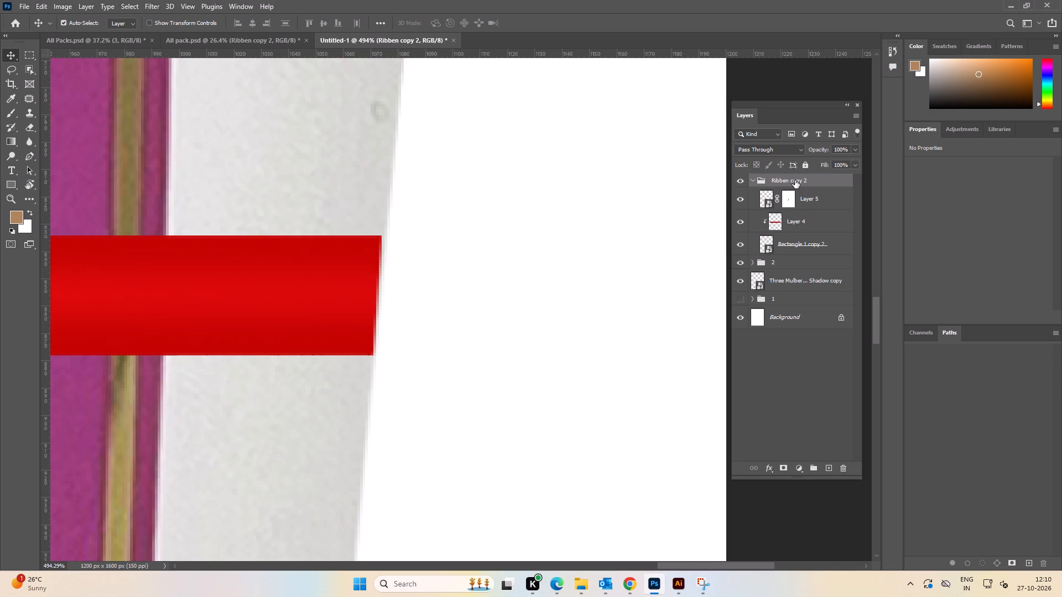
key("Right")
Narrow the ribbon band (Layer 4 and Rectangle 1 copy 2) from its left end to about 99.82% width, matching the rear tube's edge.
scroll(348, 253, "down", 3, "alt")
scroll(348, 253, "up", 1, "alt")
scroll(348, 253, "down", 7, "alt")
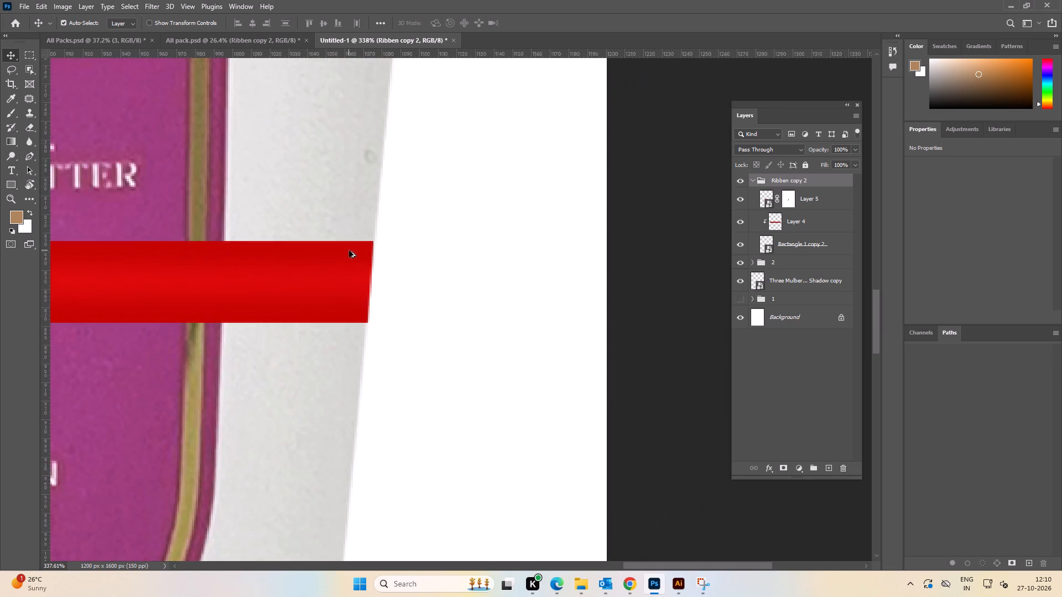
scroll(349, 250, "down", 2, "alt")
key("space")
key("space")
key("space")
key("space")
key("space")
key("space")
key("space")
key("space")
key("space")
key("space")
key("space")
key("space")
key("space")
key("space")
key("space")
key("space")
left_click_drag(287, 242, 681, 254)
left_click_drag(311, 238, 473, 243)
scroll(382, 287, "up", 11, "alt")
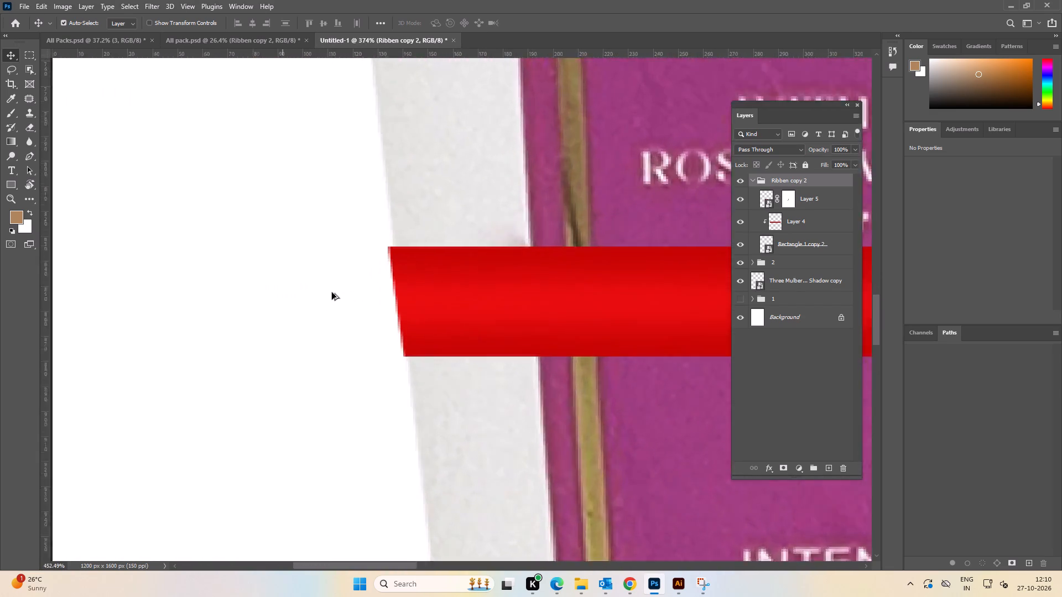
scroll(332, 292, "up", 5, "alt")
key("space")
key("space")
key("space")
left_click_drag(444, 327, 436, 280)
left_click(325, 253)
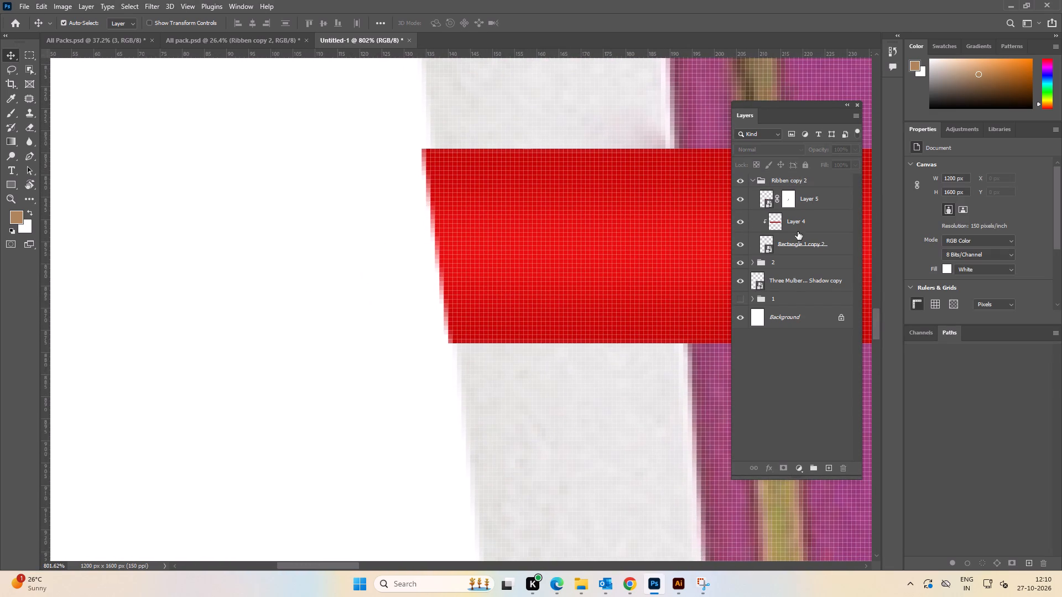
left_click(803, 244)
left_click(813, 227, "shift")
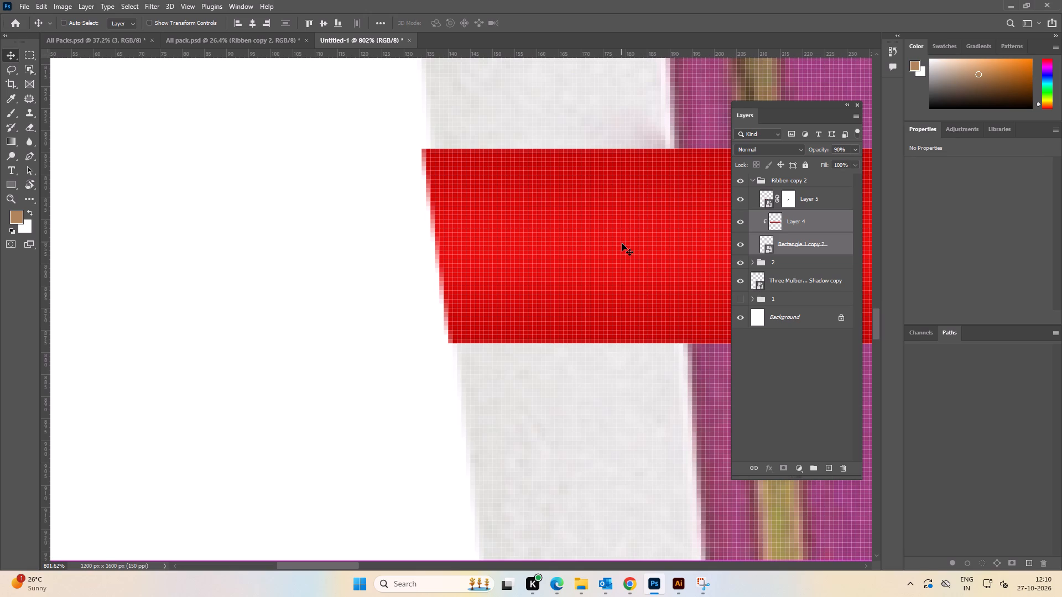
key("ctrl+t")
scroll(432, 235, "down", 5, "alt")
key("space")
left_click_drag(369, 232, 445, 239)
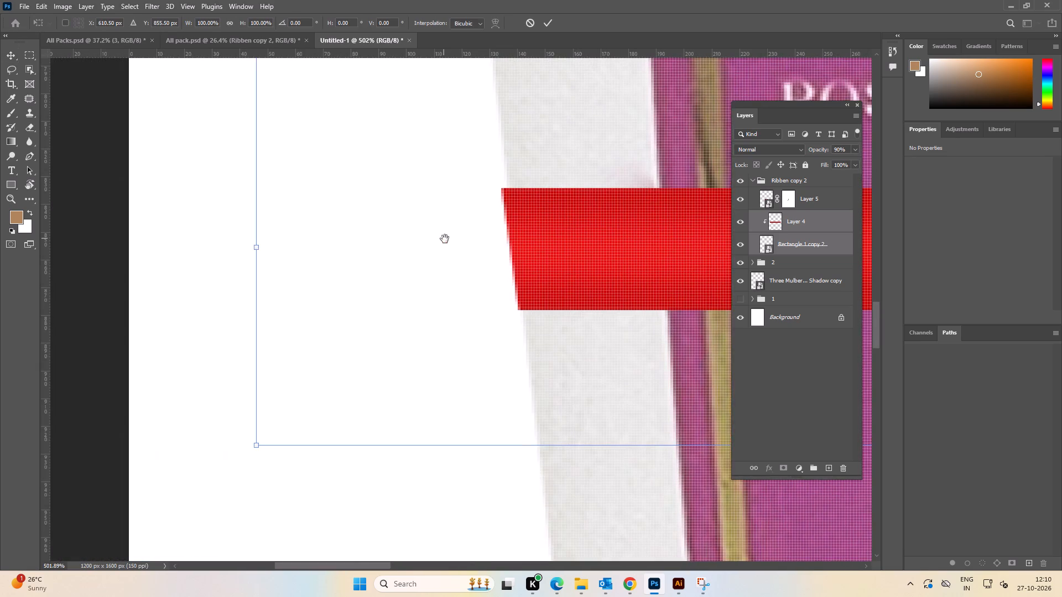
left_click_drag(445, 239, 444, 239)
scroll(309, 241, "up", 4, "alt")
left_click(233, 249)
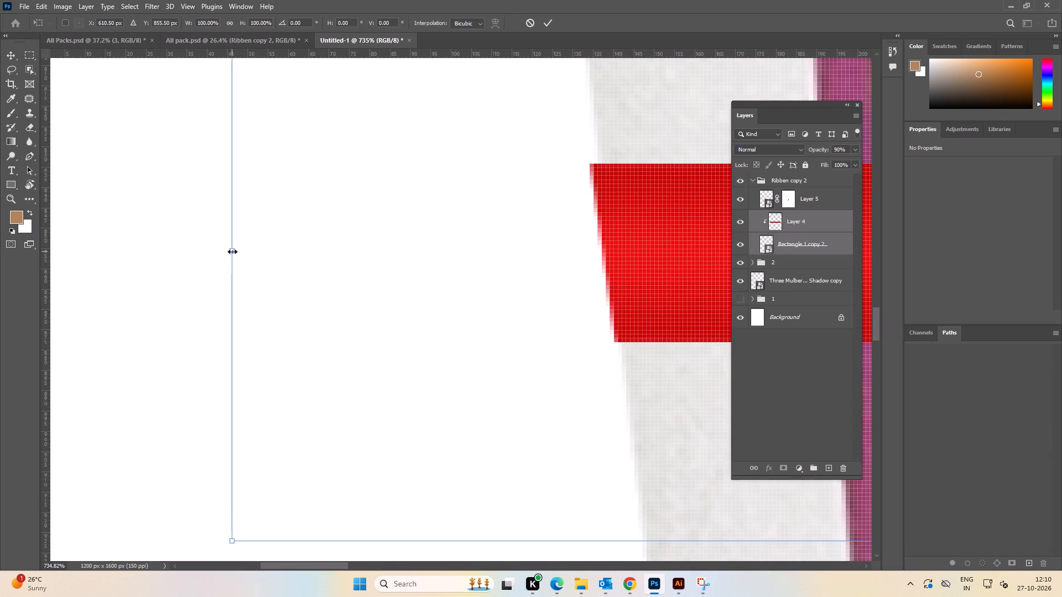
left_click_drag(232, 252, 243, 252)
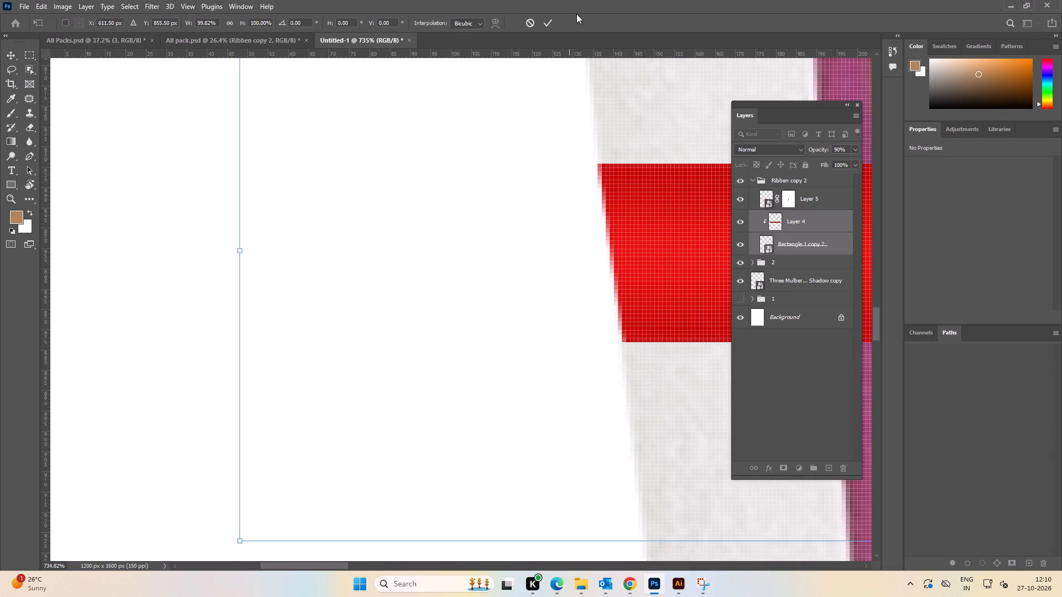
left_click(549, 24)
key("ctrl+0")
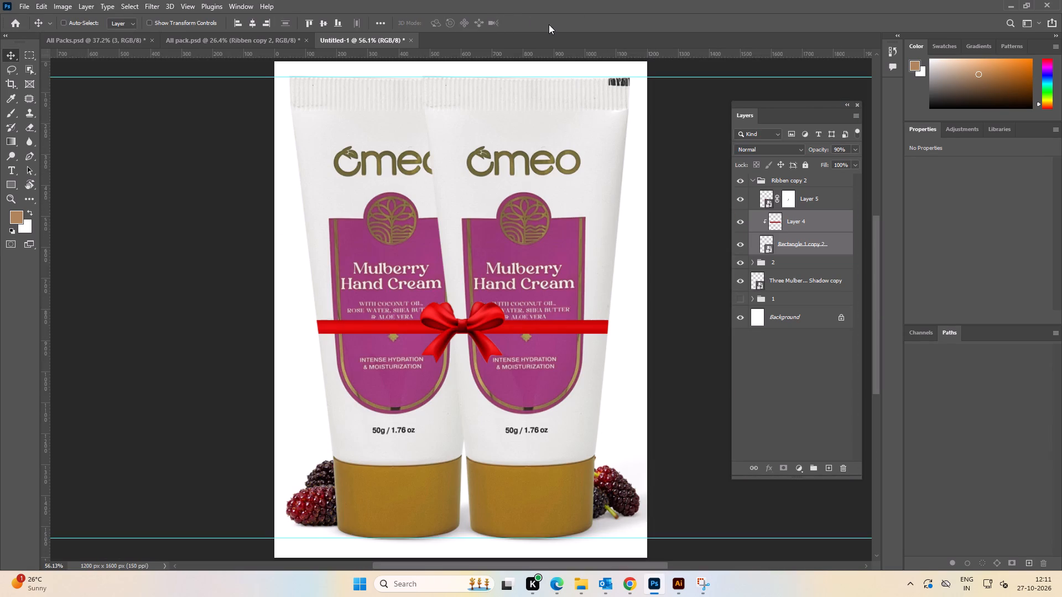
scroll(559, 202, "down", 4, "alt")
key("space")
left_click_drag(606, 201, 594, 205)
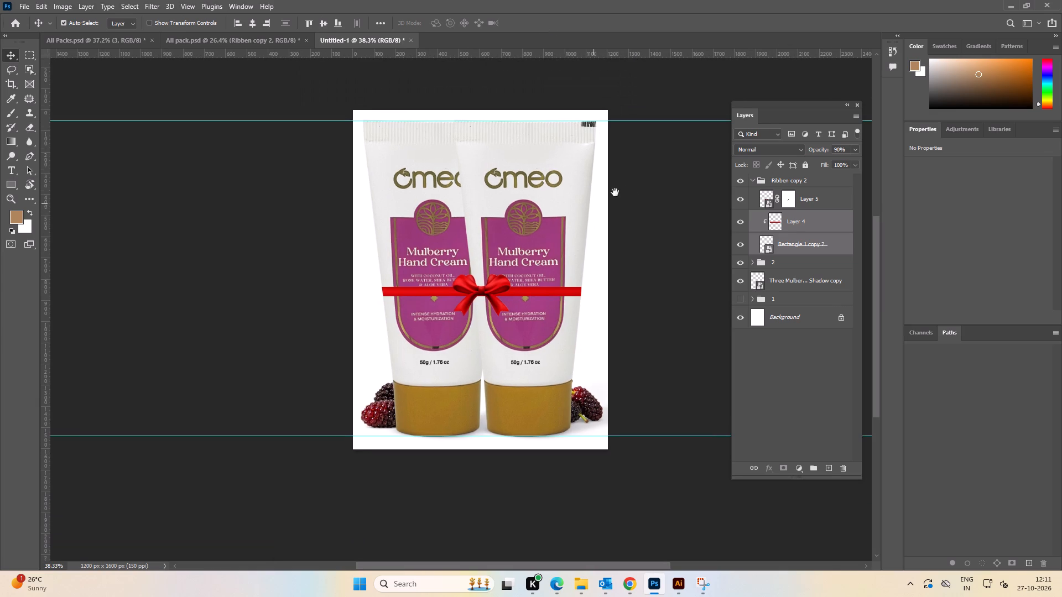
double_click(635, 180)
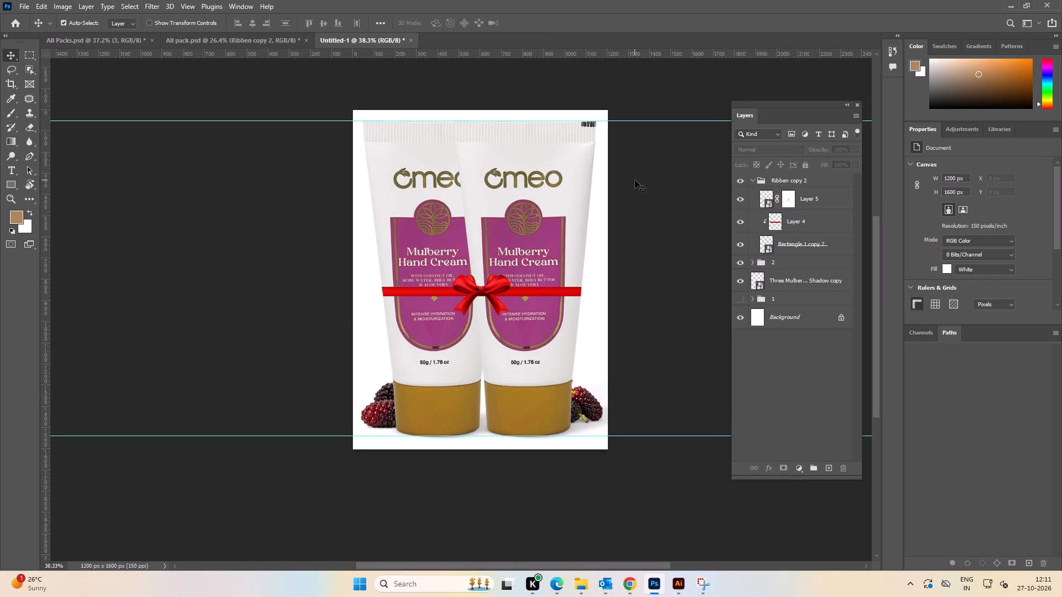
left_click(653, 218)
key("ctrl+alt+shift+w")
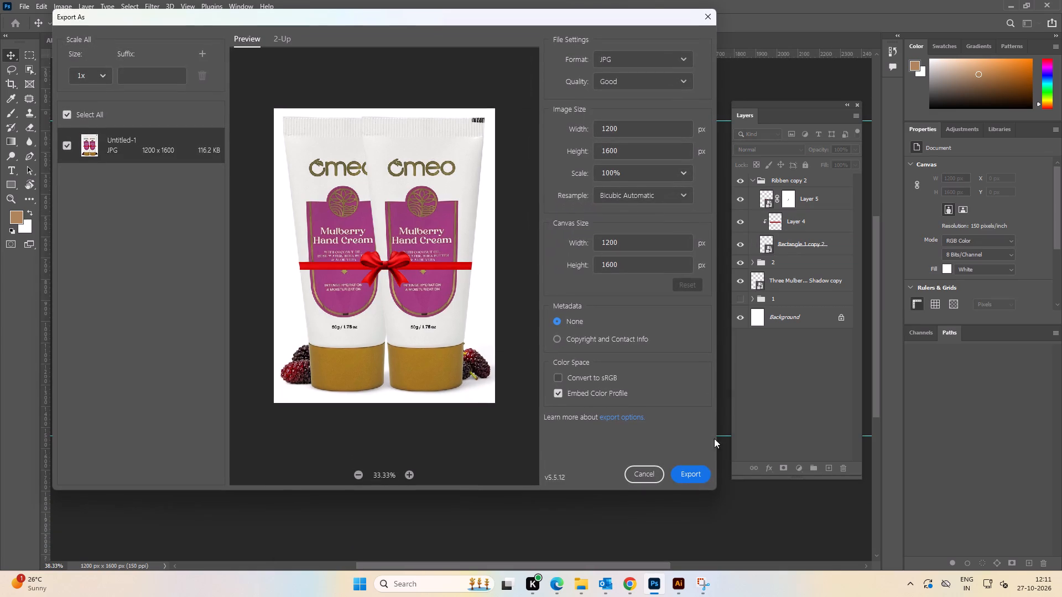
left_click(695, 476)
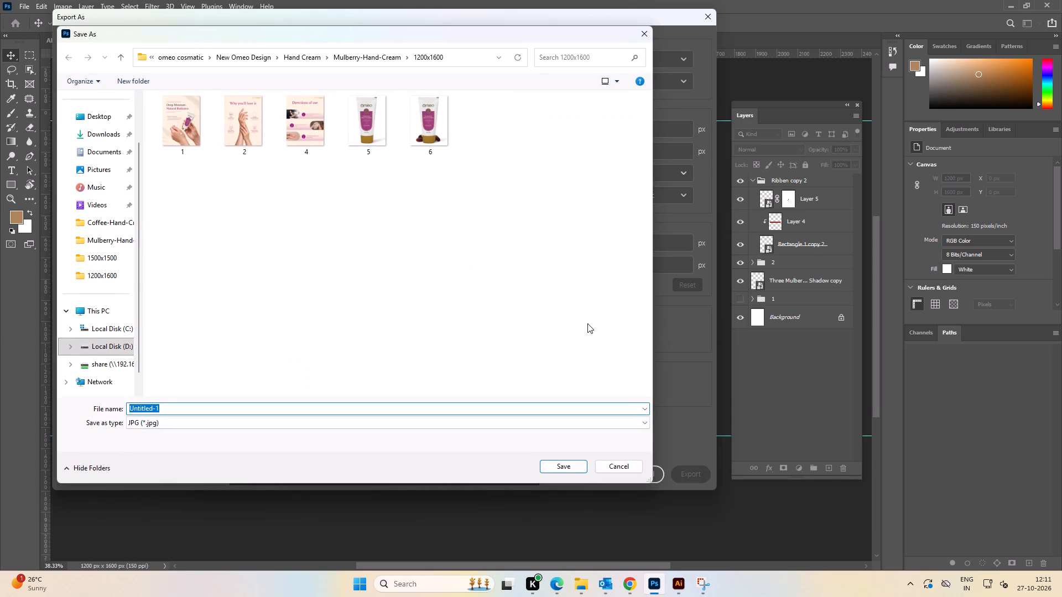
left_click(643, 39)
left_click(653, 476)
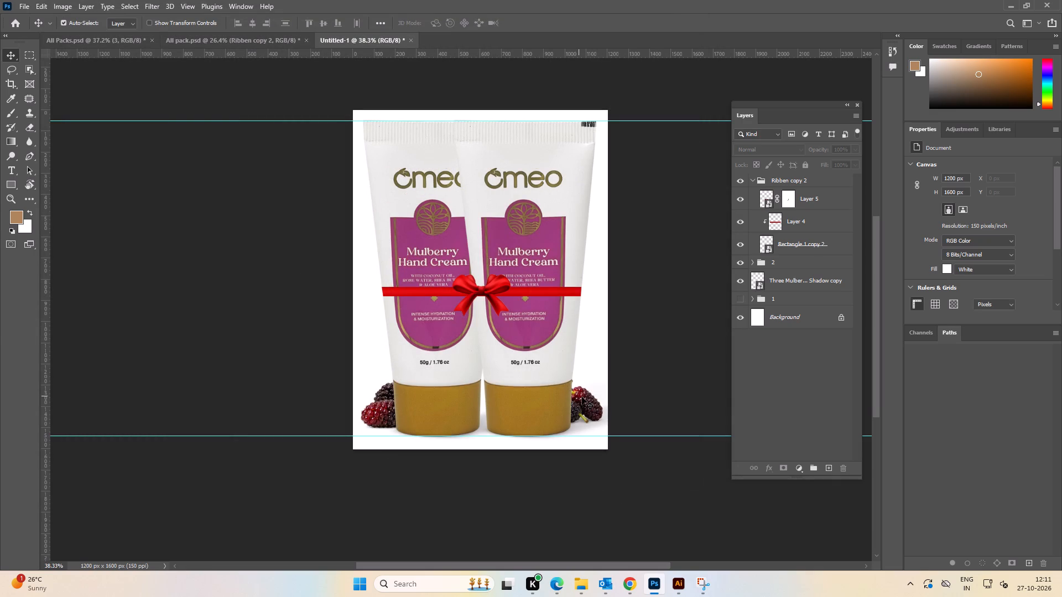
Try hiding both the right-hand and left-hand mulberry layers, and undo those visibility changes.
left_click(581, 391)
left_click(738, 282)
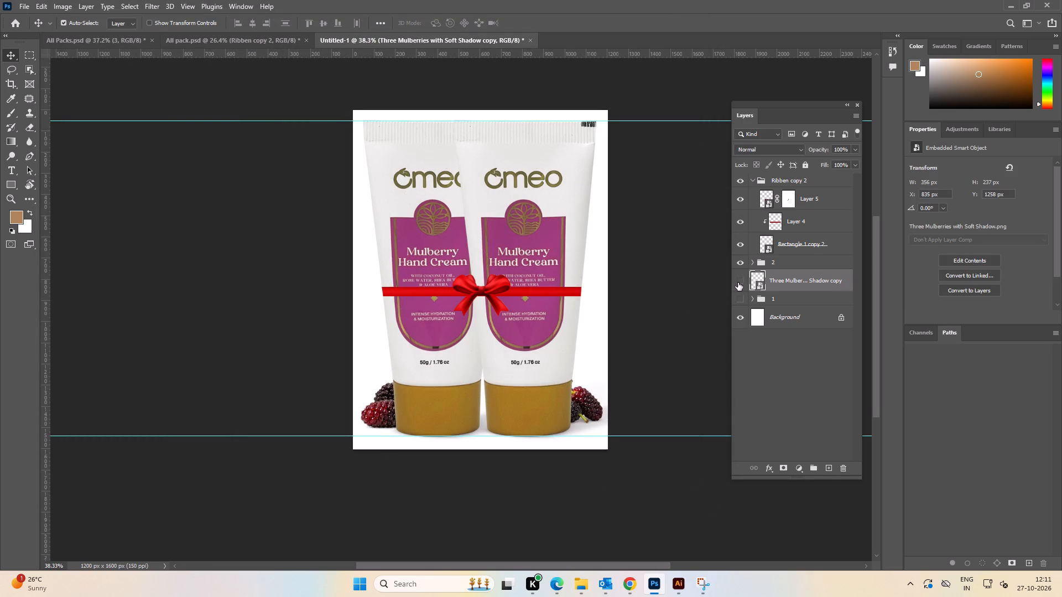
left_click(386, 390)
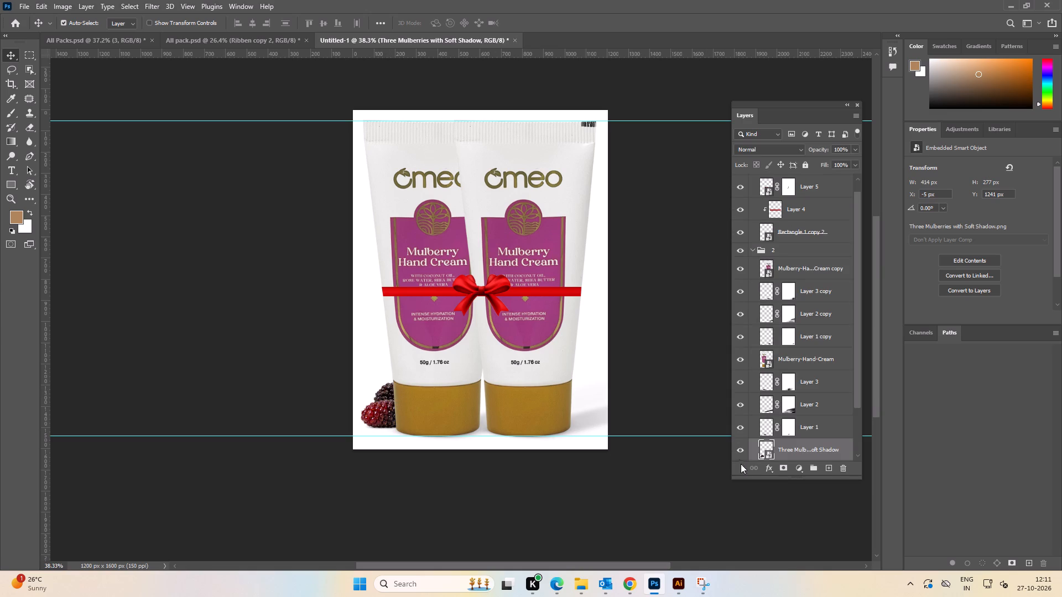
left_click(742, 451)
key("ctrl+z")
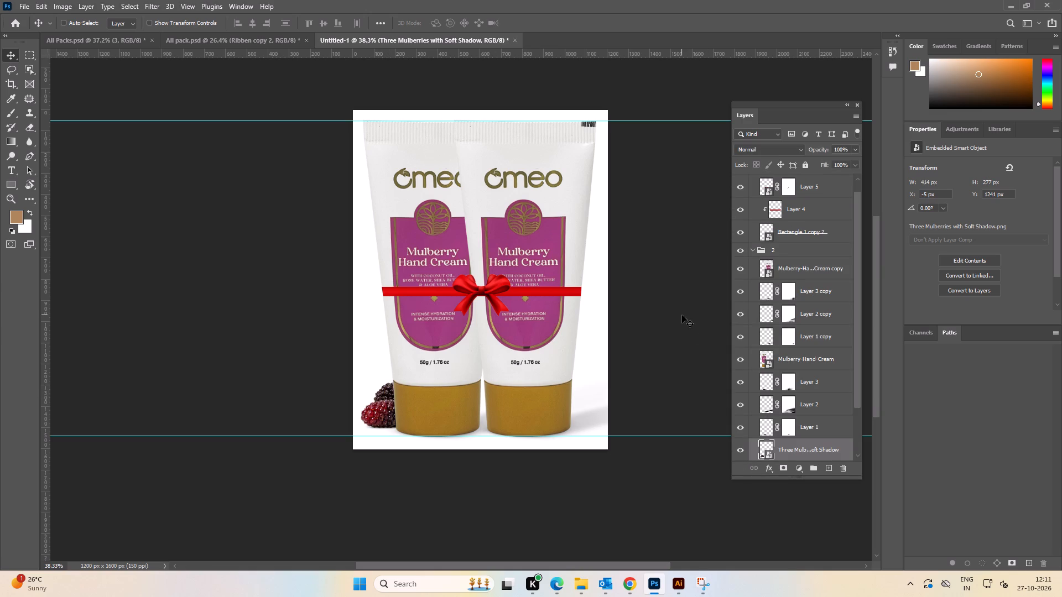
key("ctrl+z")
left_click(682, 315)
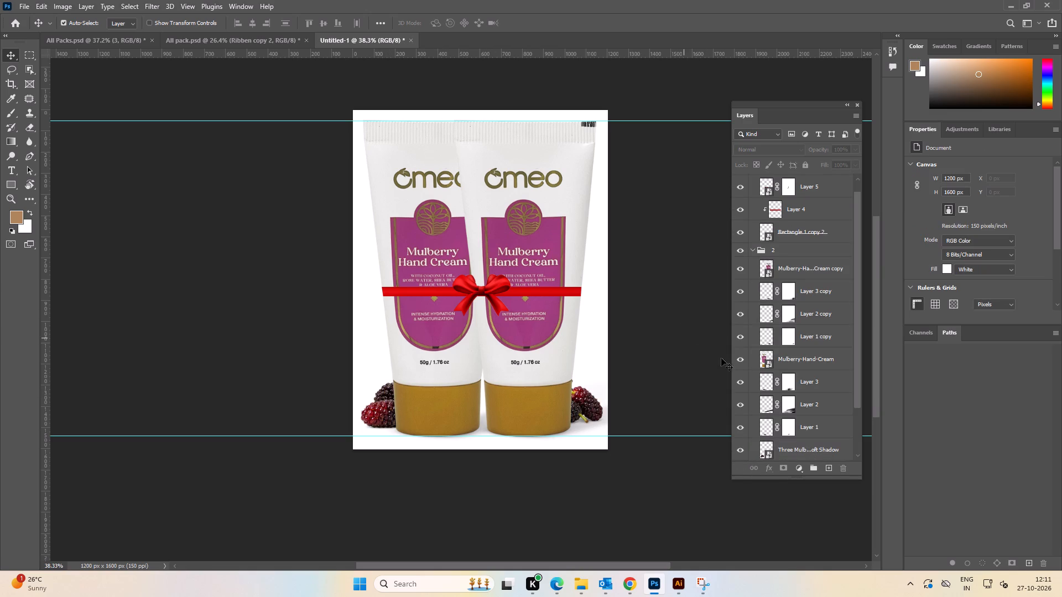
Move the Three Mulberries with Soft Shadow copy layer into the bottom of group 2.
left_click(579, 392)
scroll(795, 426, "down", 4)
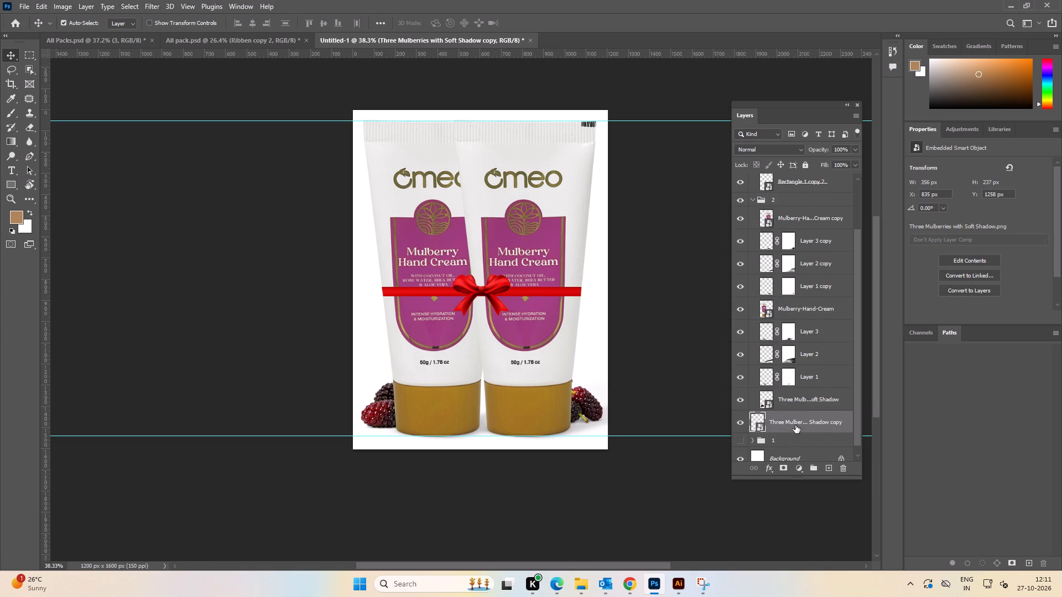
left_click_drag(796, 411, 796, 401)
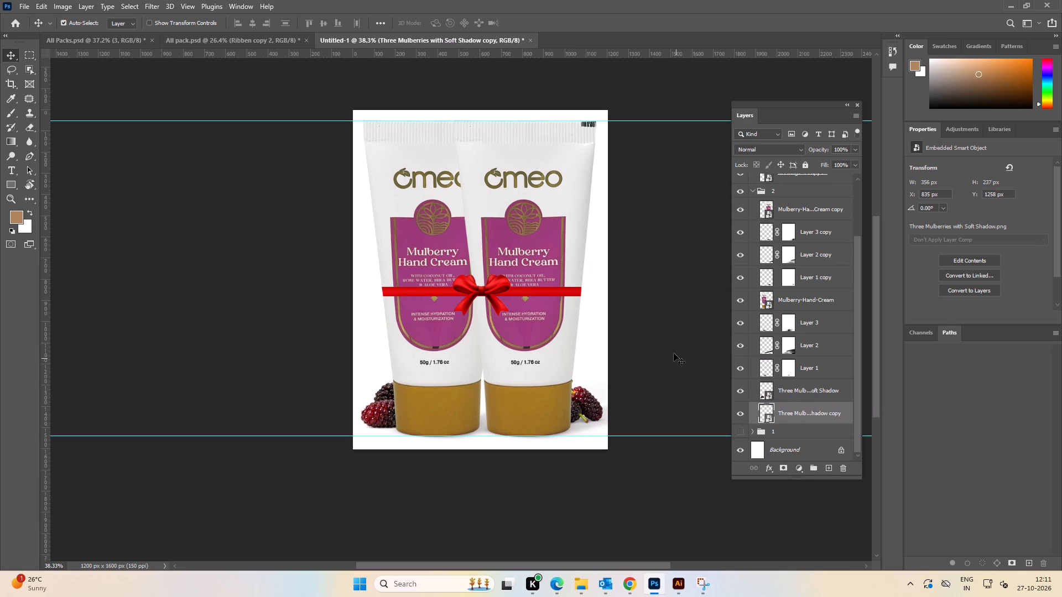
Hide both mulberry layers and export the ribboned two-tube image as a 1200 x 1600 px JPG named 8 in the 1200x1600 folder.
left_click(742, 411)
left_click(740, 384)
double_click(679, 318)
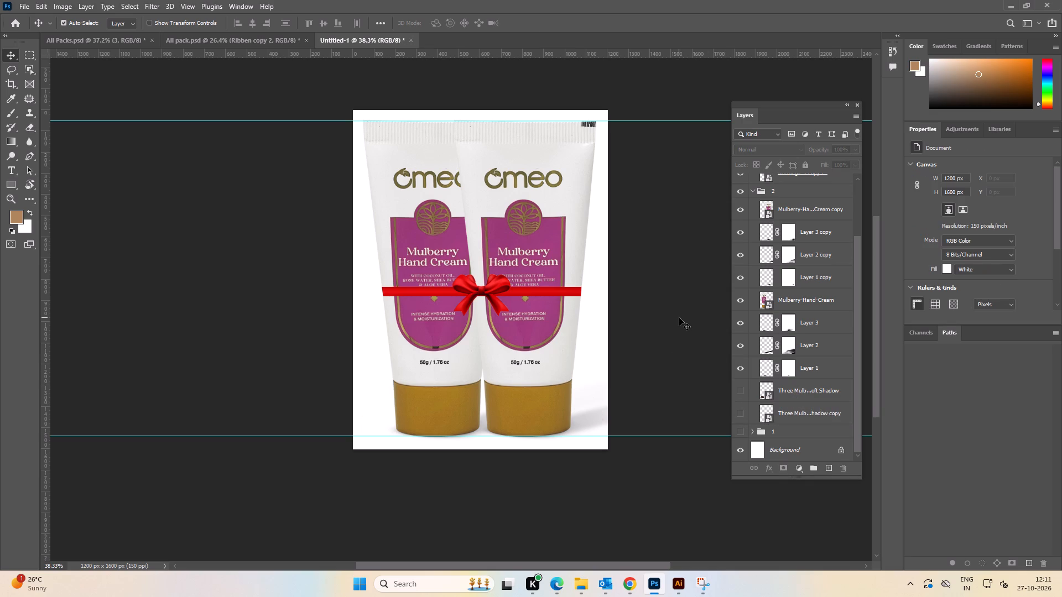
key("ctrl+alt+shift+w")
left_click(694, 475)
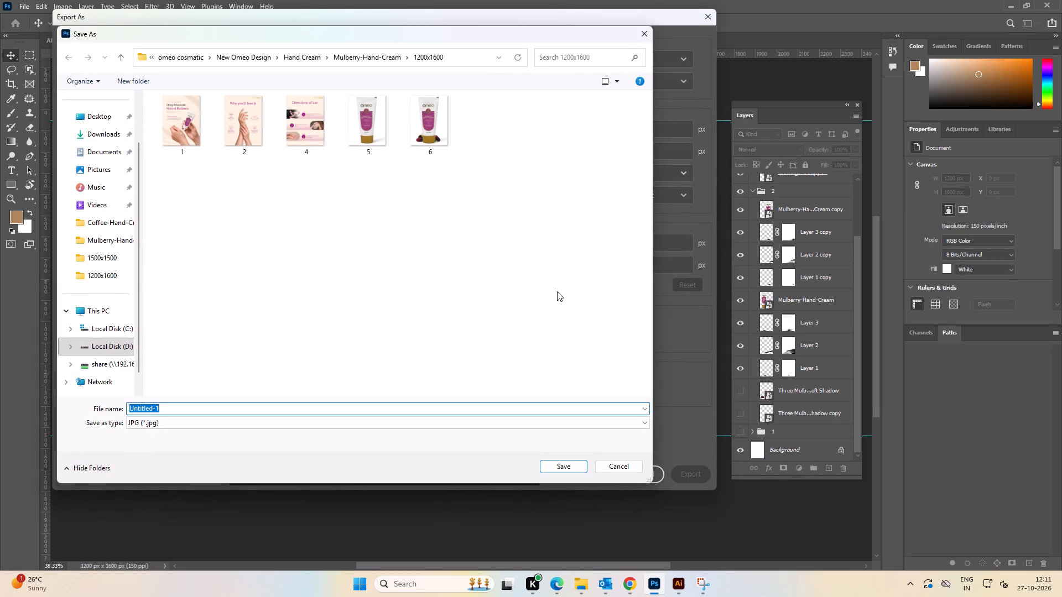
key("8")
key("Return")
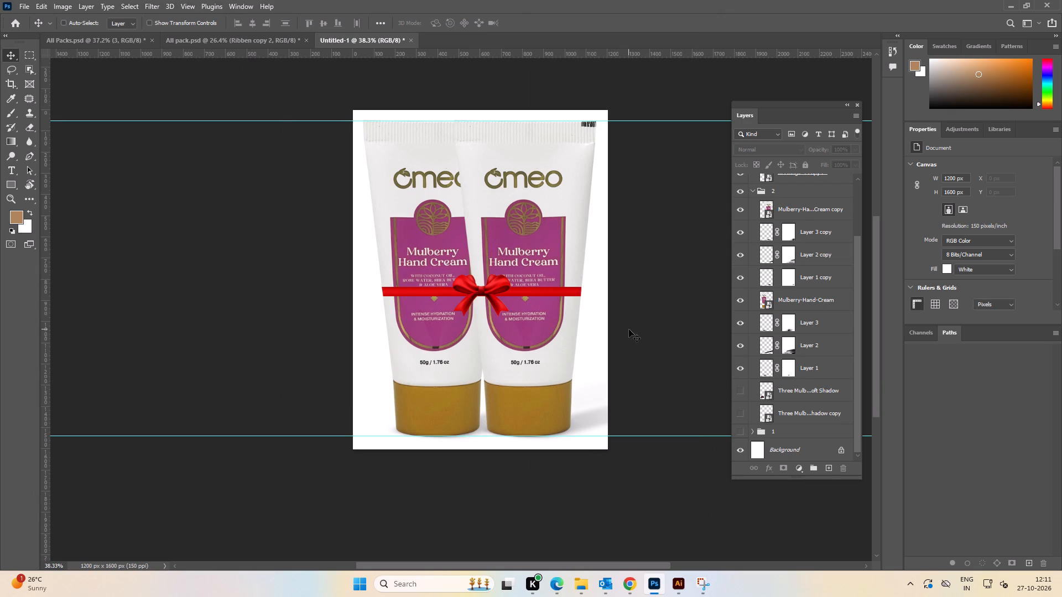
Restore both mulberry layers and export the two-tube image as a 1200 x 1600 px JPG named 9 in the same folder.
key("ctrl+z")
key("ctrl+z")
left_click(675, 305)
key("ctrl+alt+shift+w")
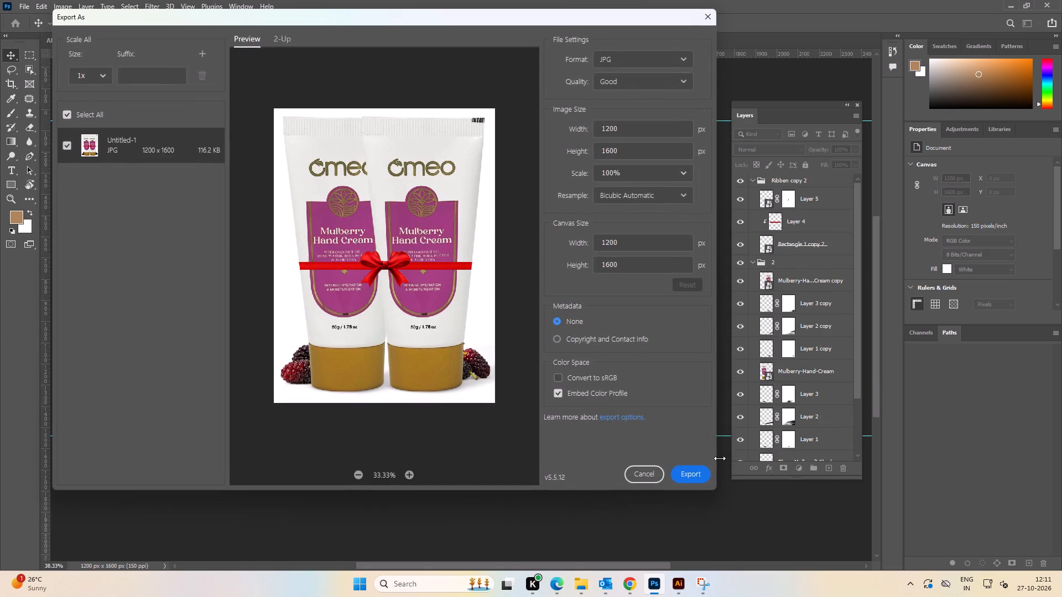
left_click(691, 471)
key("9")
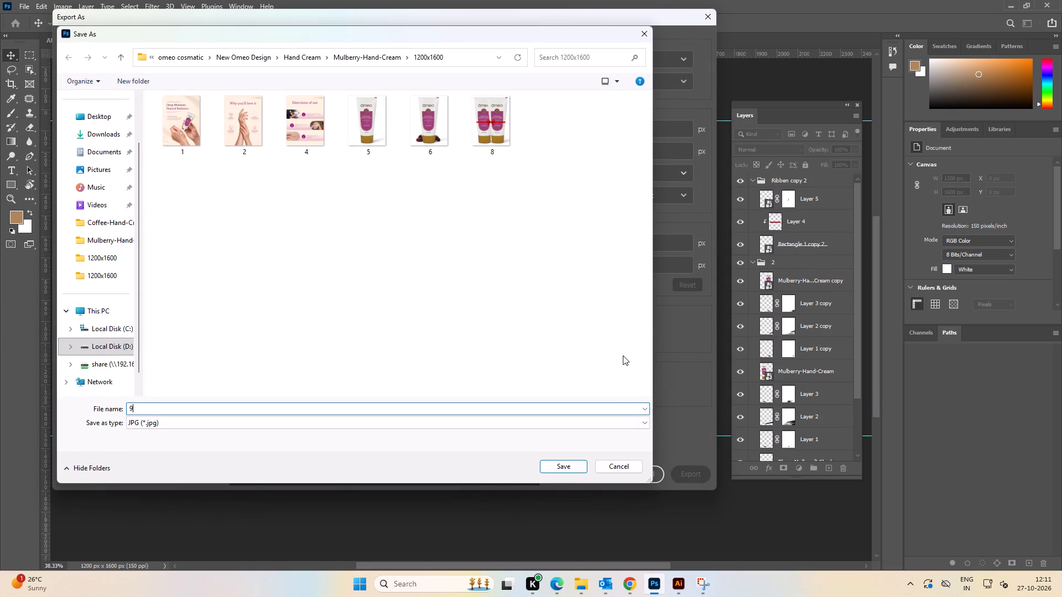
key("Return")
left_click(655, 333)
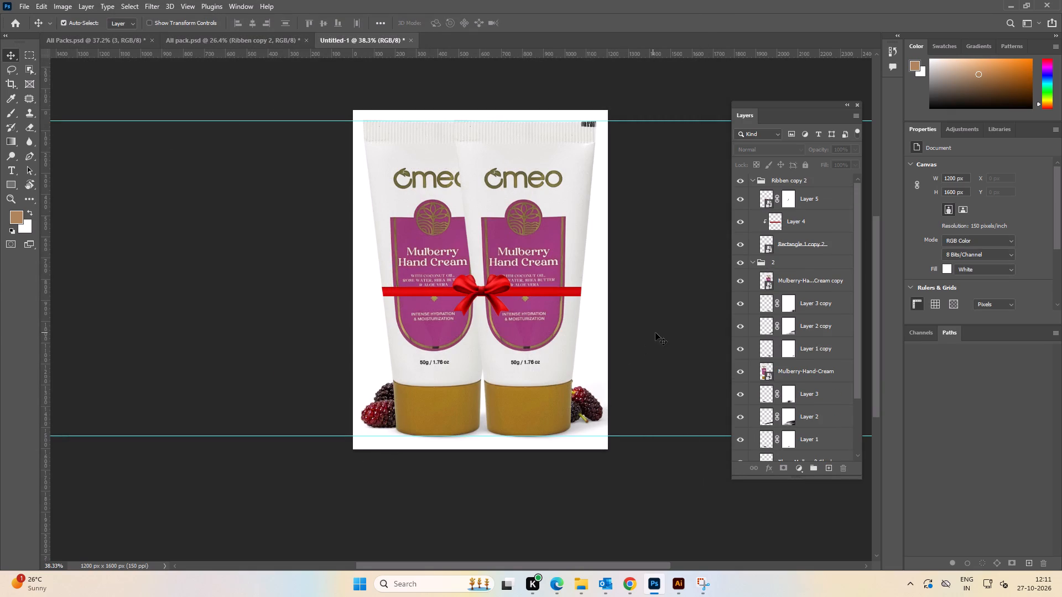
Collapse the layer groups and move the Ribben copy 2 group into group 2.
left_click(752, 262)
left_click(694, 228)
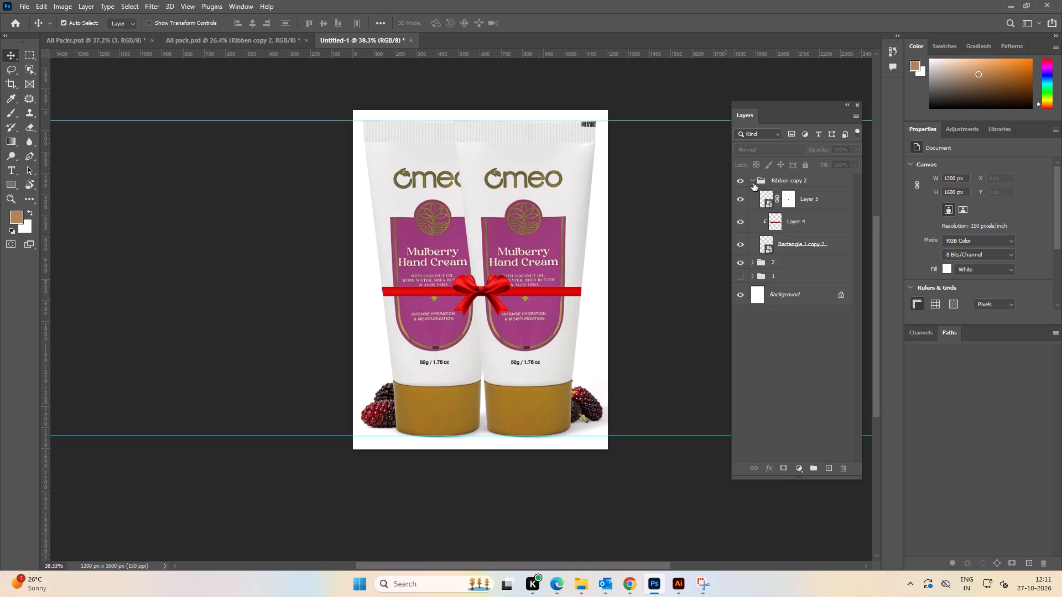
left_click(752, 181)
left_click(700, 215)
left_click_drag(774, 182, 776, 198)
left_click(703, 219)
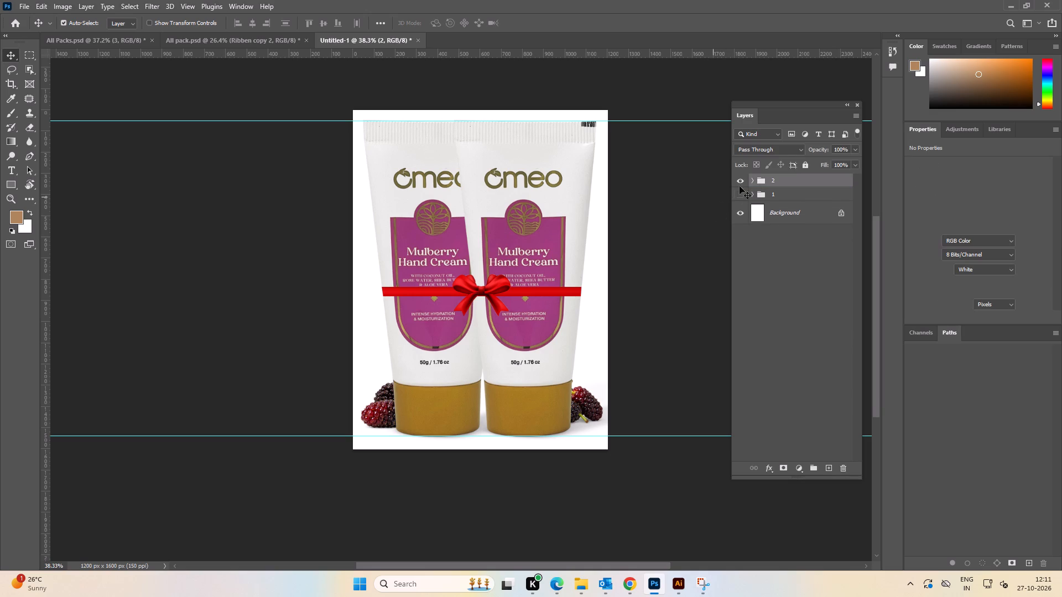
Duplicate group 2, hide the original group, and rename the copy as 3.
double_click(740, 182)
left_click(783, 181)
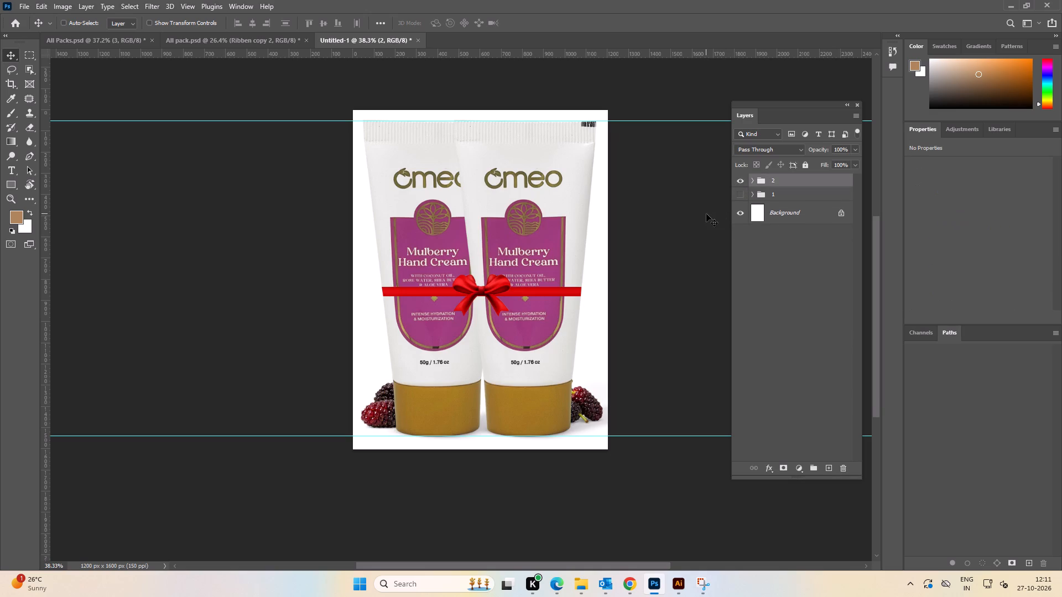
key("ctrl+j")
left_click(740, 193)
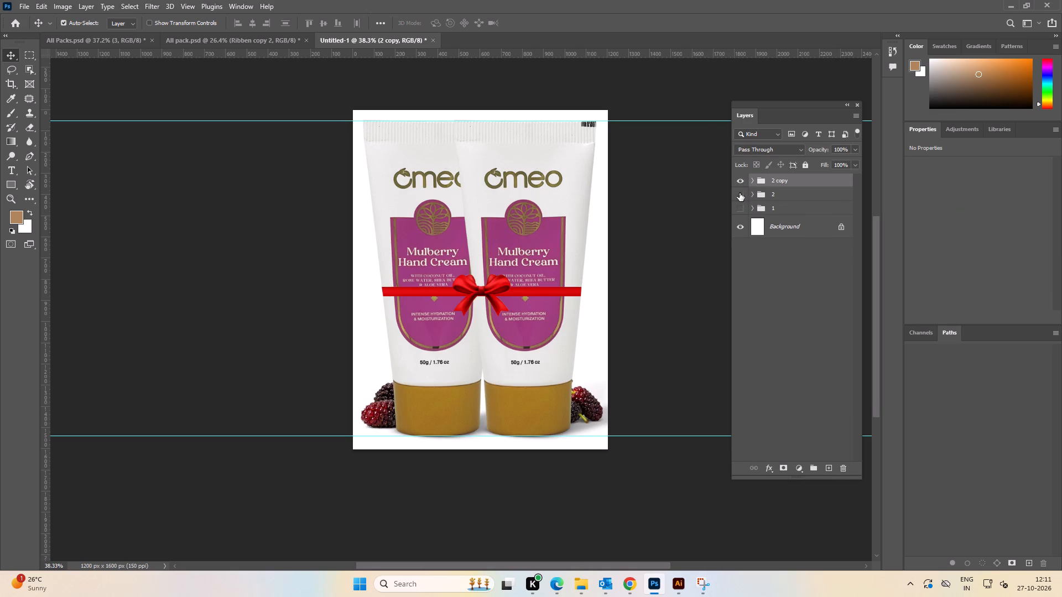
double_click(777, 182)
key("3")
key("Return")
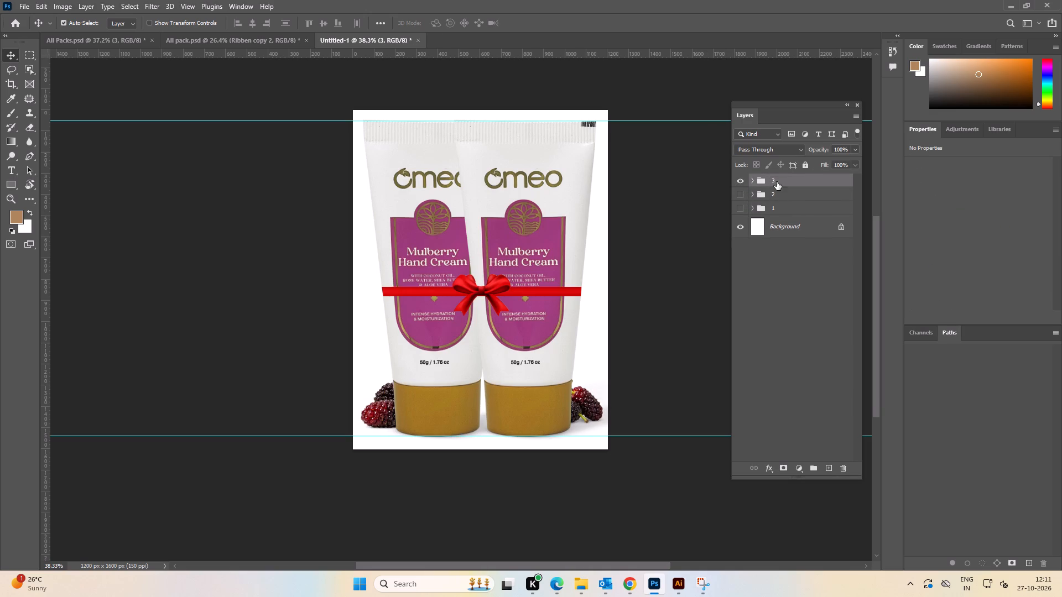
Expand group 3 and hide its Ribben copy 2 group.
left_click(683, 260)
scroll(636, 263, "down", 2, "alt")
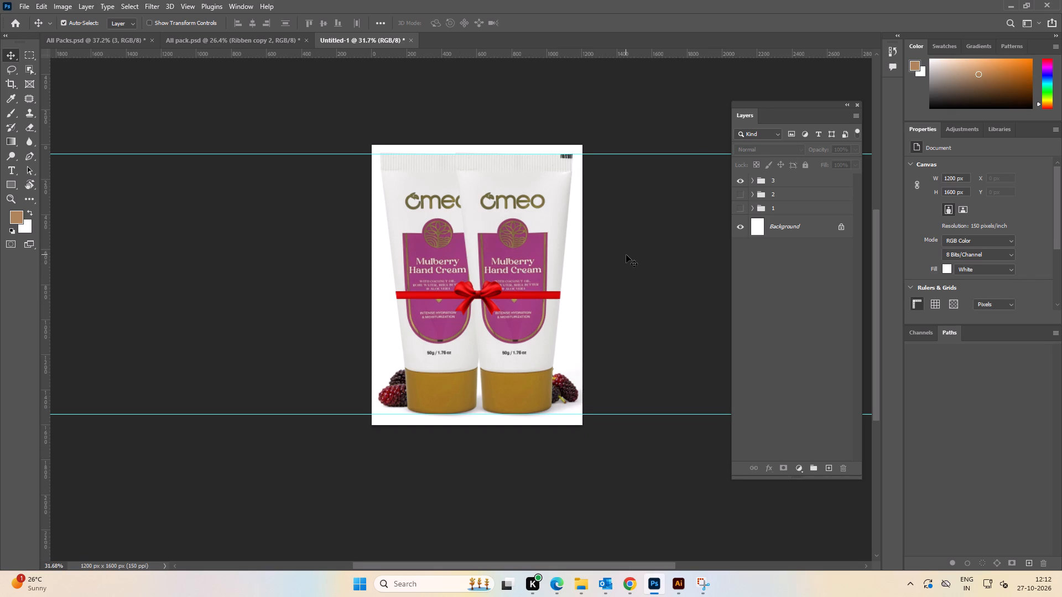
key("space")
left_click_drag(658, 336, 673, 314)
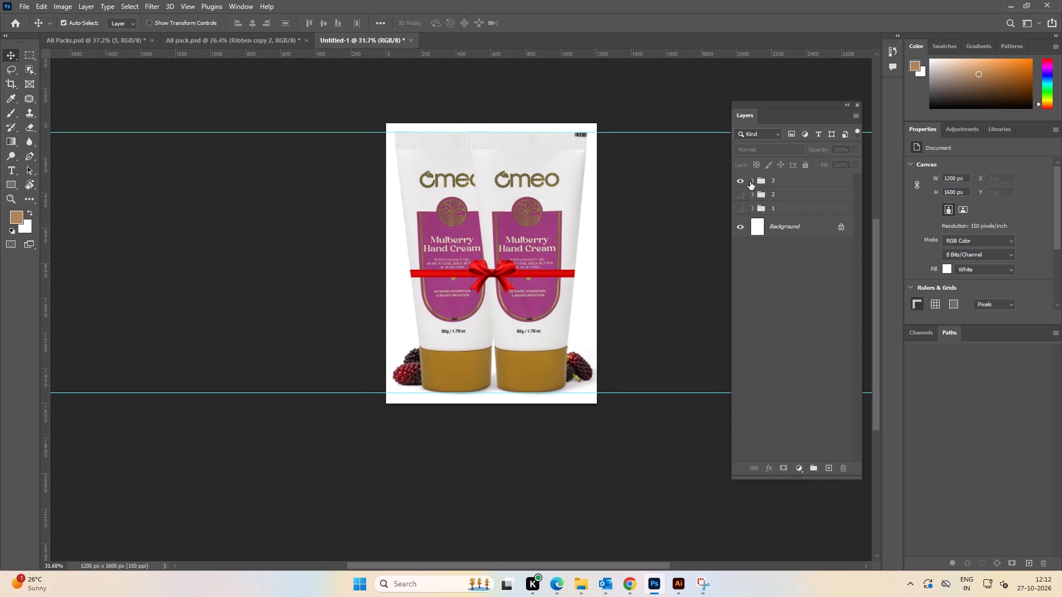
left_click(750, 182)
left_click(752, 178)
left_click(740, 197)
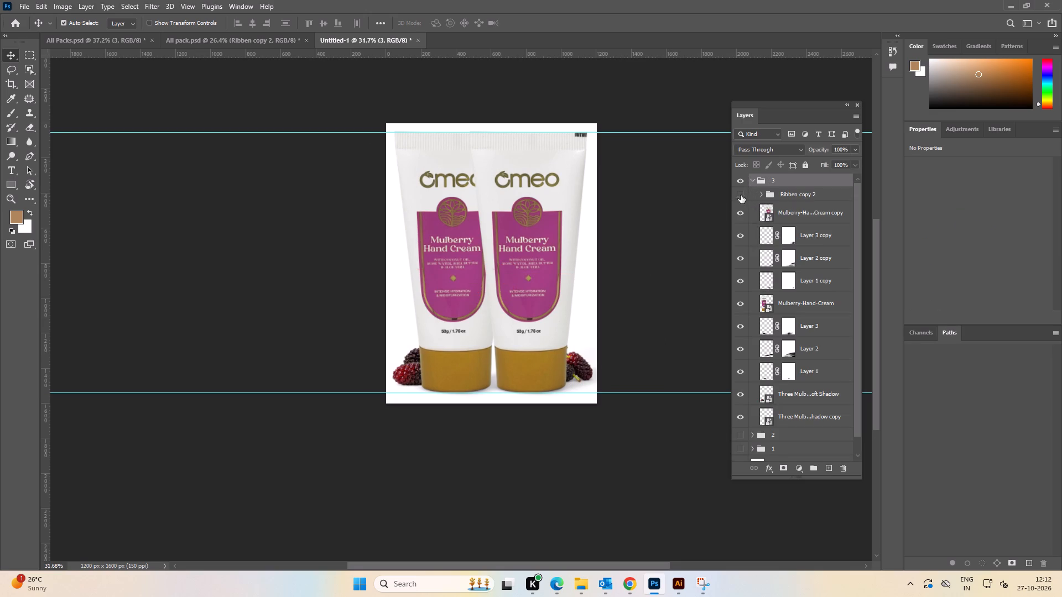
Select both tubes with their shadows and mulberries in group 3 and scale them together to about 92.4%.
scroll(664, 247, "down", 4, "alt")
key("space")
left_click_drag(650, 278, 655, 275)
left_click(639, 401)
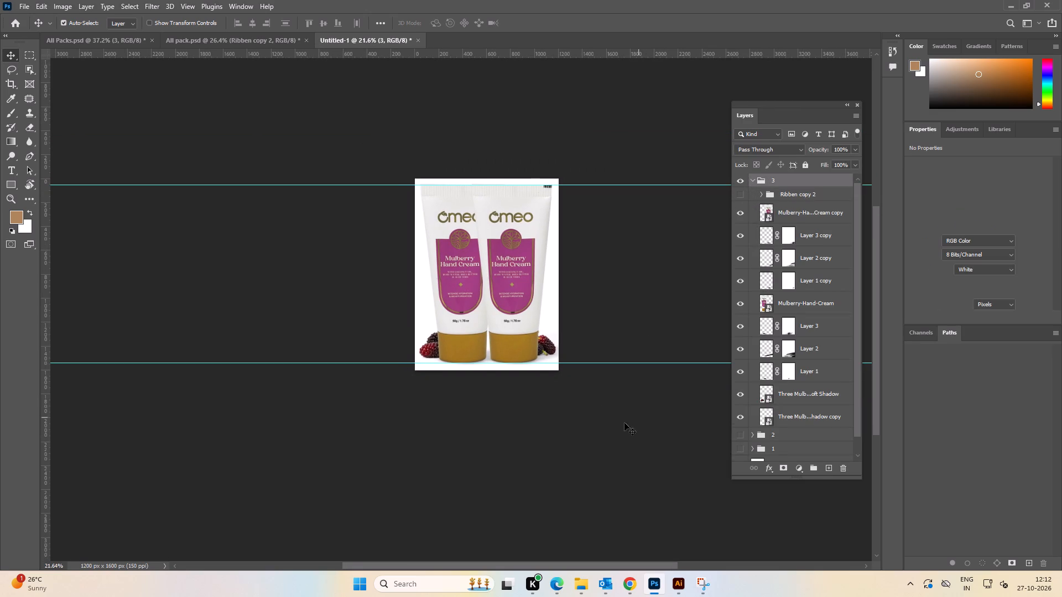
left_click_drag(624, 423, 360, 159)
scroll(495, 248, "up", 4, "alt")
key("ctrl+t")
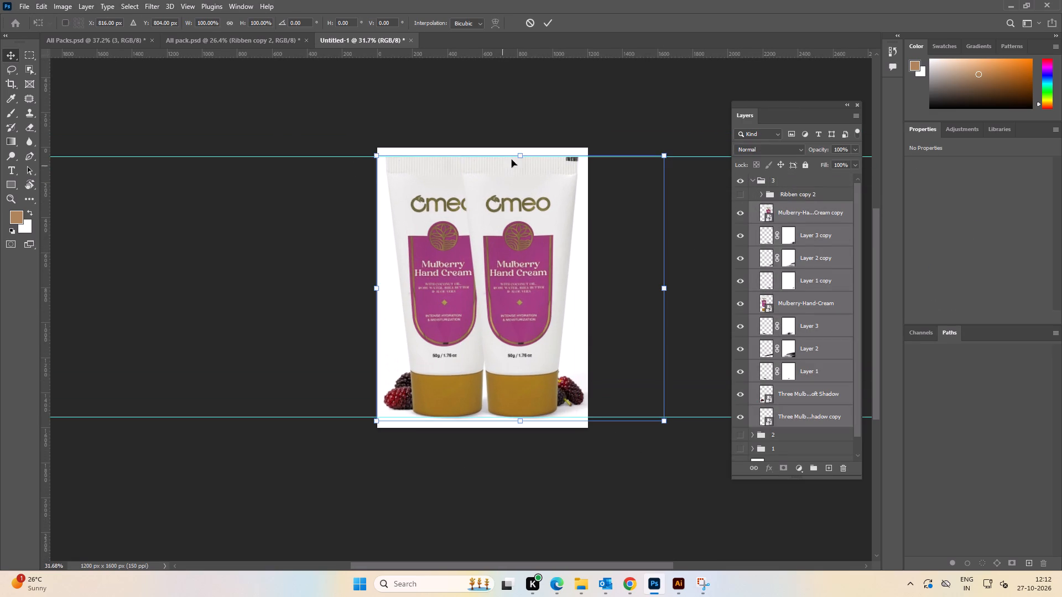
left_click_drag(518, 155, 517, 166, "shift")
key("space")
left_click_drag(507, 348, 508, 278)
scroll(512, 353, "up", 3, "alt")
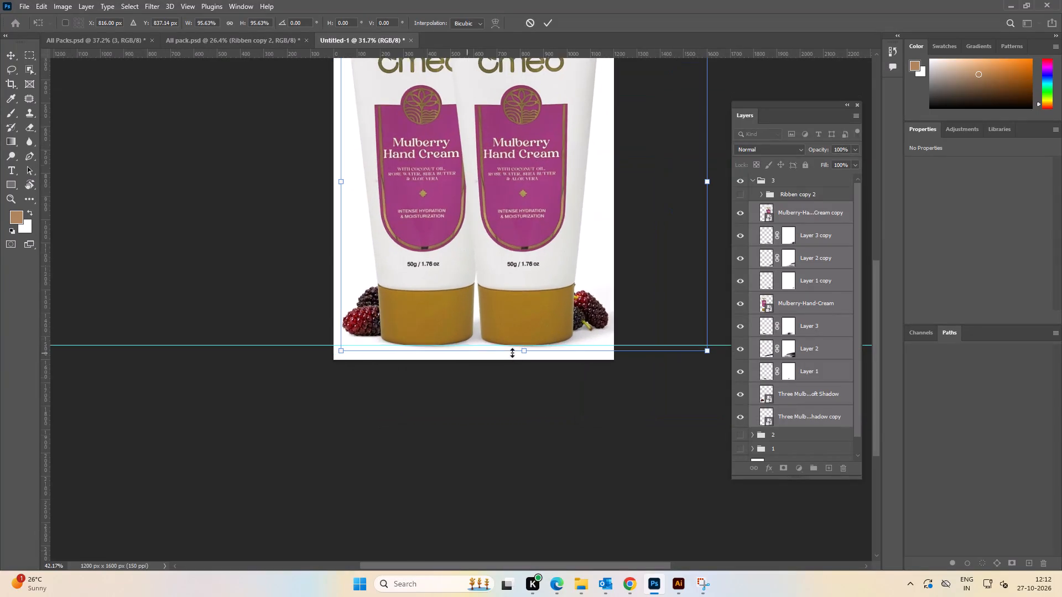
left_click(522, 350)
left_click_drag(524, 350, 523, 339, "shift")
scroll(526, 338, "down", 4, "alt")
left_click(545, 24)
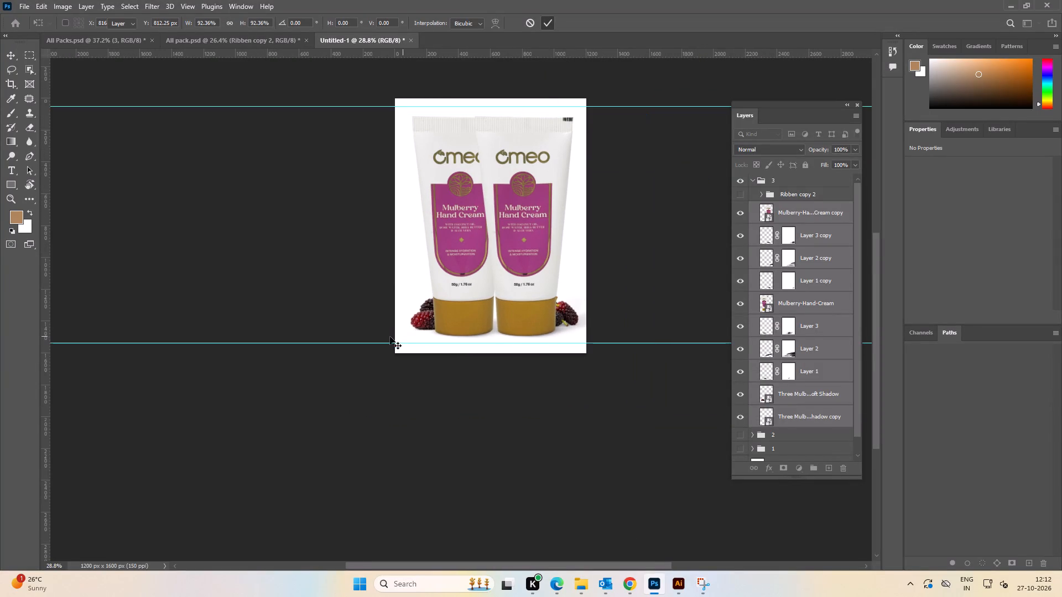
Select the left tube with its shadow layers, including Layer 2, and the left mulberries, and move them about 65 px left.
left_click(361, 309)
scroll(454, 330, "up", 3, "alt")
left_click_drag(350, 259, 444, 360)
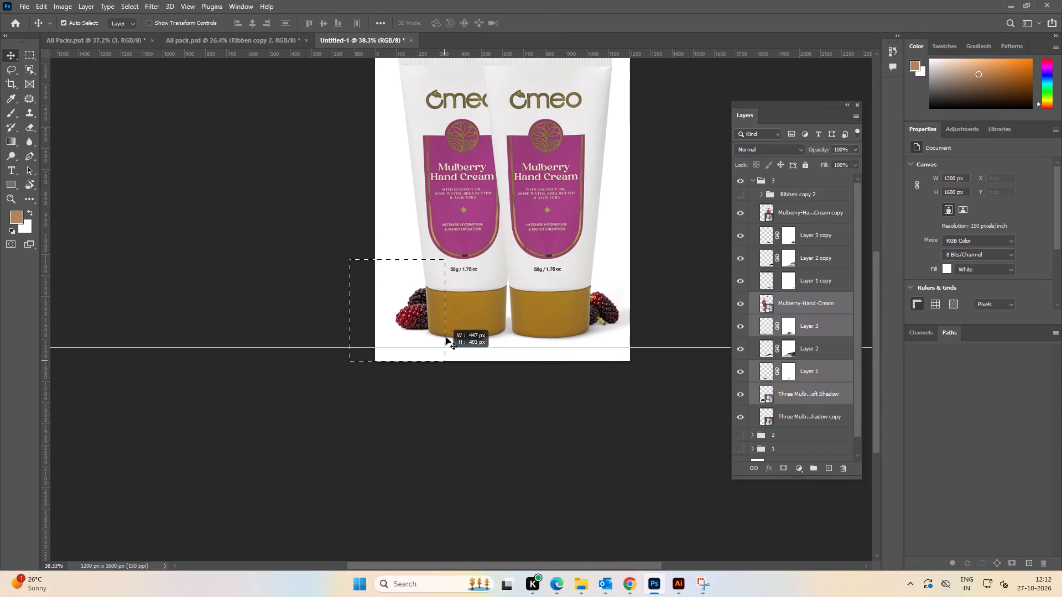
left_click_drag(452, 300, 426, 300)
key("ctrl+z")
left_click_drag(460, 303, 372, 311)
key("ctrl+z")
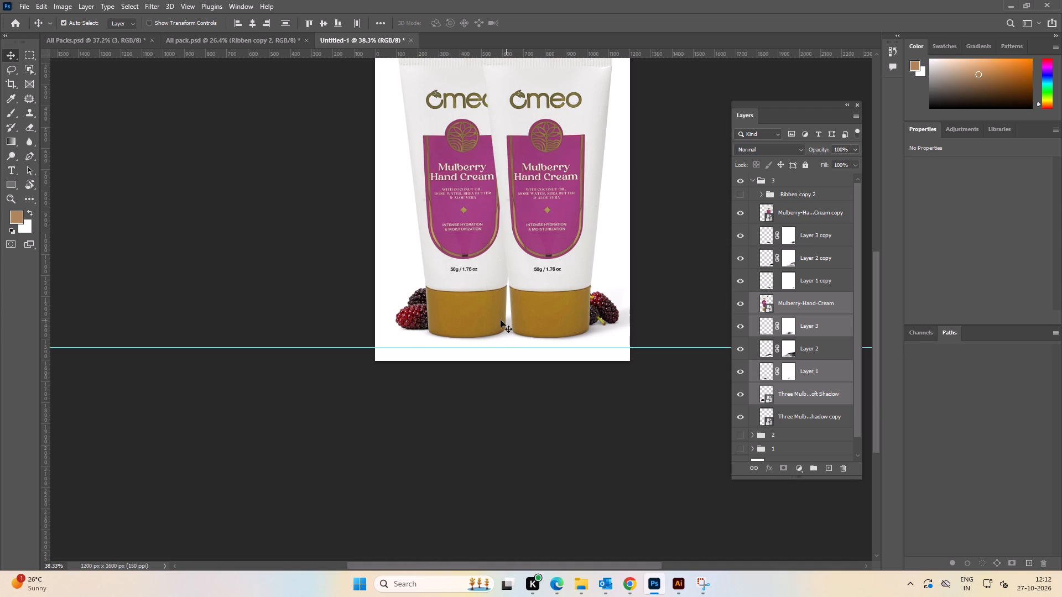
left_click(508, 322, "shift")
left_click_drag(476, 303, 395, 305)
key("ctrl+z")
scroll(474, 269, "down", 3, "alt")
key("space")
left_click_drag(471, 228, 473, 250)
left_click_drag(479, 275, 446, 276)
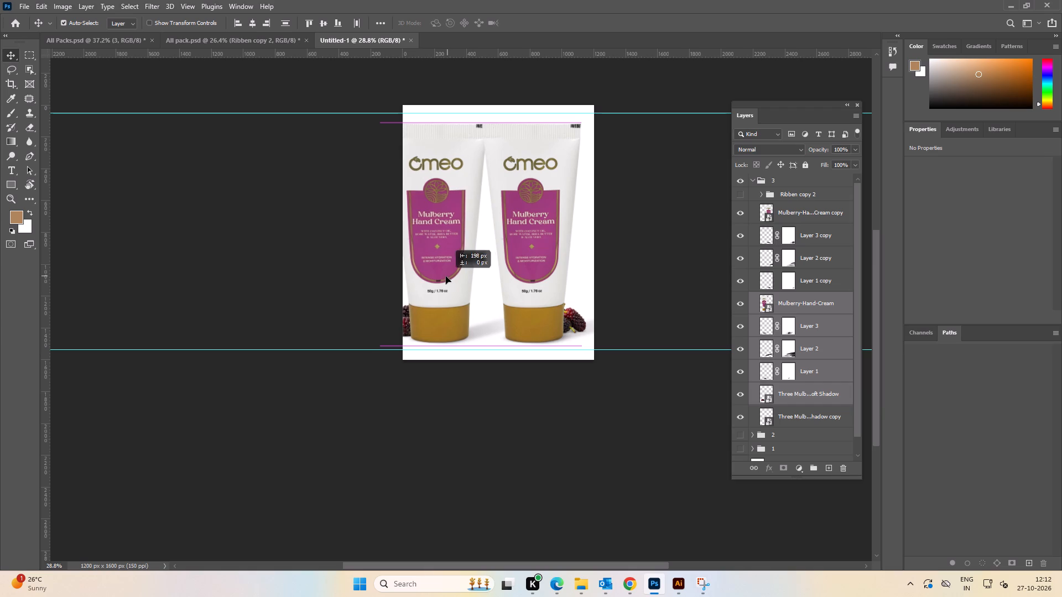
left_click_drag(446, 276, 444, 276)
key("ctrl+z")
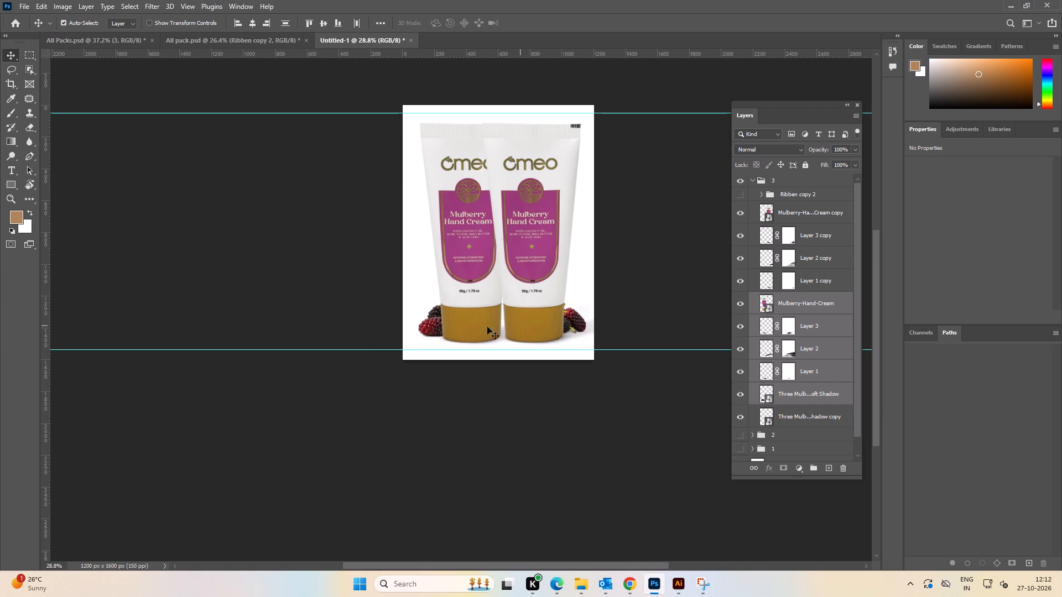
scroll(430, 282, "up", 3, "alt")
left_click_drag(465, 303, 450, 303)
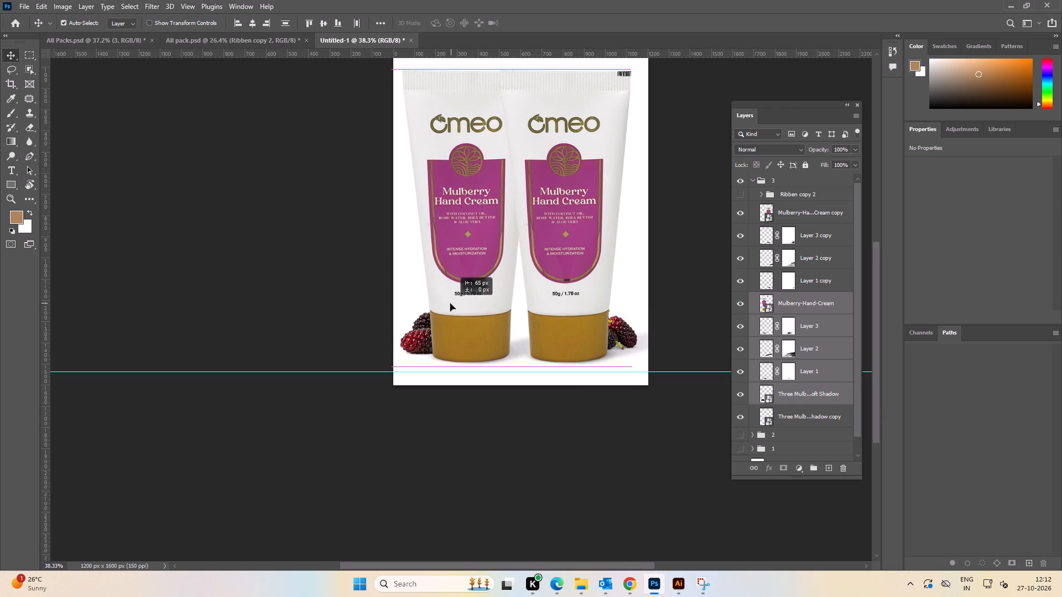
left_click_drag(450, 303, 449, 303)
scroll(449, 303, "down", 5, "alt")
Select both tubes with all their shadows and mulberries and move them about 40 px right to centre them on the canvas.
left_click(325, 249)
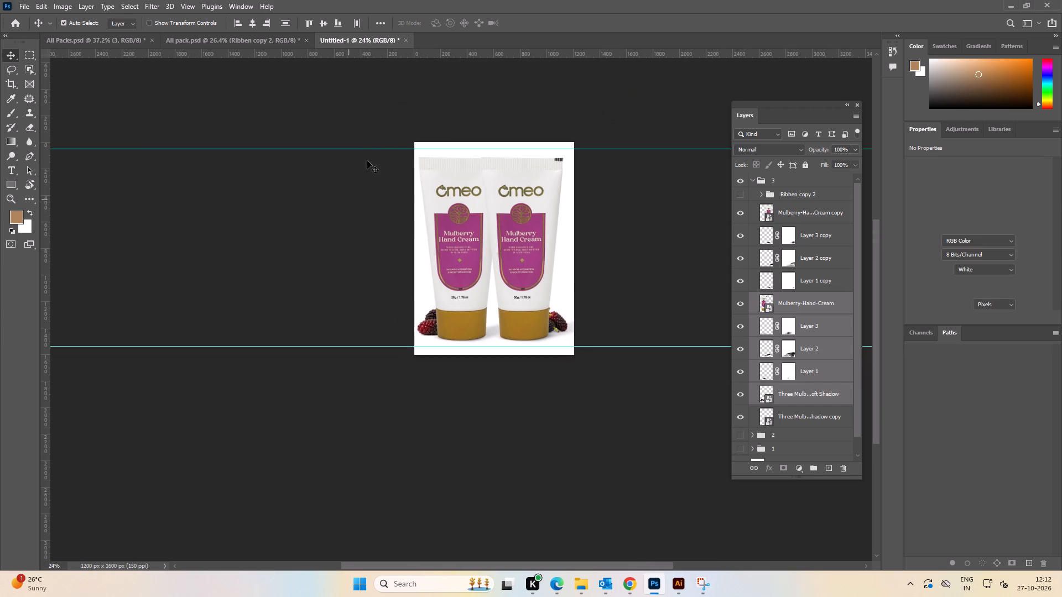
left_click_drag(372, 130, 602, 379)
scroll(518, 310, "up", 3, "alt")
left_click_drag(518, 310, 523, 310)
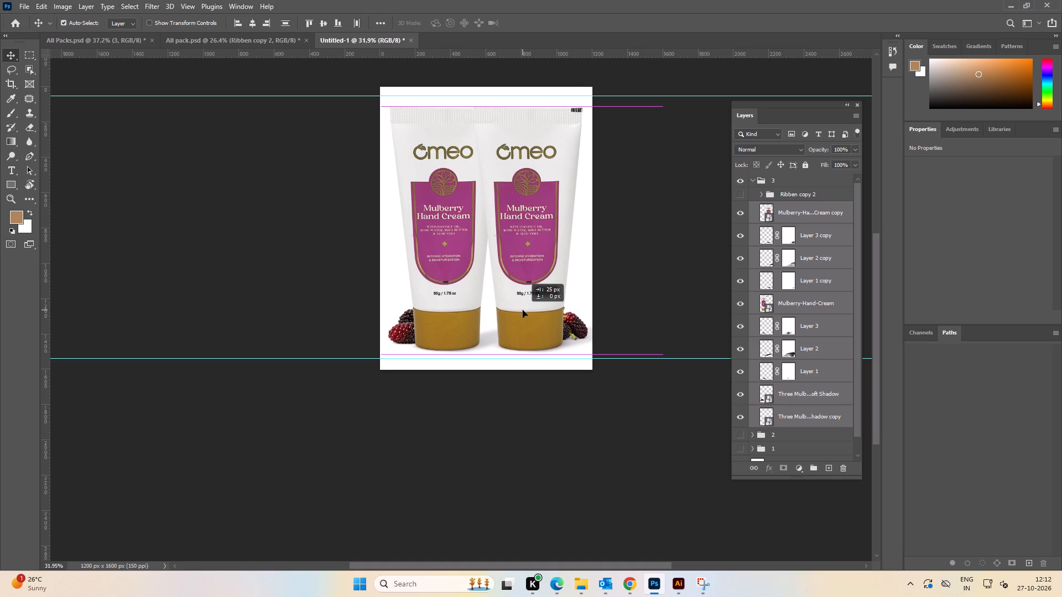
left_click_drag(523, 310, 526, 310)
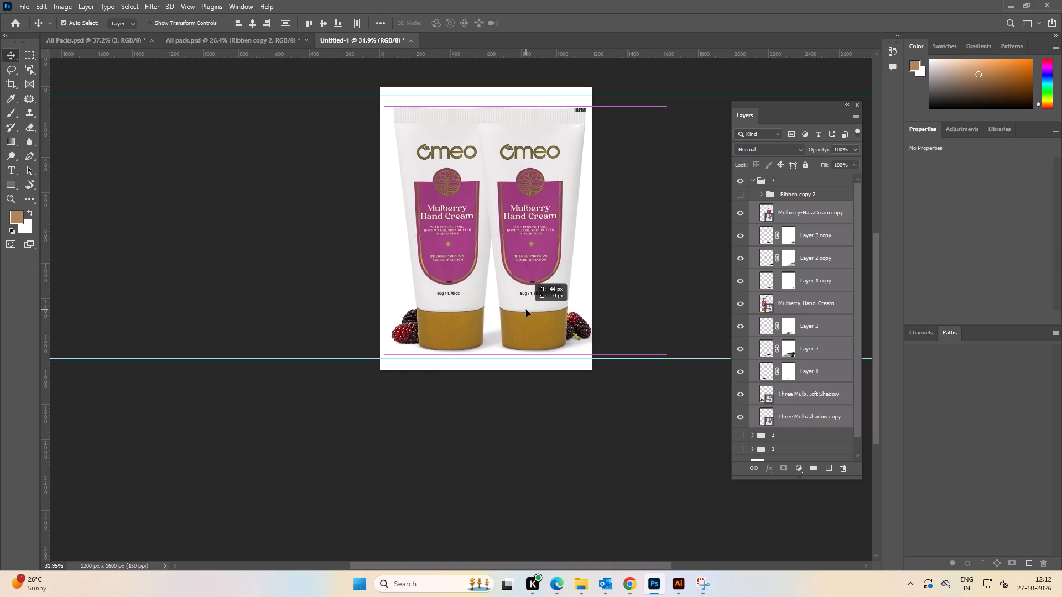
left_click_drag(526, 310, 524, 310)
double_click(301, 277)
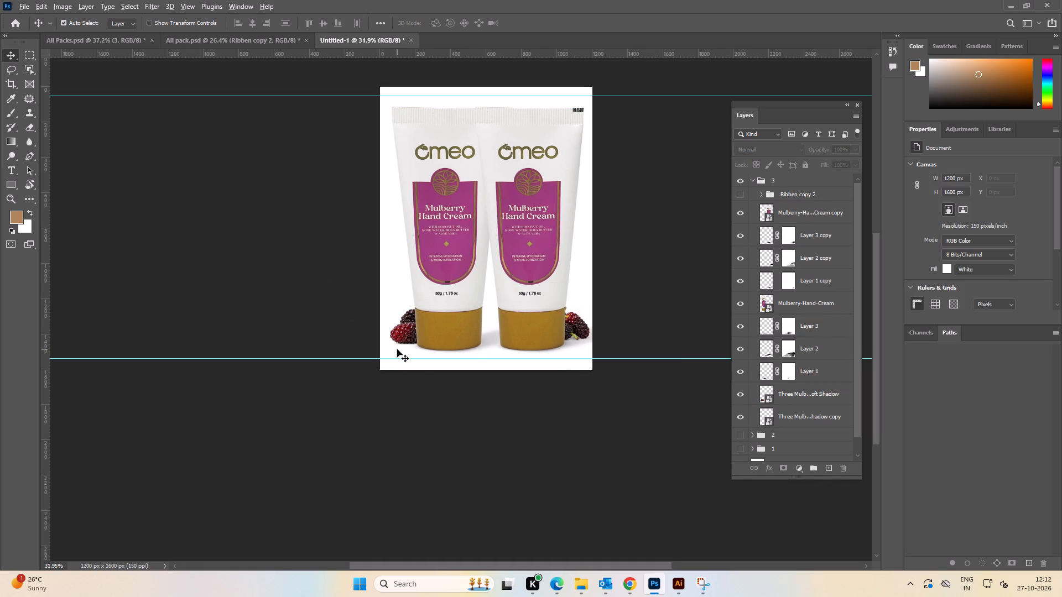
Select the left tube with its shadow layers and mulberries and move them slightly further left to widen the gap between tubes.
scroll(397, 349, "up", 3, "alt")
left_click_drag(435, 404, 435, 400)
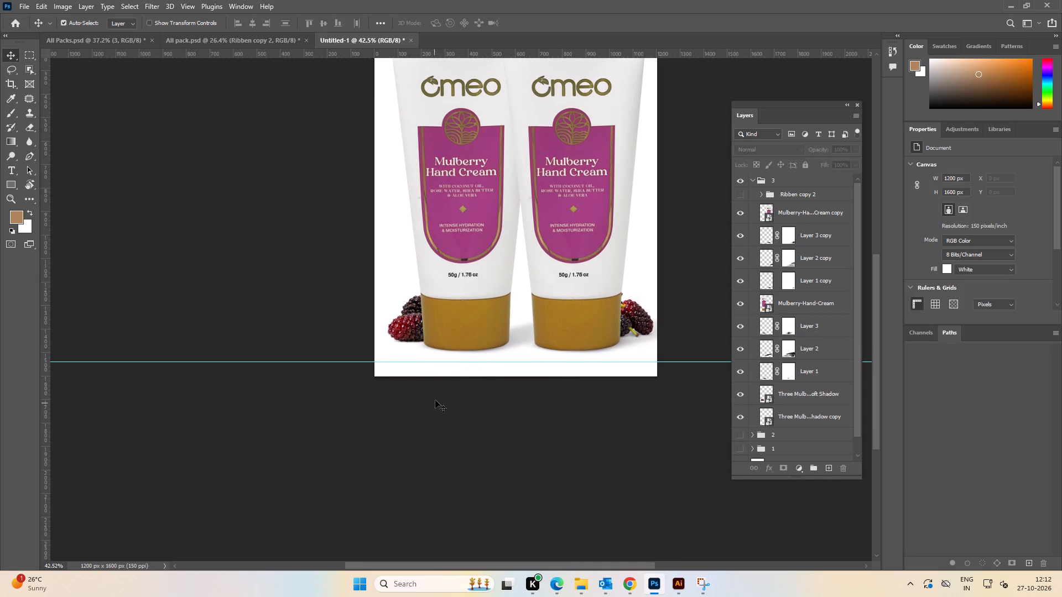
left_click_drag(435, 400, 330, 272)
left_click_drag(446, 293, 433, 294)
key("ctrl+z")
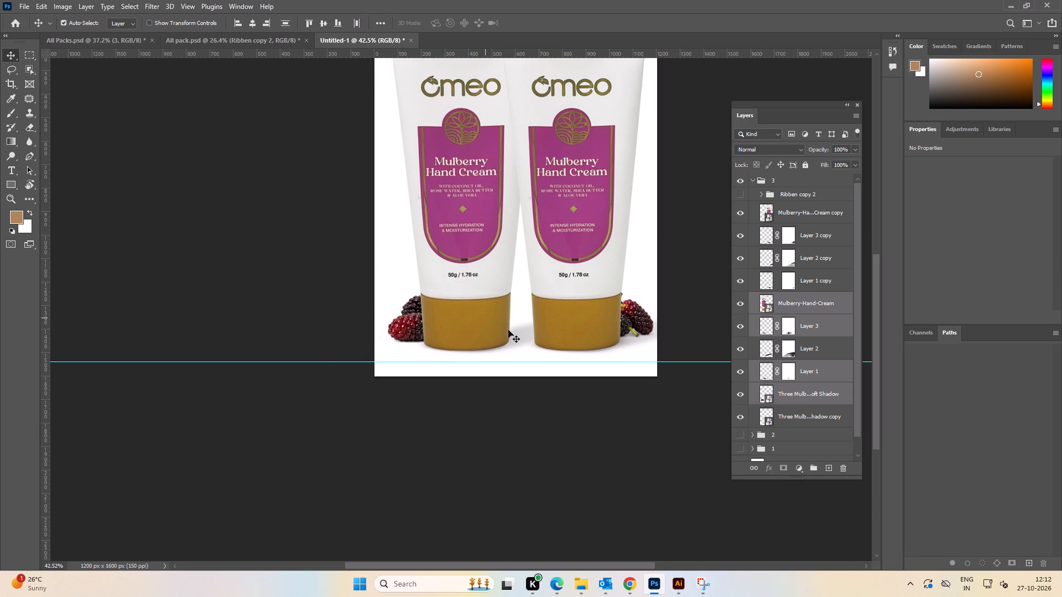
left_click(524, 332, "shift")
left_click_drag(483, 320, 471, 320)
scroll(469, 318, "down", 2, "alt")
key("space")
left_click_drag(461, 285, 461, 323)
key("ctrl+z")
left_click(472, 320)
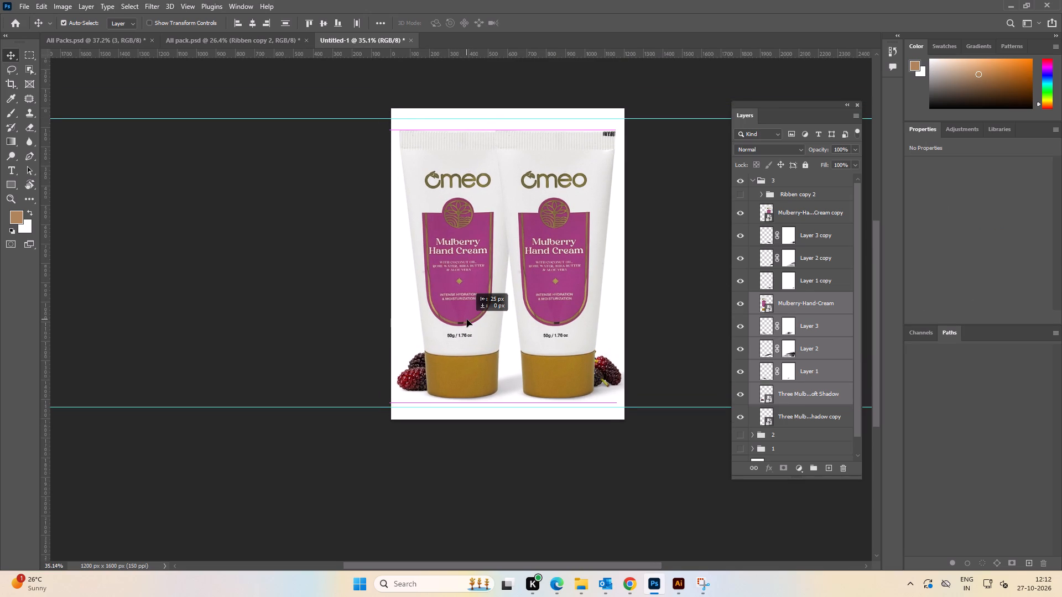
double_click(324, 224)
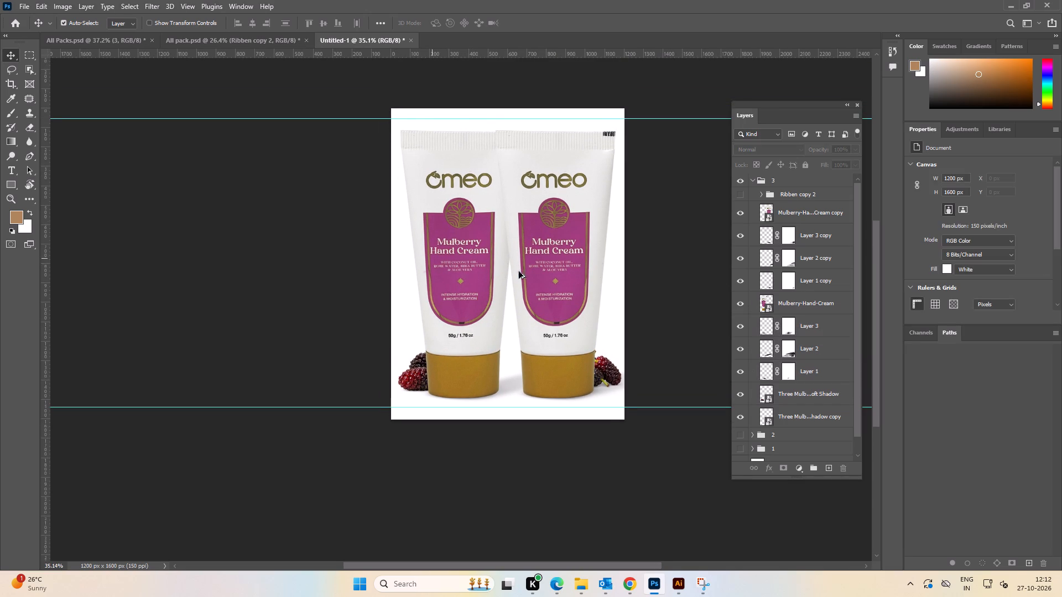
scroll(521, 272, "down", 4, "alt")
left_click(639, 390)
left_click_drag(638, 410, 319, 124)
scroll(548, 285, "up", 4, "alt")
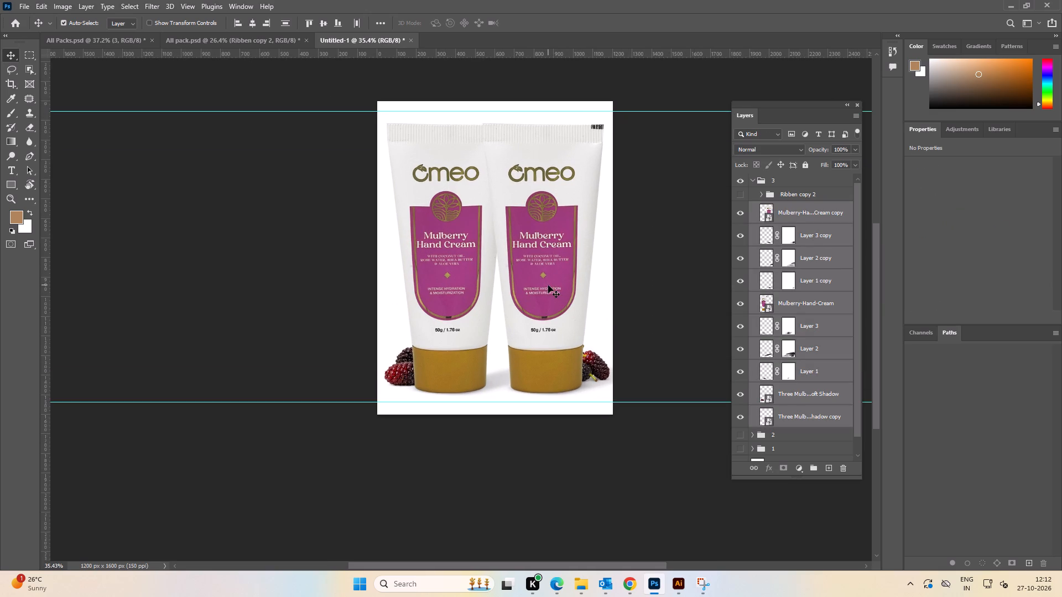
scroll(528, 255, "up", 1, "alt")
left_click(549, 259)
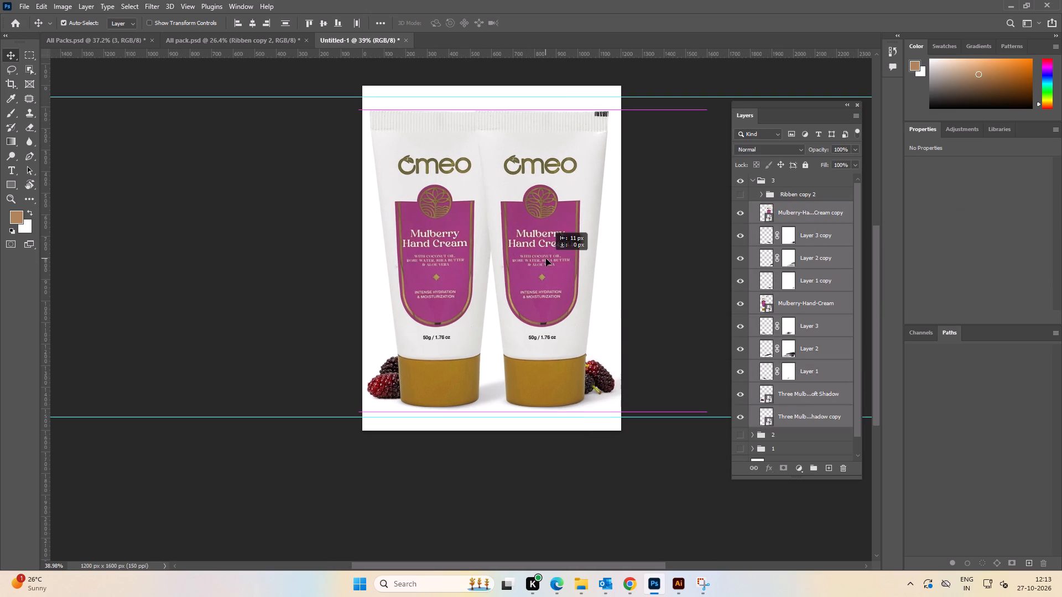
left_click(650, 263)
Duplicate the left tube with its Layer 3 and Layer 1 shadows, without the mulberries, placing the copy slightly lower between the two tubes.
key("space")
key("space")
key("space")
key("space")
key("space")
key("space")
key("space")
key("space")
key("space")
left_click_drag(404, 451, 426, 447)
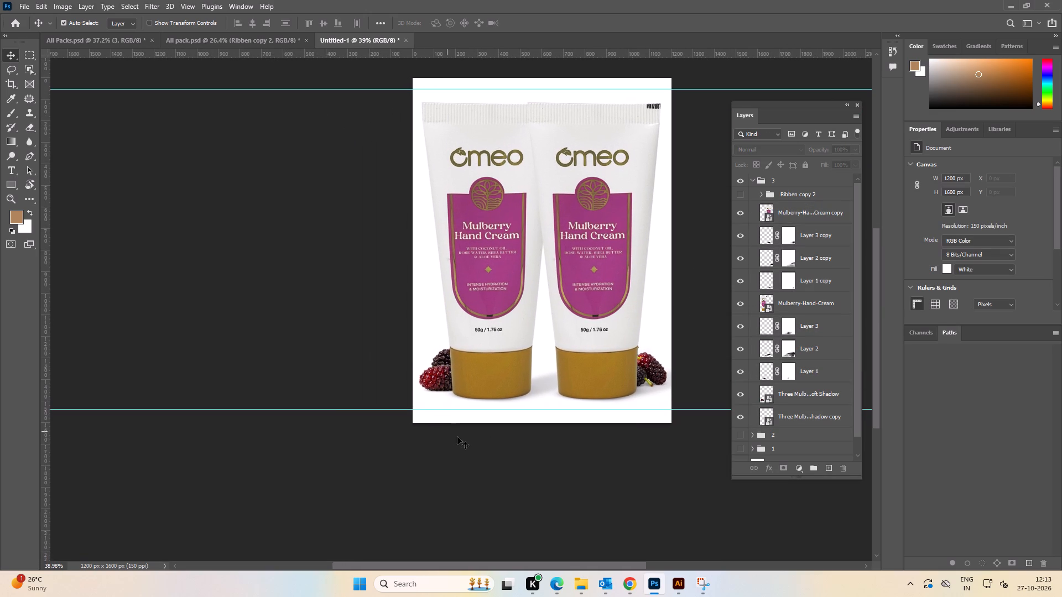
left_click_drag(471, 441, 343, 312)
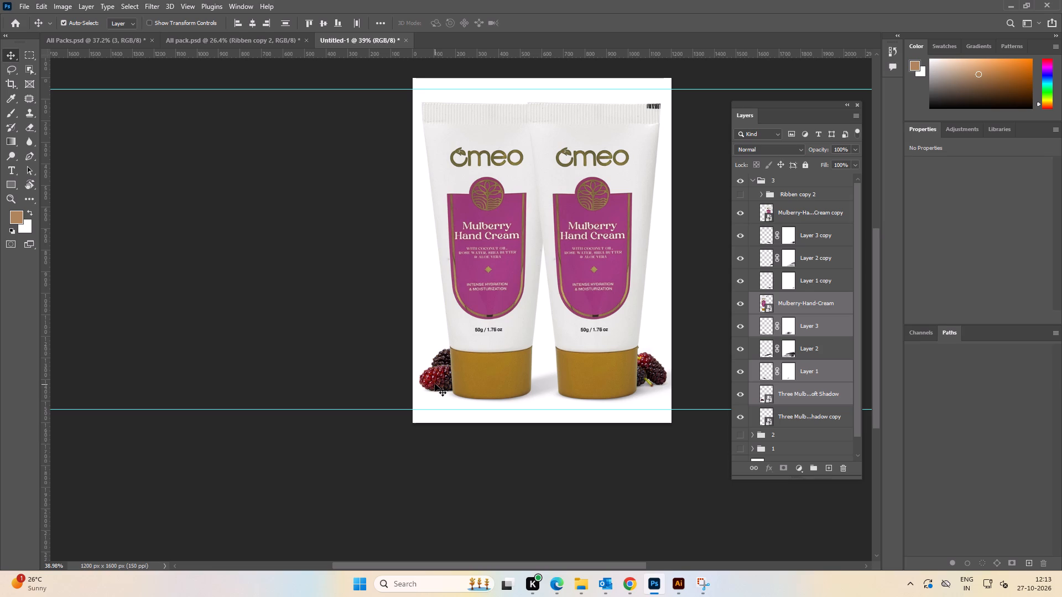
left_click(437, 373, "shift")
left_click_drag(501, 334, 546, 341, "alt")
Move the middle tube's three copied layers above the right tube's layers, directly below the Ribben copy 2 group.
scroll(818, 289, "up", 2)
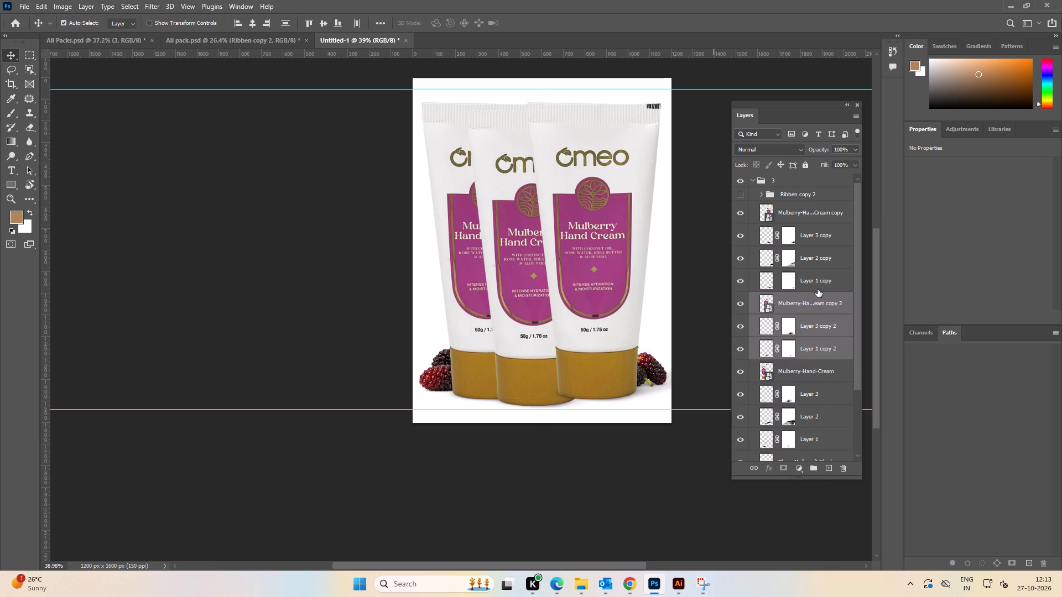
scroll(818, 289, "up", 1)
left_click_drag(820, 307, 801, 207)
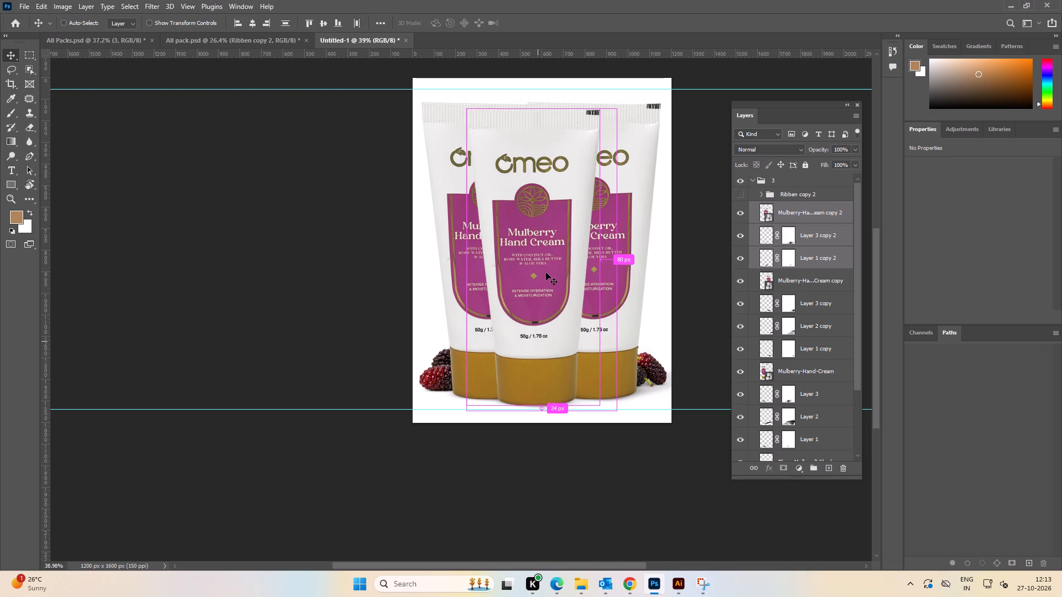
Enlarge the middle tube with its shadows to about 108.3% so it spans from the upper guide to the lower guide.
key("ctrl+t")
key("space")
key("space")
key("space")
key("space")
key("space")
key("space")
left_click_drag(540, 156, 508, 191)
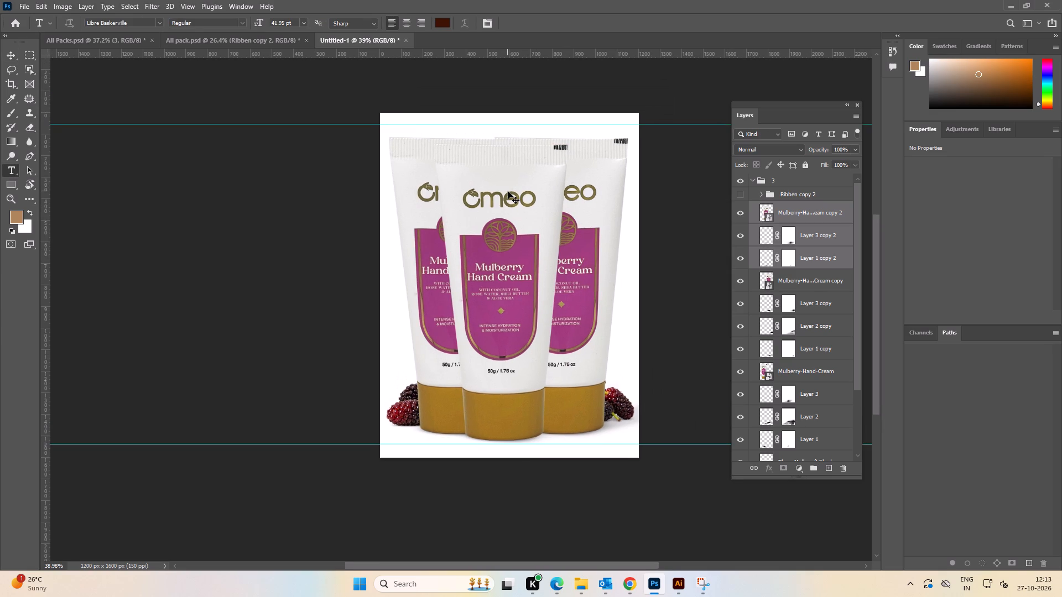
key("ctrl+t")
scroll(512, 128, "up", 4, "alt")
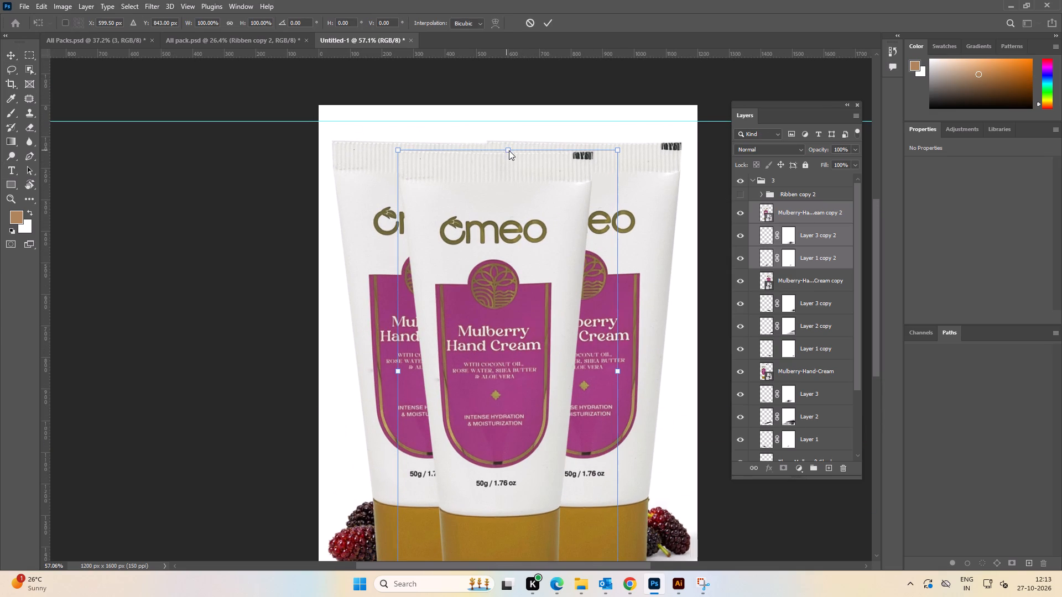
left_click(509, 150)
left_click_drag(509, 150, 513, 121, "shift")
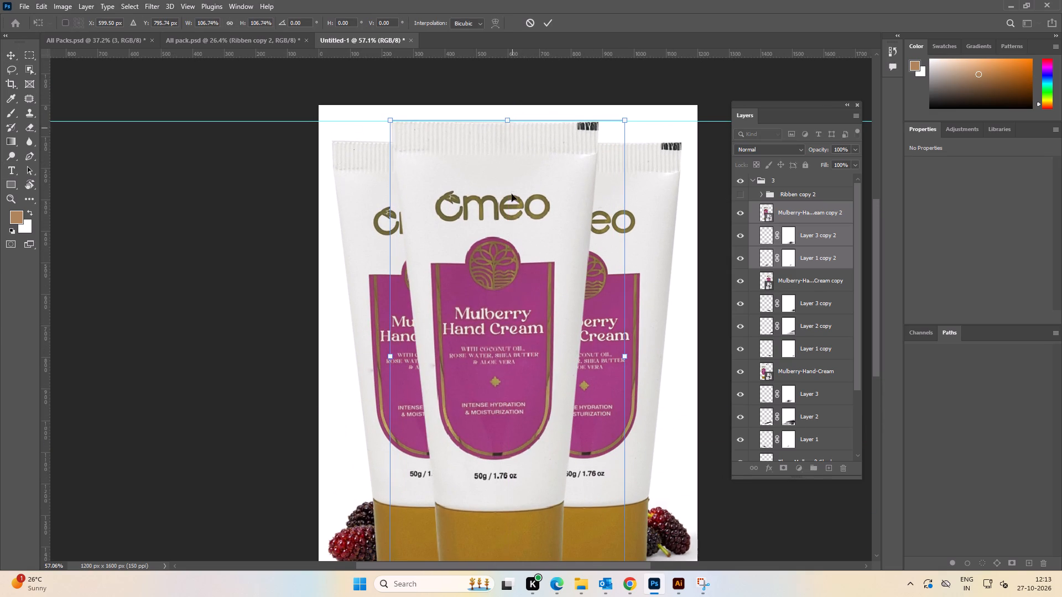
key("space")
key("space")
key("space")
left_click_drag(498, 413, 489, 220)
scroll(507, 427, "up", 5, "alt")
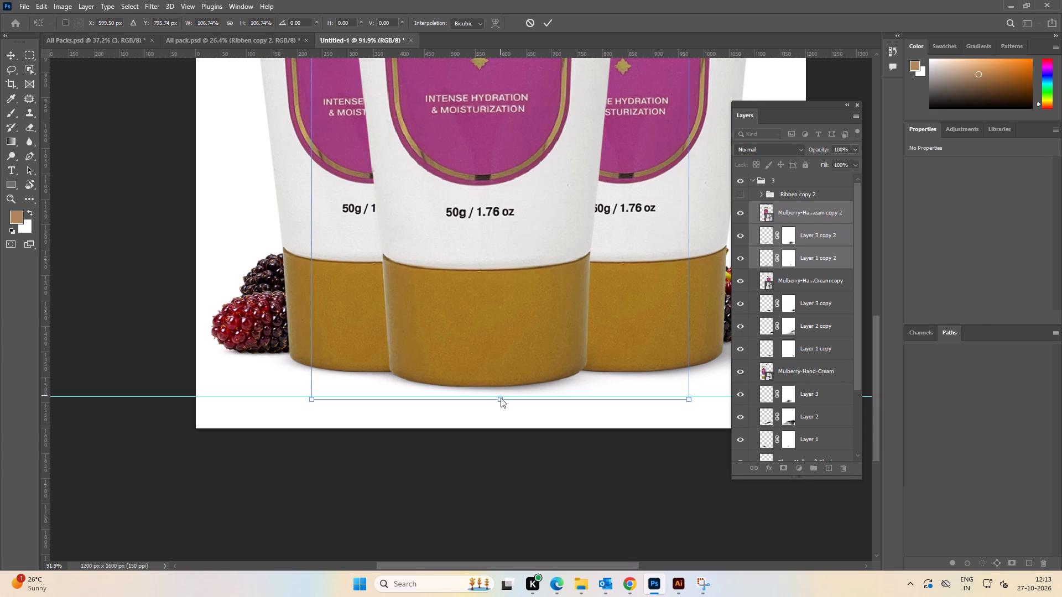
left_click(501, 399)
left_click_drag(501, 400, 501, 410, "shift")
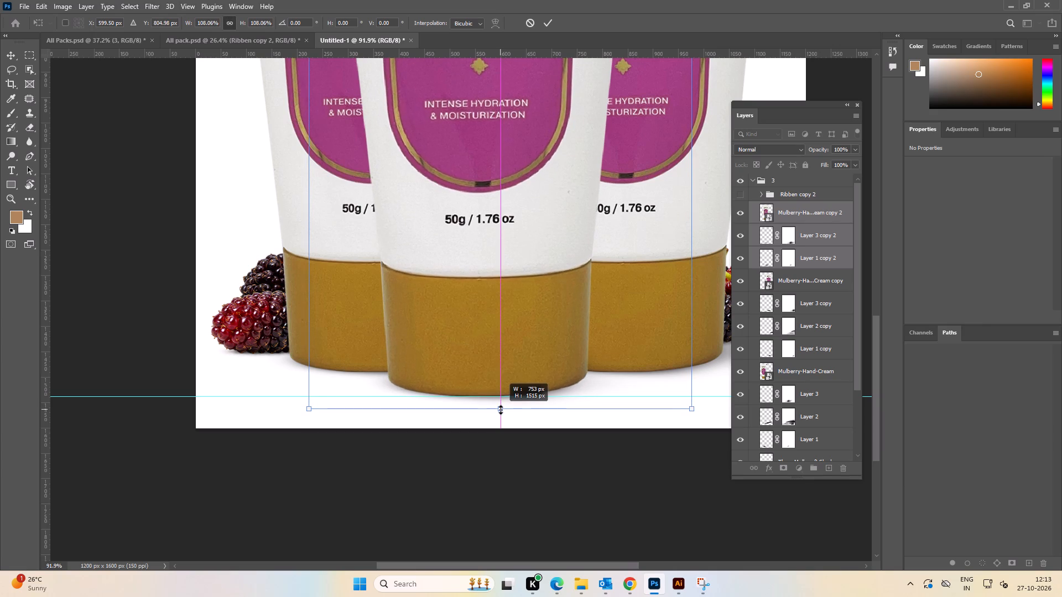
left_click_drag(501, 410, 501, 411, "shift")
scroll(493, 322, "down", 9, "alt")
key("space")
key("space")
key("space")
key("space")
key("space")
key("space")
key("space")
key("space")
key("space")
key("space")
key("space")
key("space")
key("space")
key("space")
key("space")
key("space")
key("space")
key("space")
left_click_drag(491, 251, 464, 370)
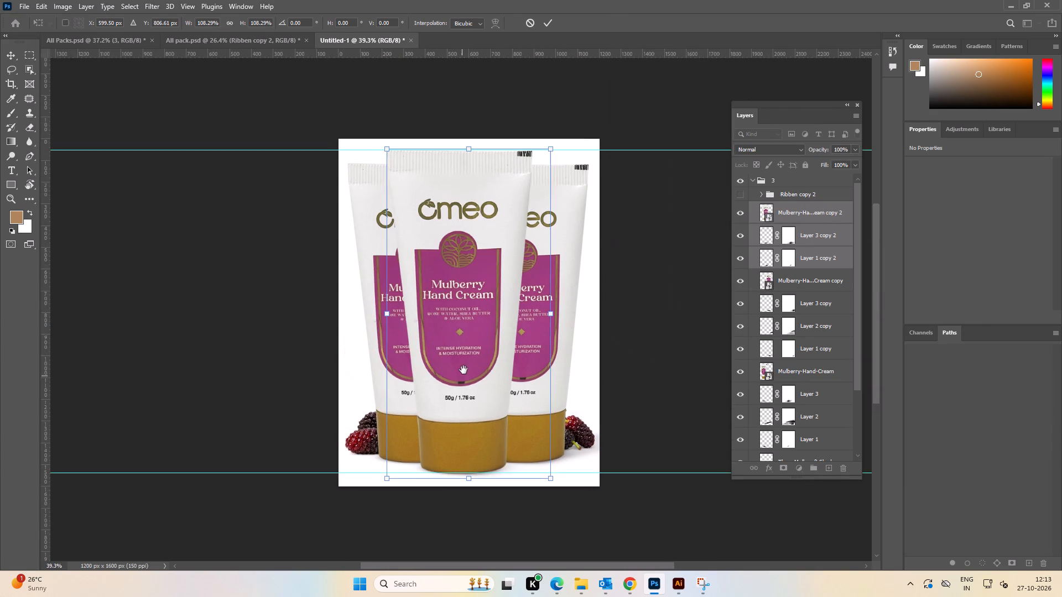
left_click_drag(464, 370, 483, 344)
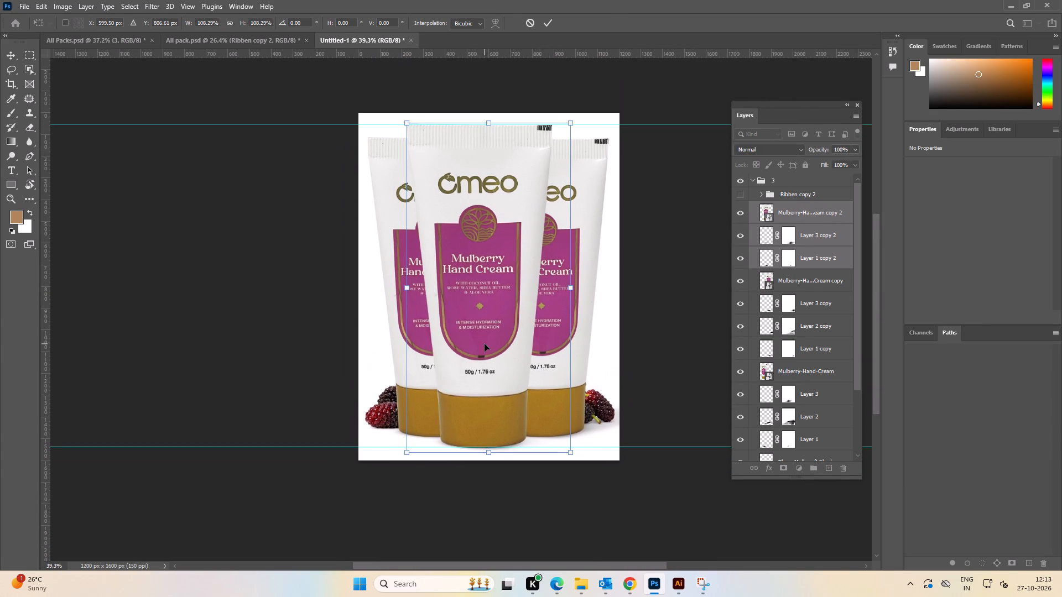
Nudge the middle tube about 18 px right to X 617.5 px and apply the transform.
key("Right")
key("Right")
key("Right")
key("Right")
key("Right")
key("Right")
key("Right")
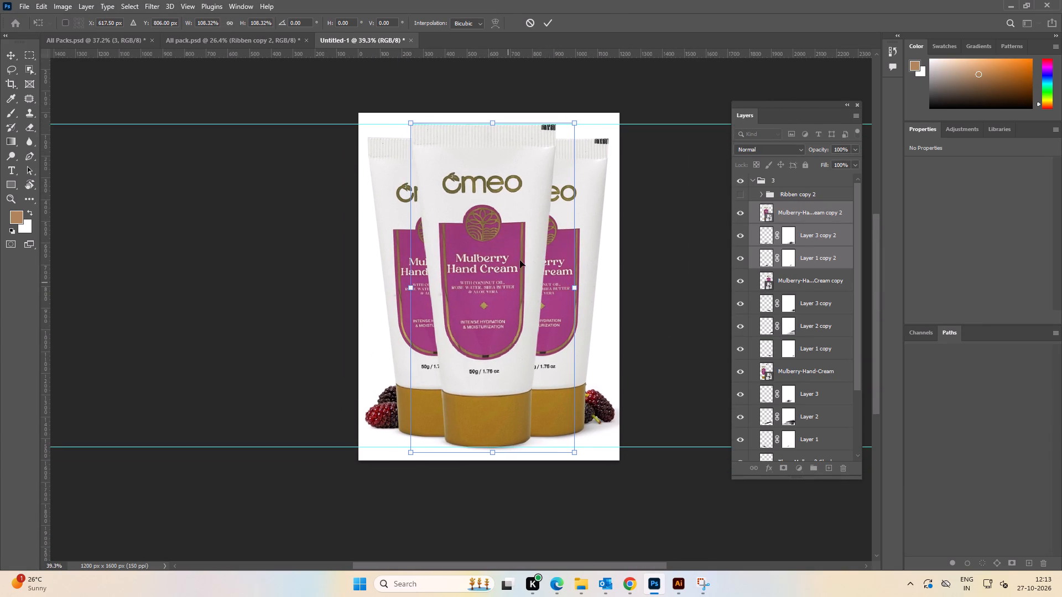
left_click(550, 24)
scroll(490, 310, "down", 4, "alt")
key("space")
left_click_drag(488, 363, 492, 354)
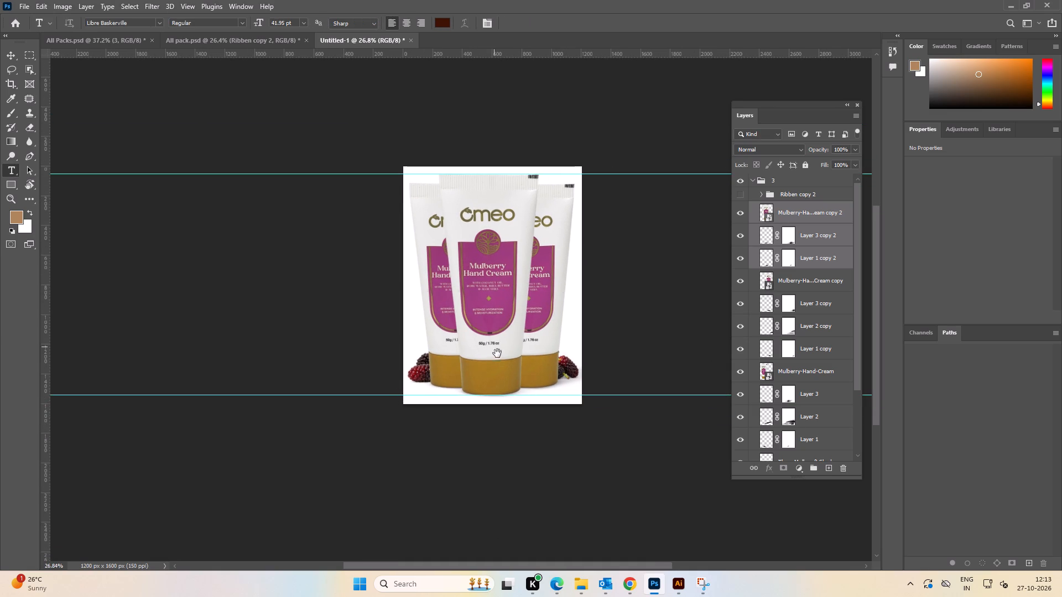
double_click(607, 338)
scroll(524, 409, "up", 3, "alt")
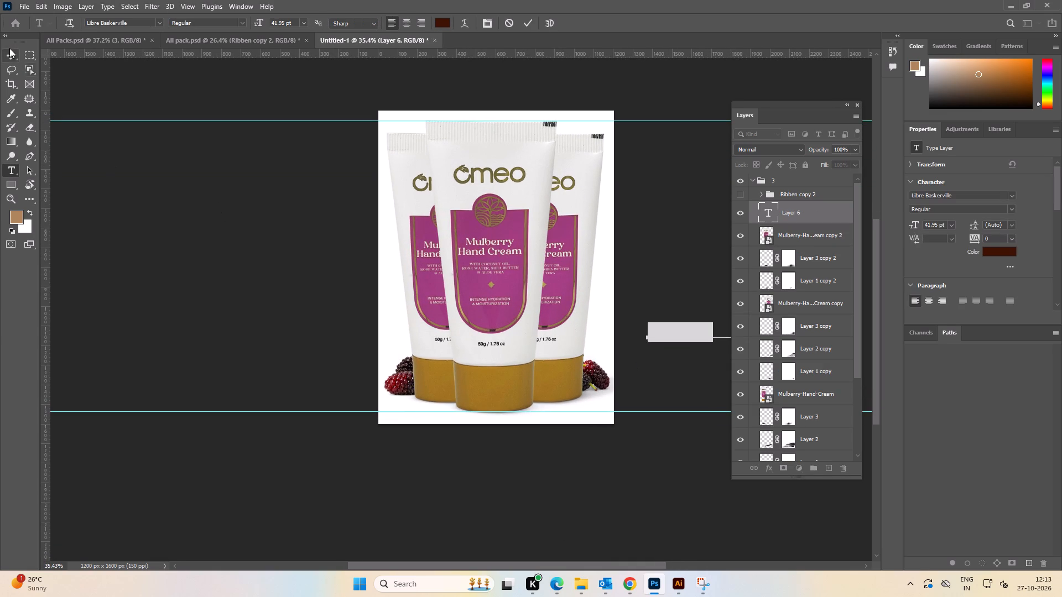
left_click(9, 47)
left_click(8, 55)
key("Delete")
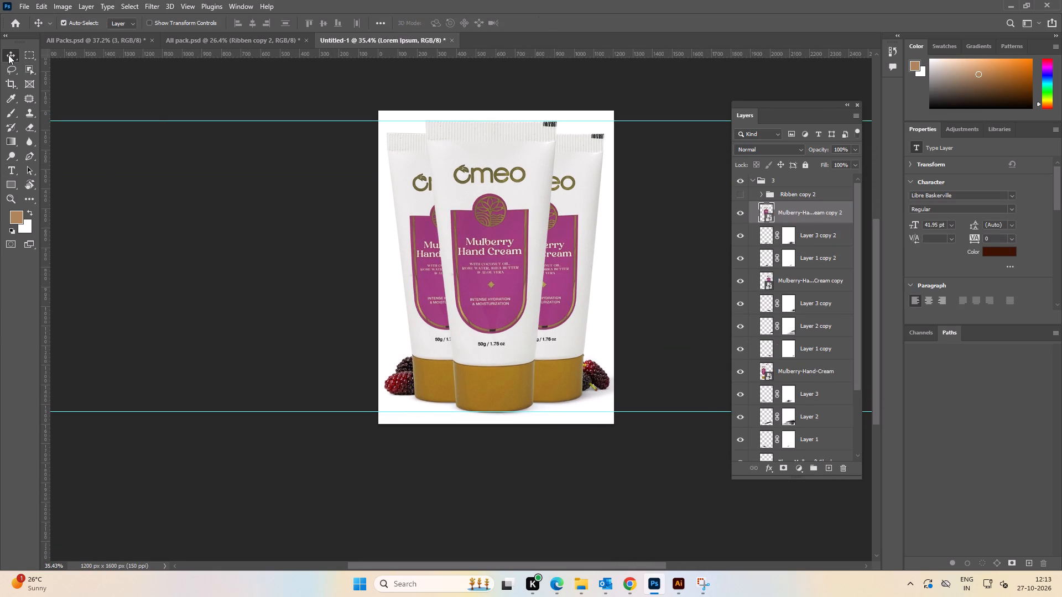
Hide the middle tube and its Layer 3 copy 2 and Layer 1 copy 2 shadows.
scroll(594, 260, "down", 1, "alt")
key("space")
key("space")
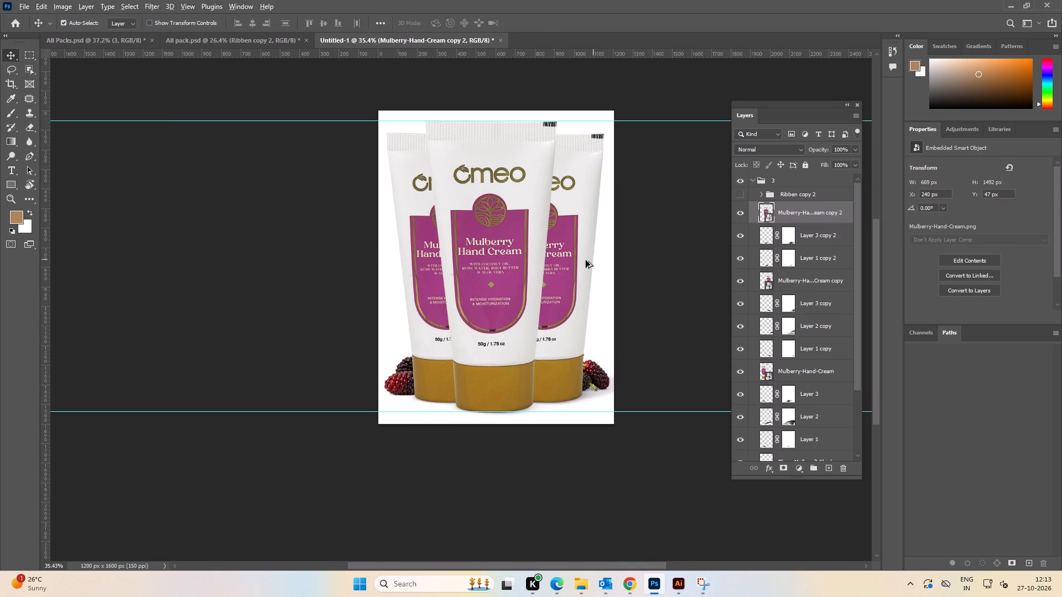
left_click_drag(646, 282, 570, 290)
scroll(628, 260, "down", 4, "alt")
key("space")
left_click_drag(668, 256, 655, 258)
left_click_drag(739, 211, 741, 250)
left_click(650, 264)
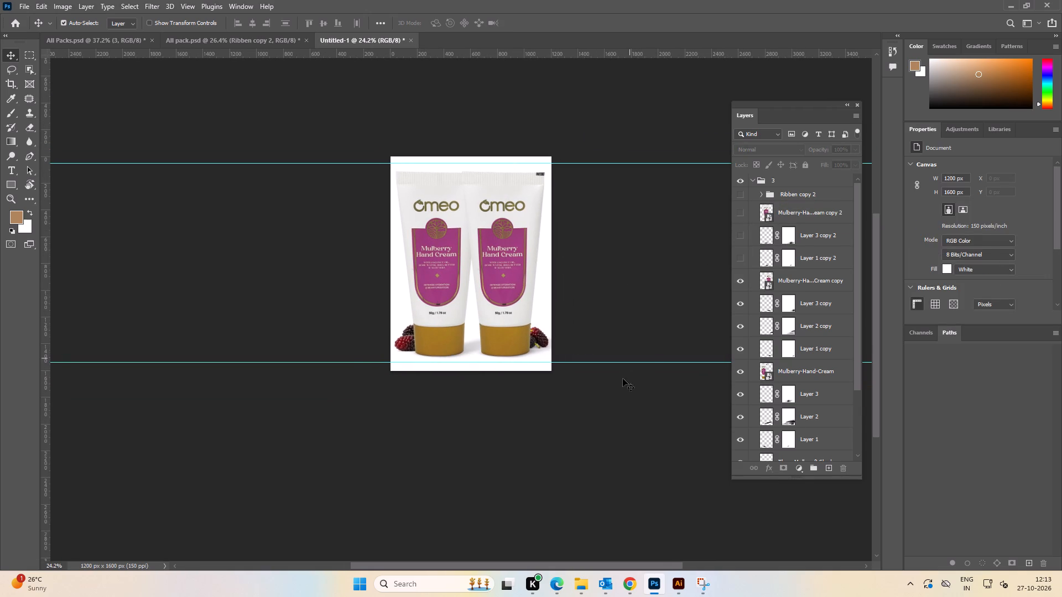
Scale the two outer tubes with their shadows and mulberries to about 96.04% and place them at about X 798 px, Y 818.37 px.
left_click_drag(621, 399, 295, 142)
scroll(517, 181, "up", 4, "alt")
key("ctrl+t")
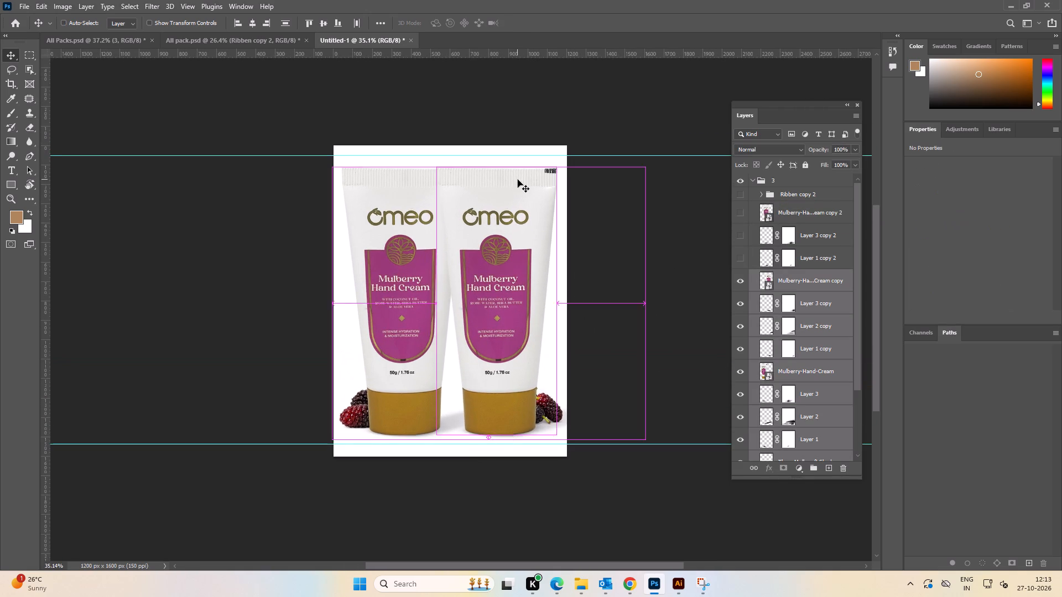
left_click_drag(489, 166, 488, 173, "shift")
key("space")
key("space")
key("space")
key("space")
left_click_drag(473, 274, 491, 224)
scroll(499, 391, "up", 3, "alt")
left_click(509, 391)
left_click_drag(509, 390, 509, 385, "shift")
scroll(483, 289, "down", 4, "alt")
key("space")
key("space")
key("space")
left_click_drag(492, 275, 497, 300)
left_click(550, 26)
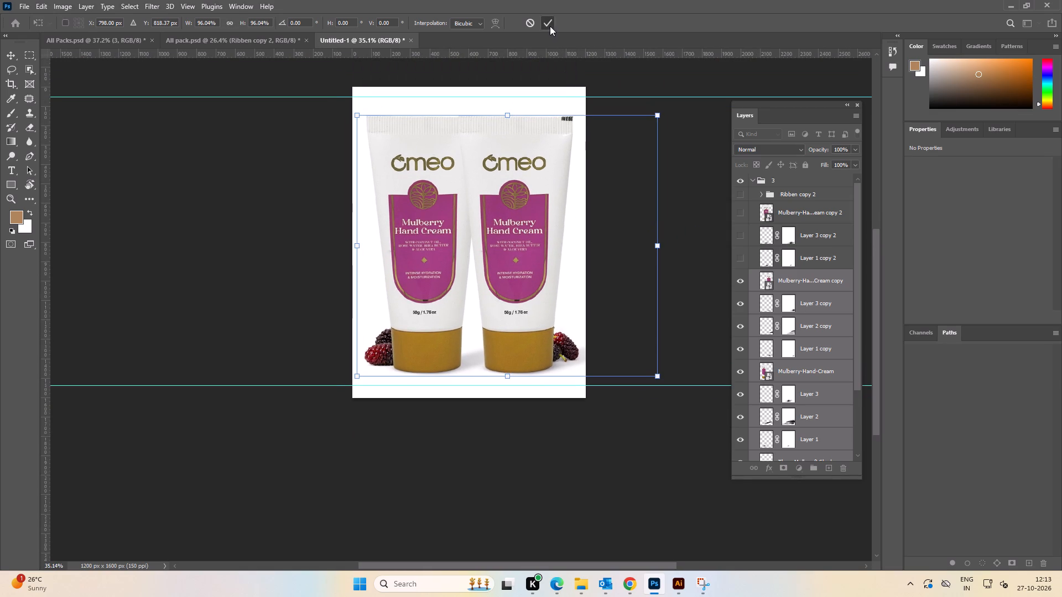
Move the left tube with its shadows and mulberries about 36 px left, closer to the canvas edge.
left_click(468, 359)
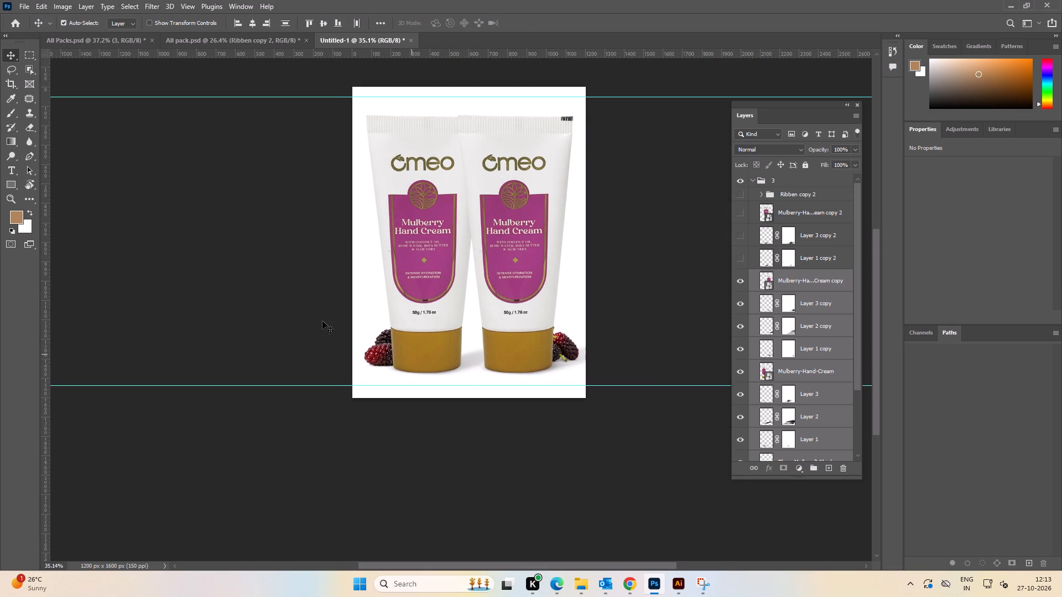
double_click(271, 304)
left_click(470, 358)
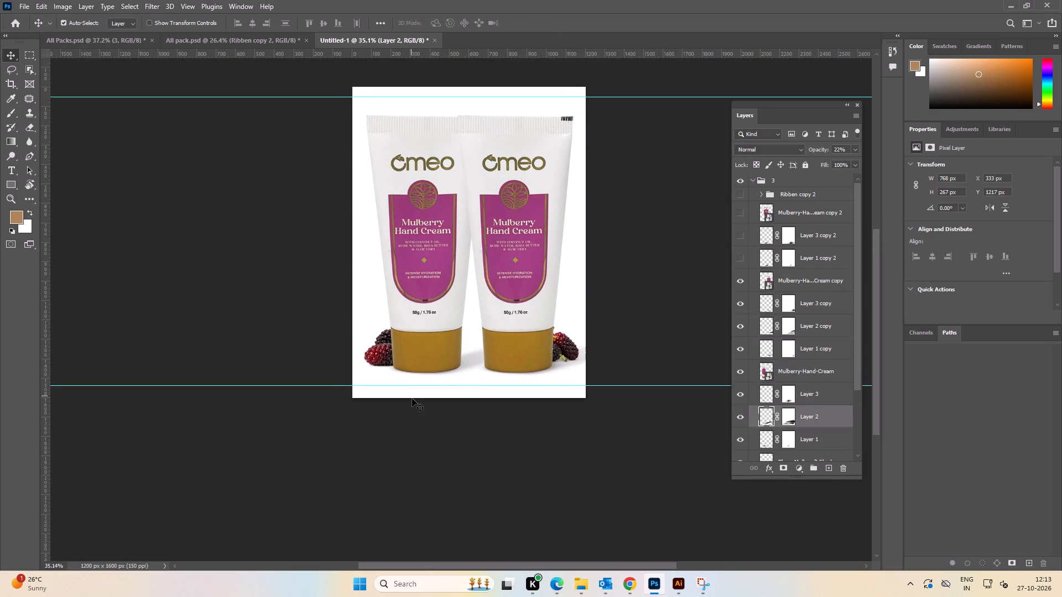
left_click_drag(415, 399, 322, 308, "shift")
scroll(393, 319, "up", 3, "alt")
key("space")
key("space")
left_click_drag(409, 221, 409, 295)
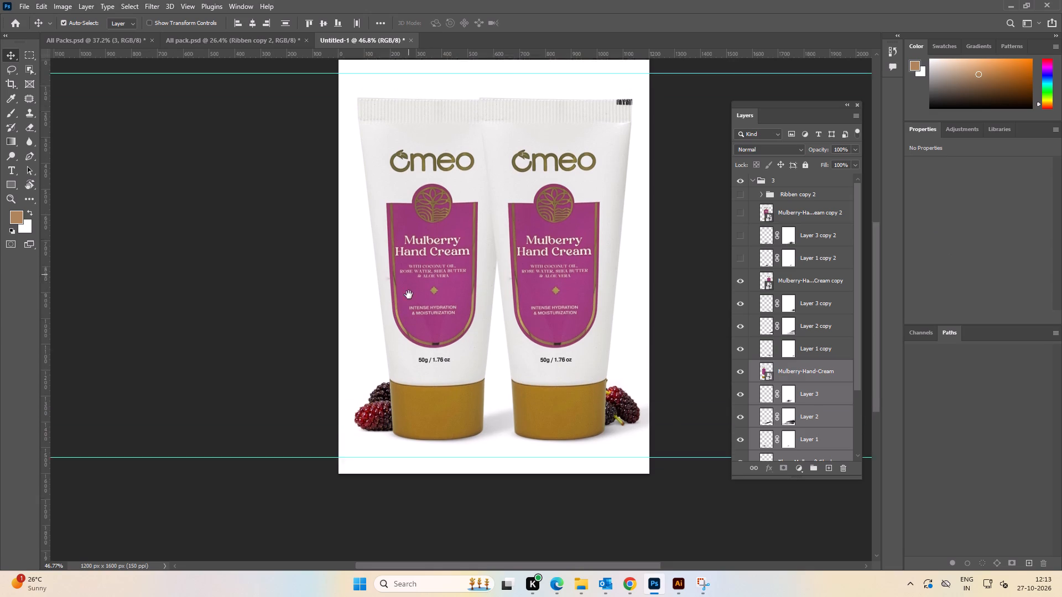
left_click_drag(409, 295, 409, 298)
left_click_drag(439, 298, 430, 298)
Nudge the right tube with its shadows and mulberries, along with Layer 2, slightly to the right.
scroll(429, 297, "down", 4, "alt")
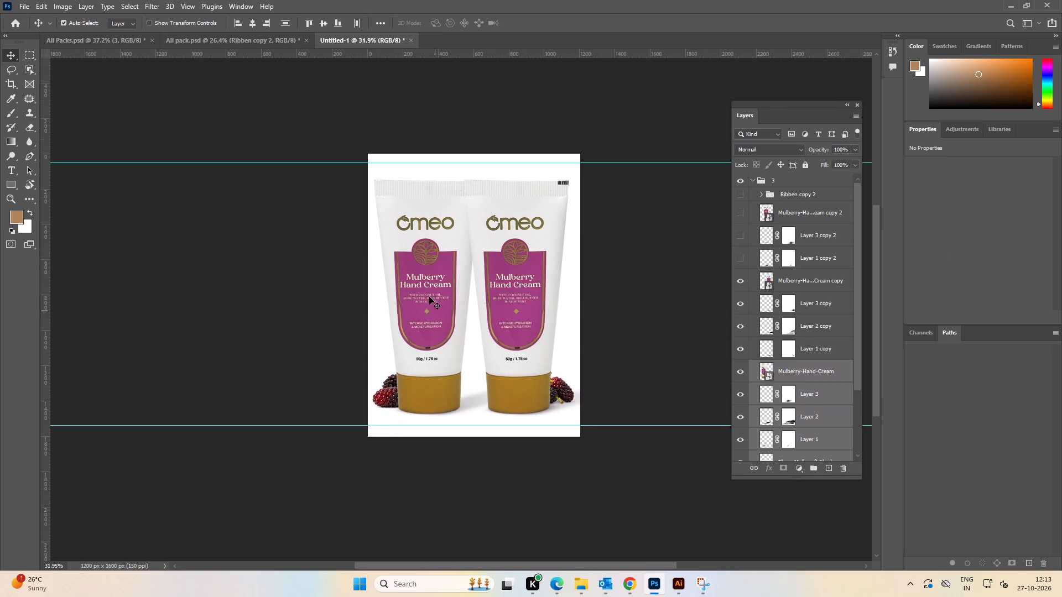
key("space")
key("space")
left_click_drag(450, 320, 422, 312)
left_click(575, 345)
left_click_drag(581, 441, 512, 344)
scroll(508, 345, "up", 1, "alt")
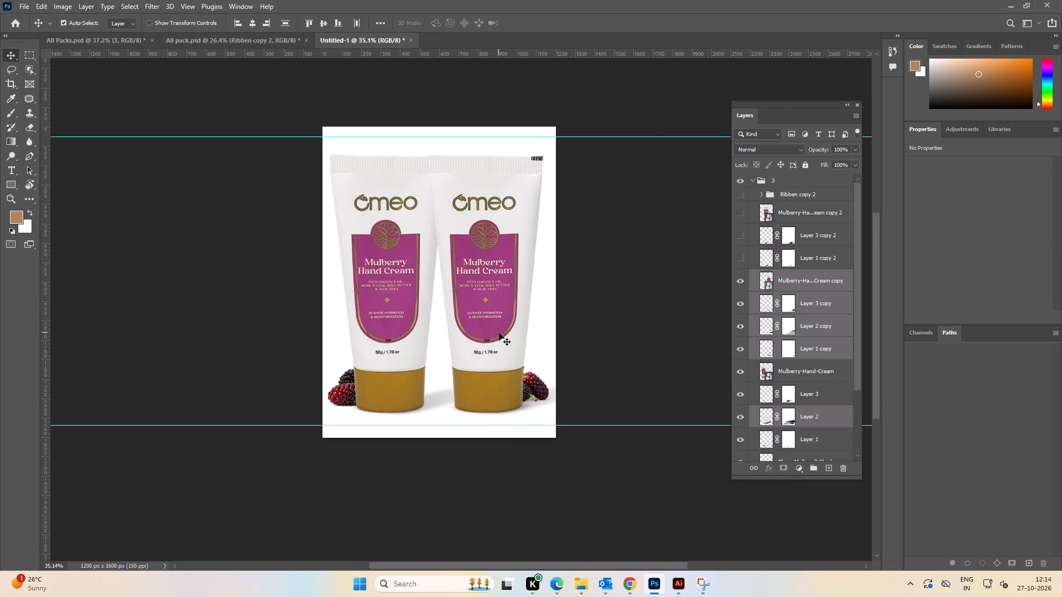
key("Right")
key("Right")
key("Right")
key("Right")
key("Right")
key("Right")
key("Right")
key("Right")
double_click(633, 288)
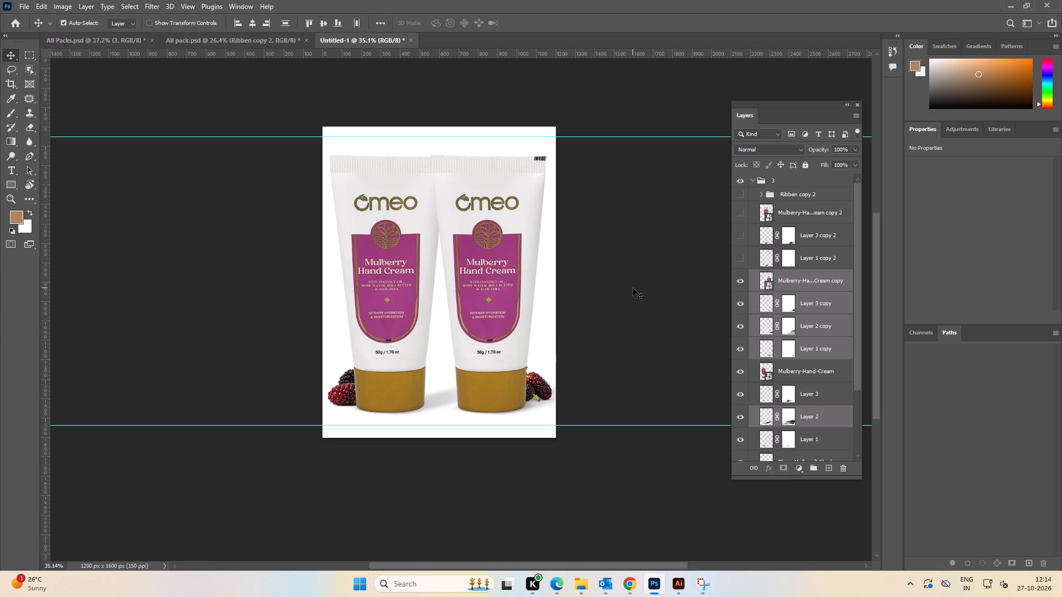
Show the middle tube and its two shadow layers again.
left_click_drag(740, 214, 740, 261)
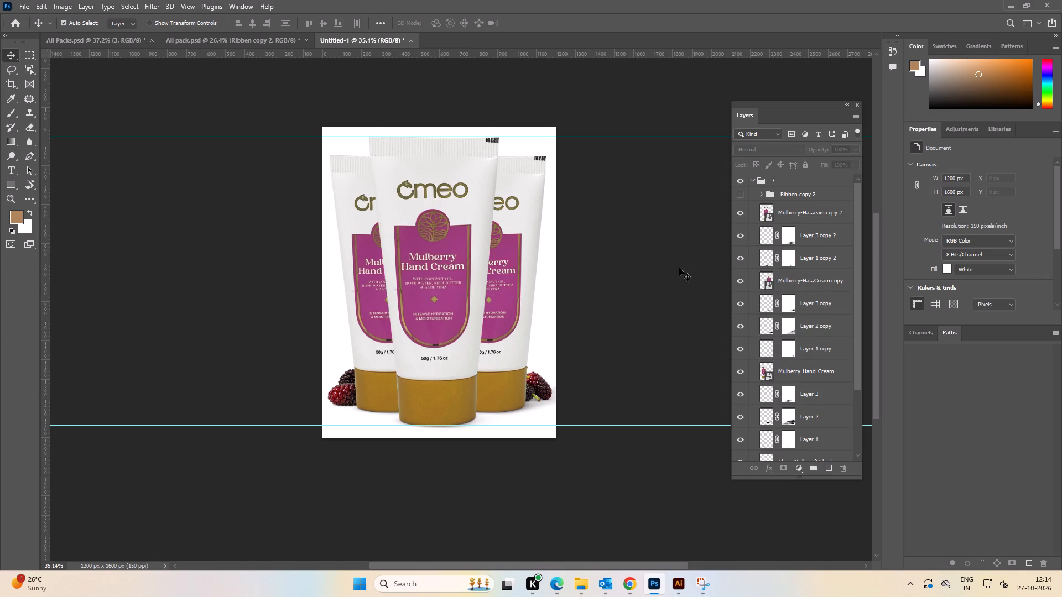
left_click(679, 268)
scroll(569, 309, "down", 3, "alt")
key("space")
left_click(584, 312)
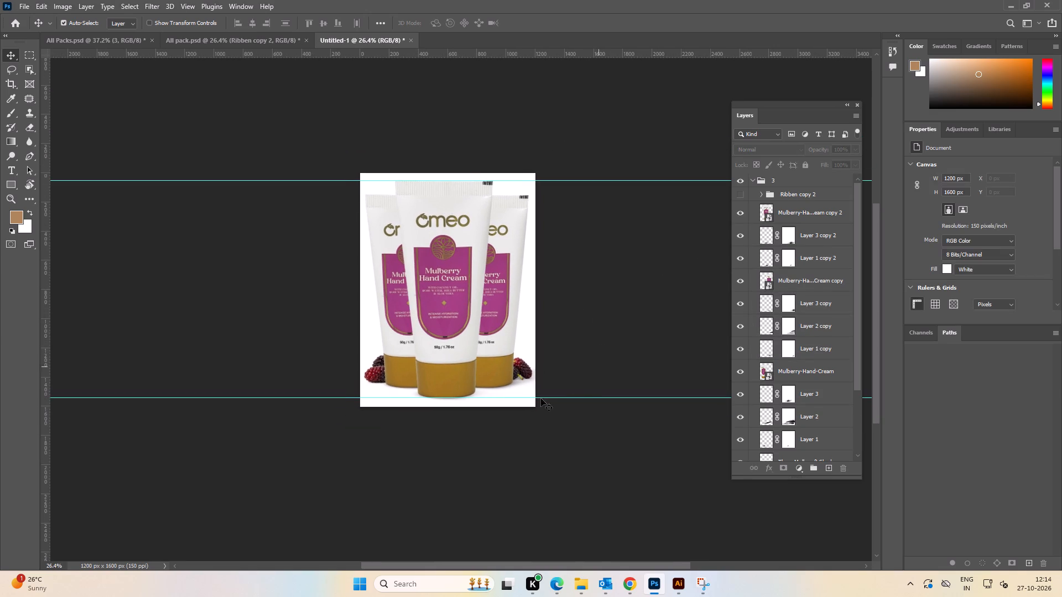
Nudge the middle tube with its Layer 3 copy 2 and Layer 1 copy 2 shadows slightly right, between the outer tubes.
left_click(809, 212)
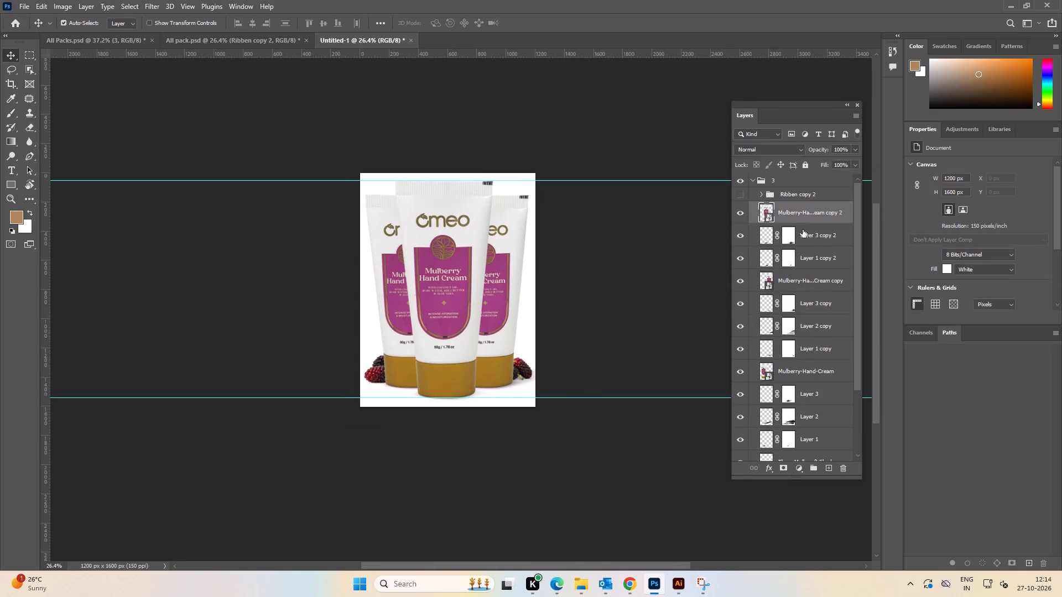
left_click(804, 258, "shift")
key("Right")
key("Right")
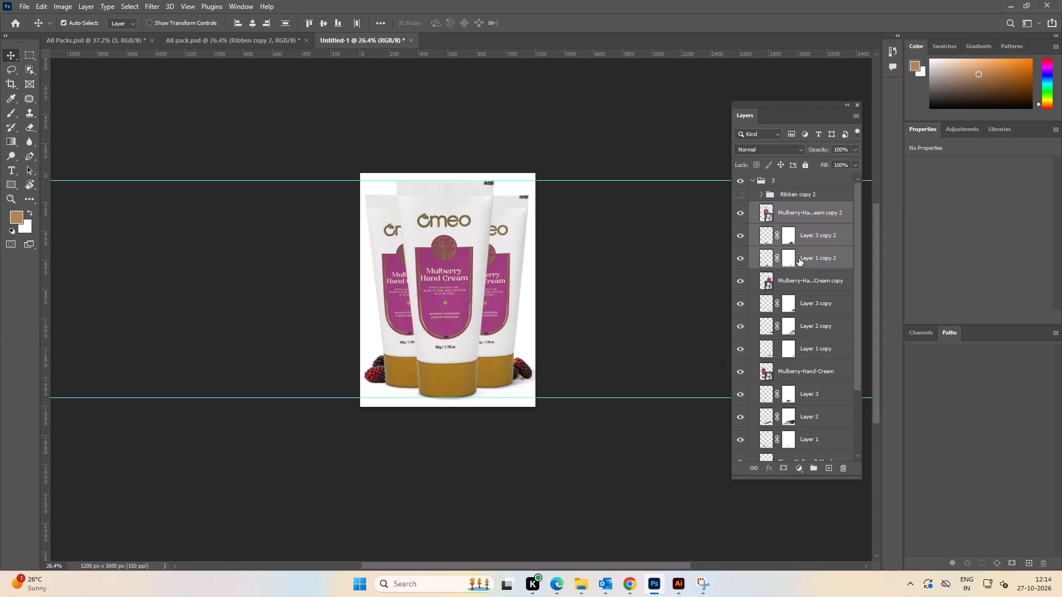
key("Right")
key("Right")
key("Right")
key("Right")
key("Right")
key("Right")
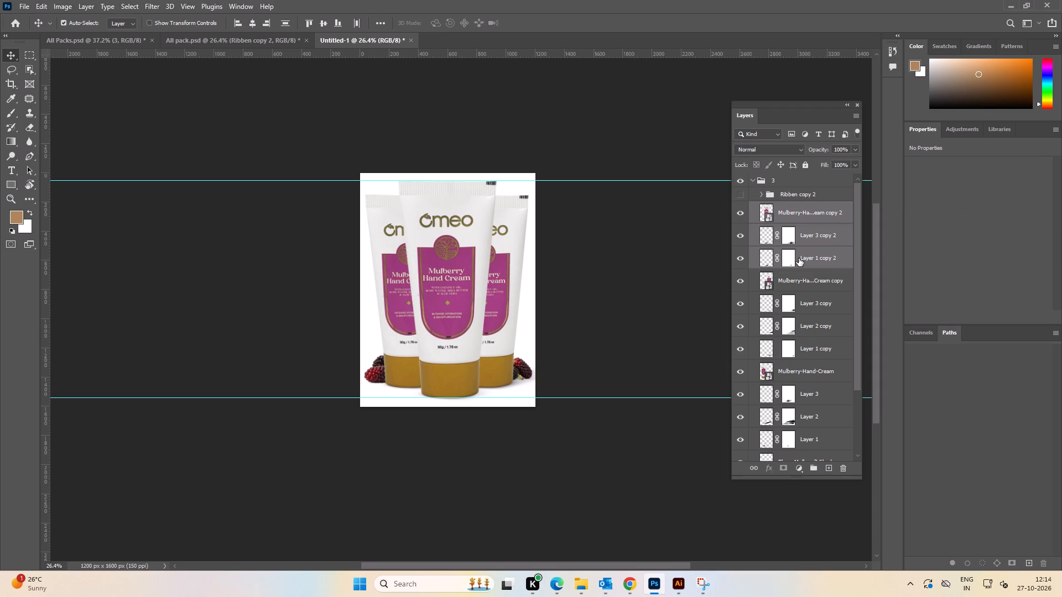
key("Left")
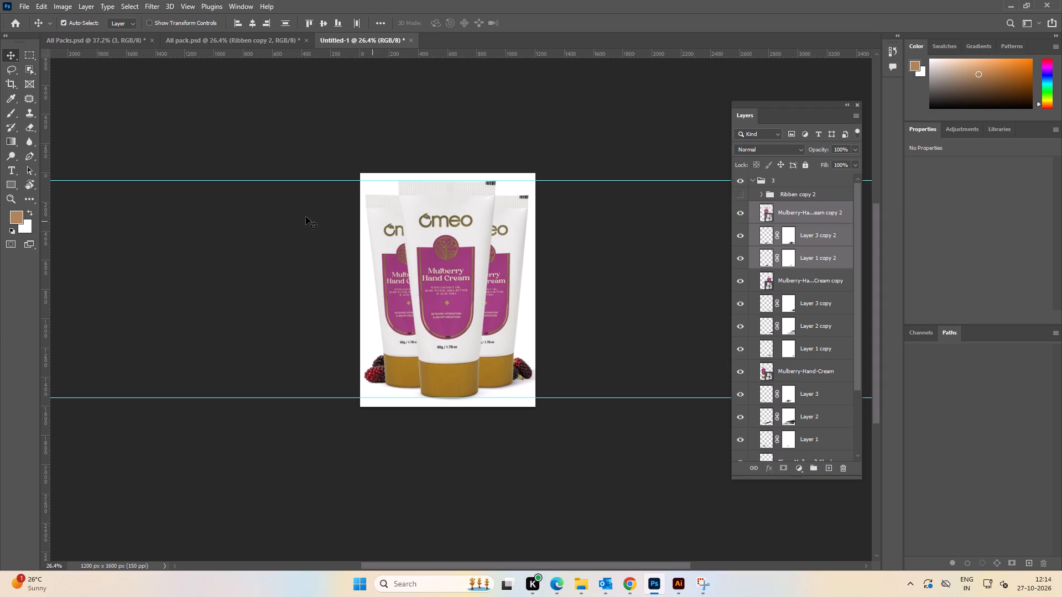
scroll(376, 302, "up", 3, "alt")
scroll(480, 172, "up", 5, "alt")
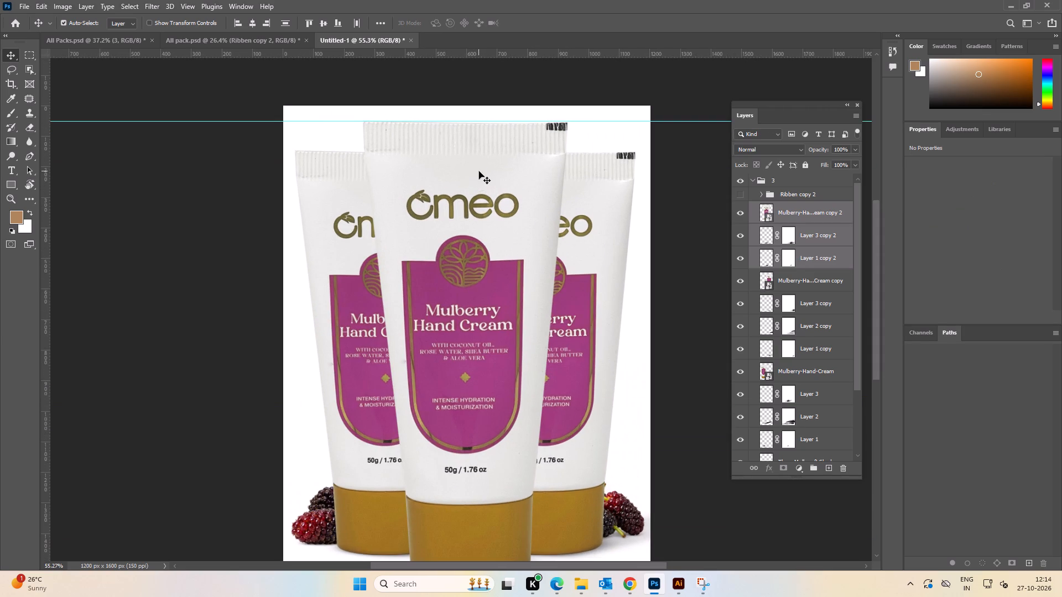
scroll(462, 217, "down", 9, "alt")
double_click(350, 150)
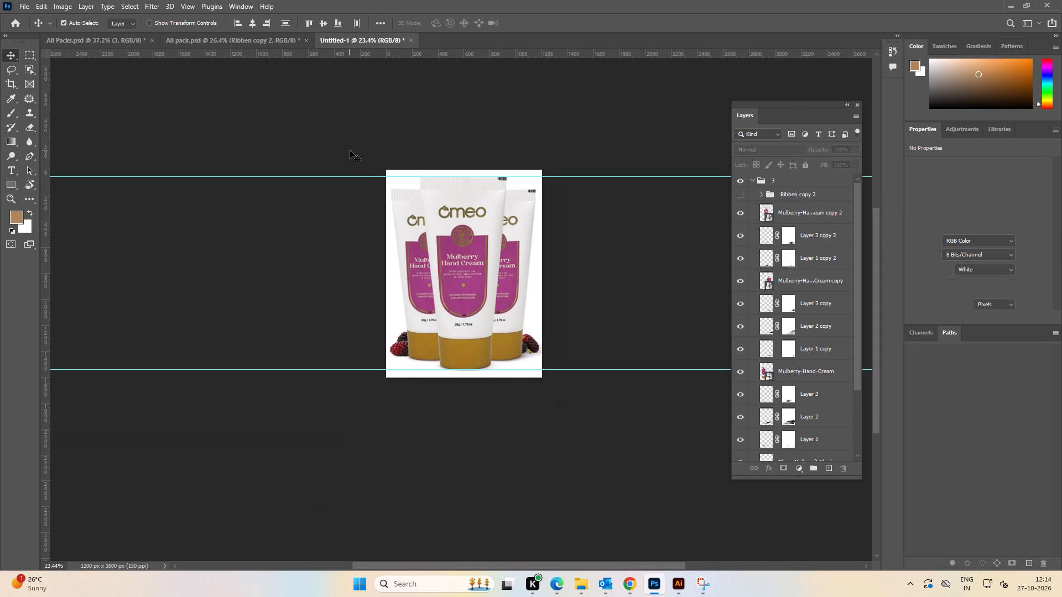
Show the Ribben copy 2 group over the three tubes.
scroll(451, 301, "up", 1, "alt")
key("space")
left_click_drag(435, 303, 431, 313)
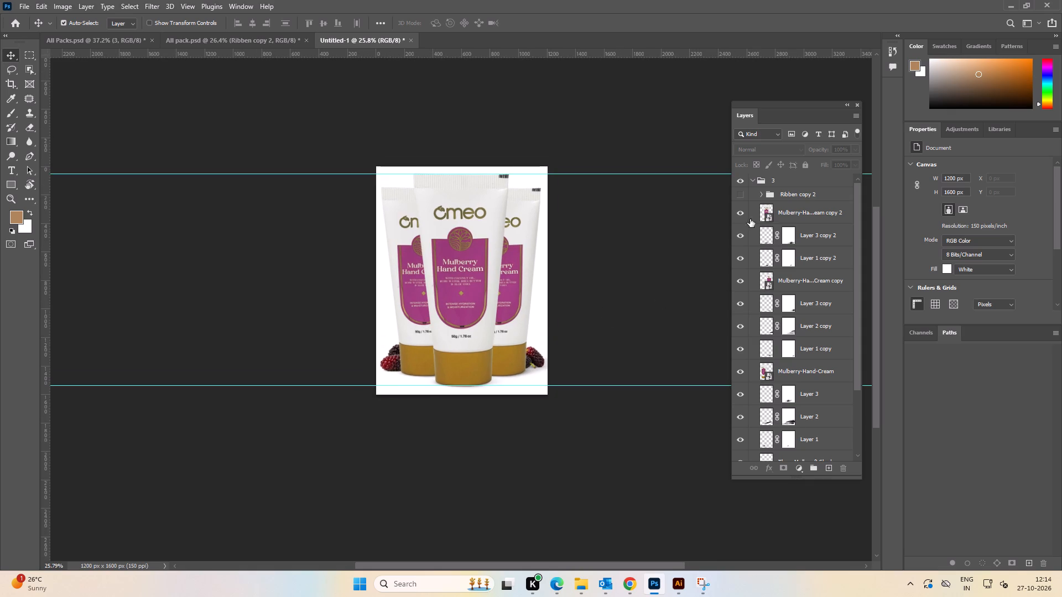
left_click(742, 195)
Nudge the Ribben copy 2 group about 21 px left so the band's left end meets the left tube's outer edge.
scroll(504, 276, "up", 15, "alt")
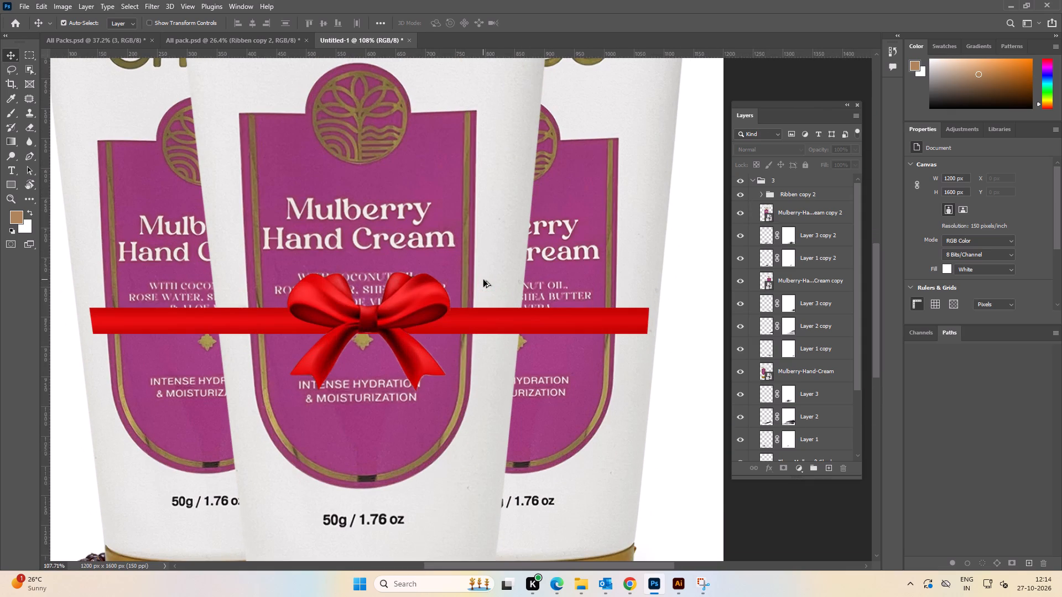
key("space")
key("space")
key("space")
key("space")
key("space")
key("space")
left_click_drag(475, 294, 492, 293)
left_click(788, 193)
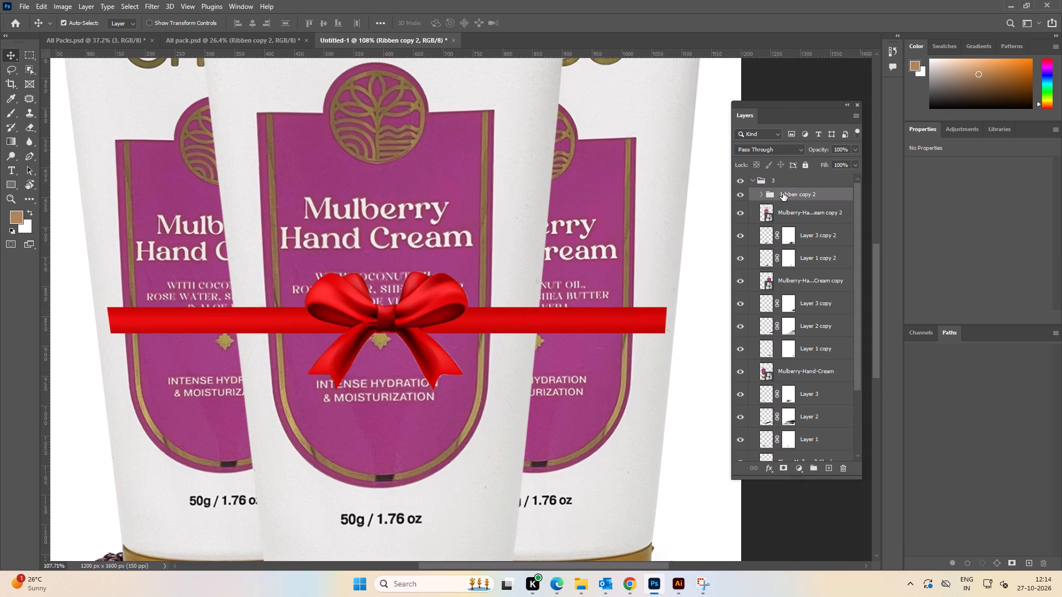
key("Left")
key("Left")
key("Left")
key("Left")
key("Left")
key("Left")
key("Left")
key("Left")
key("Left")
key("Left")
key("Left")
key("Left")
key("Left")
key("Left")
key("Left")
key("Left")
key("Left")
key("Left")
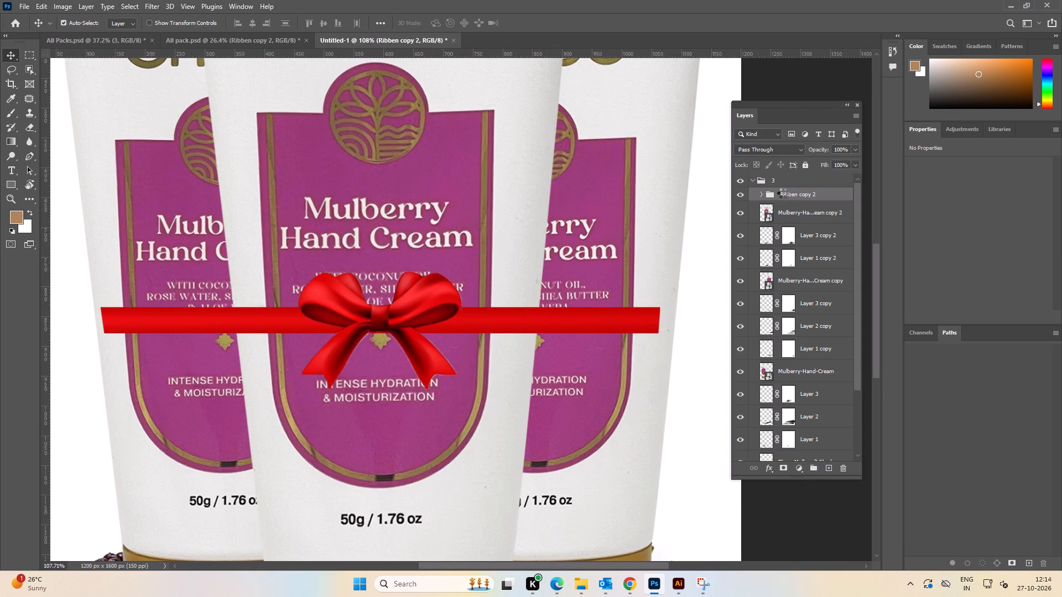
key("Left")
key("Left")
key("Left")
Stretch the ribbon band, Layer 4 with Rectangle 1 copy 2, rightward to about 103.64% width to reach the right tube's outer edge.
key("space")
key("space")
key("space")
key("space")
key("space")
key("space")
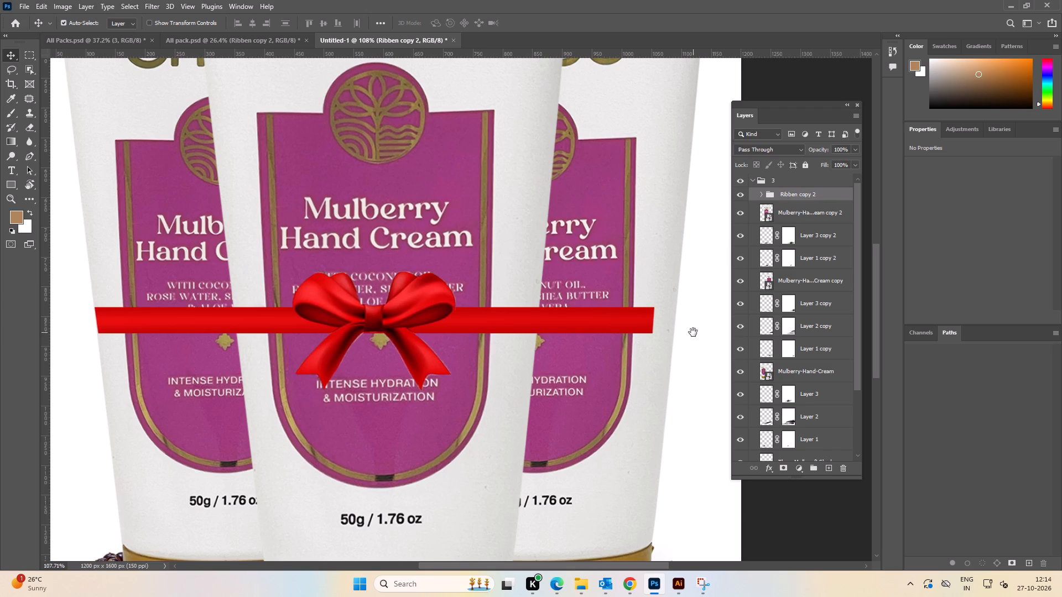
left_click_drag(692, 332, 488, 292)
left_click(602, 249)
left_click(760, 195)
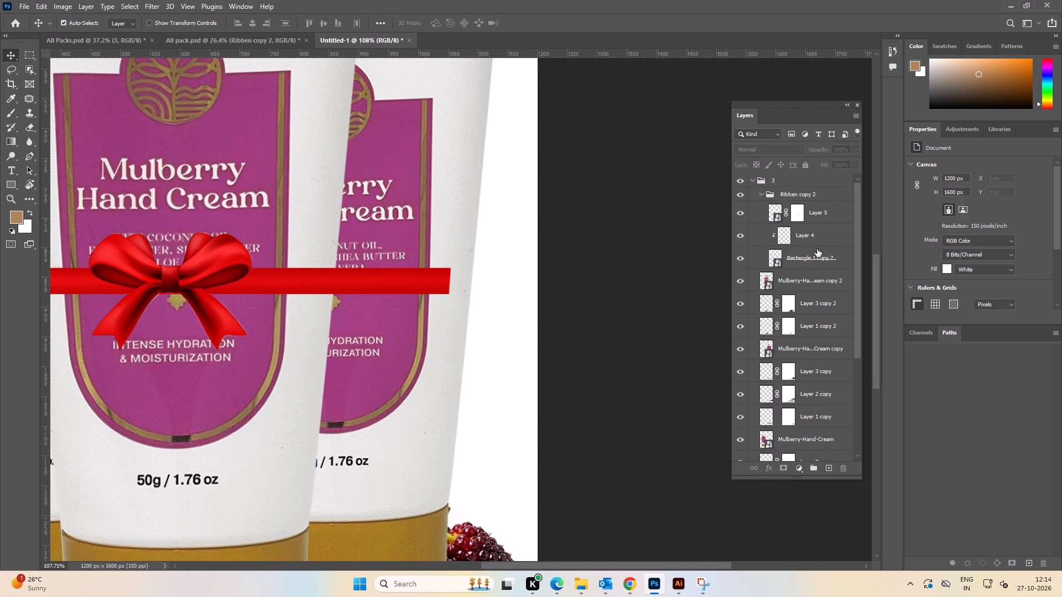
left_click(818, 258)
left_click(818, 239, "shift")
key("ctrl+t")
scroll(530, 260, "up", 2, "alt")
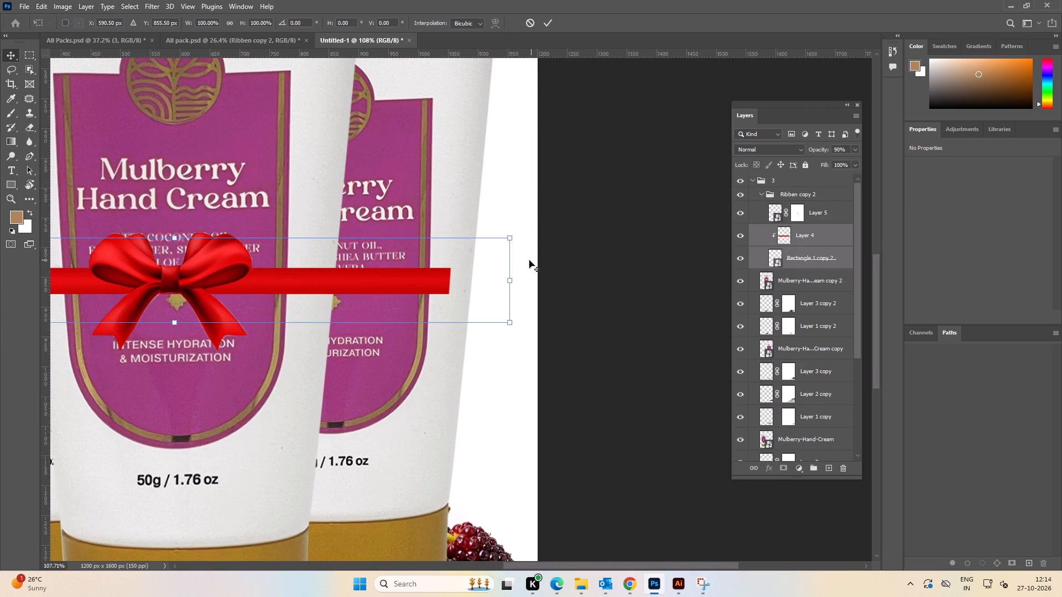
scroll(529, 260, "up", 10, "alt")
left_click(479, 318)
left_click_drag(477, 320, 493, 320)
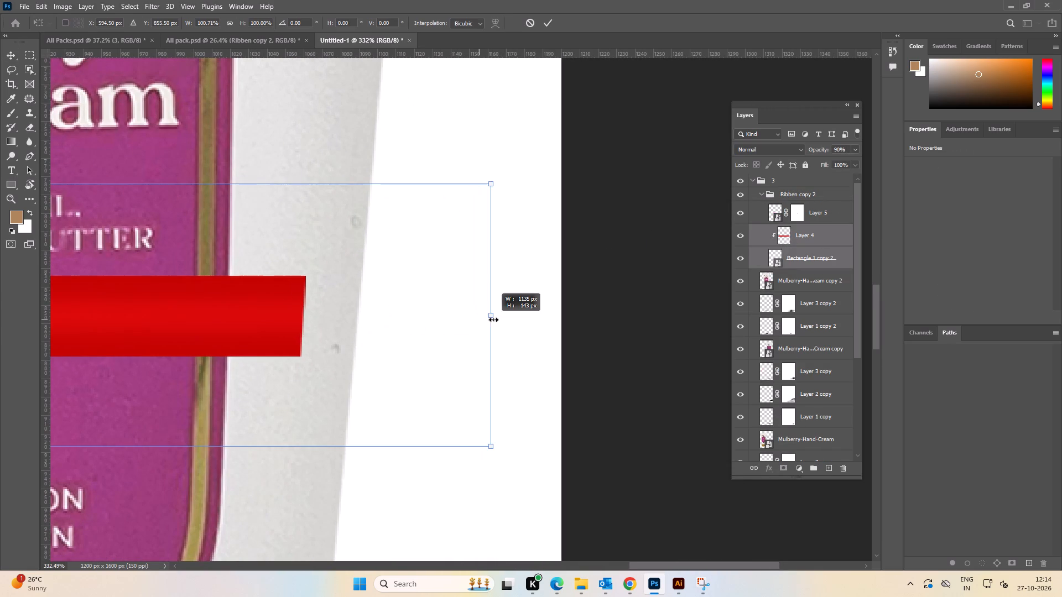
left_click_drag(493, 320, 493, 319)
key("ctrl+z")
left_click_drag(477, 317, 549, 326)
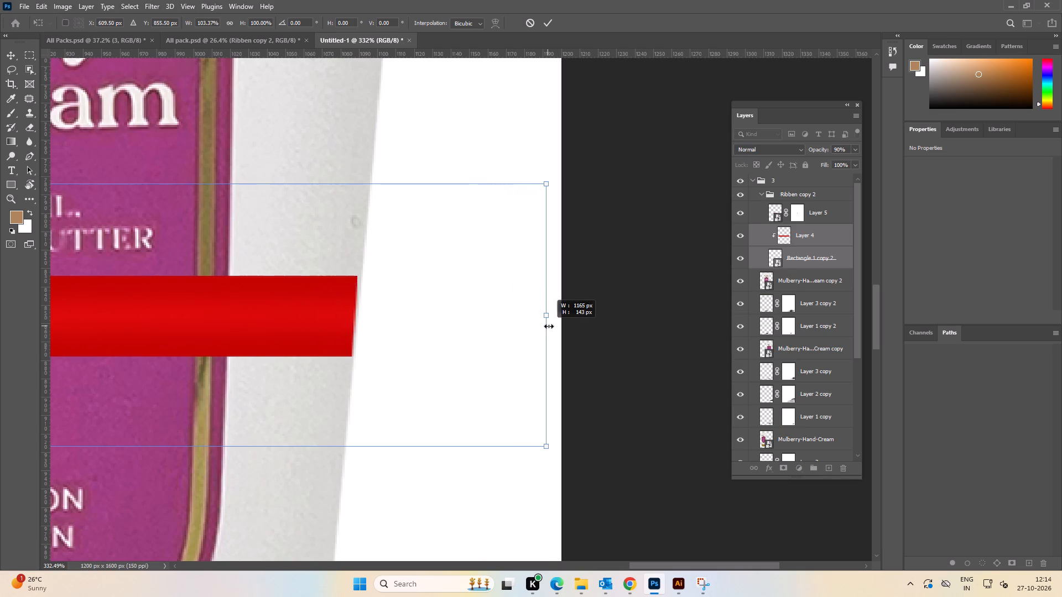
left_click_drag(549, 326, 552, 326)
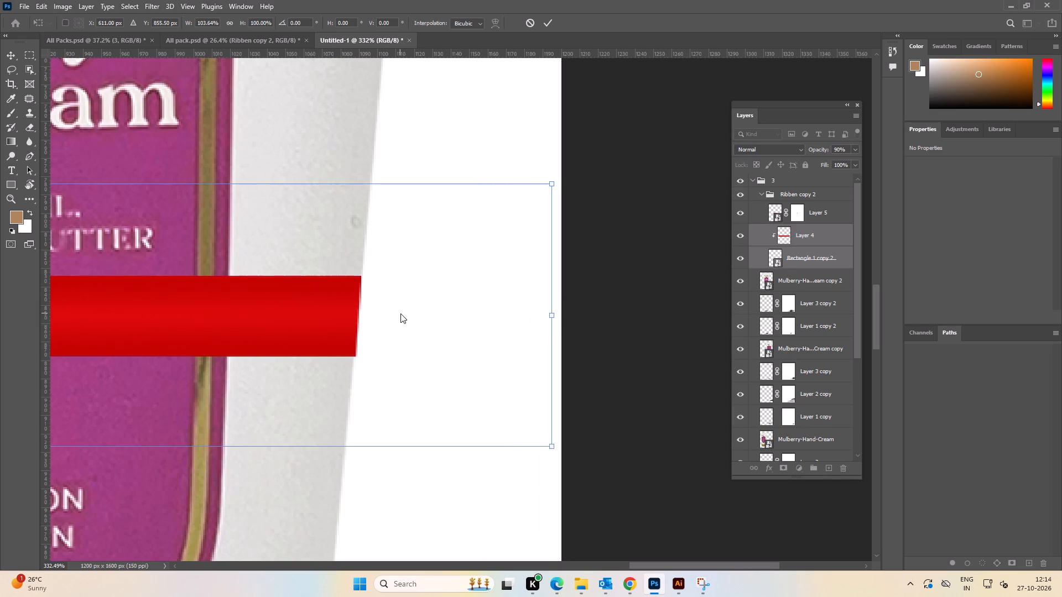
Skew the band's right end by about -1.62° horizontally to follow the right tube's slanted edge, and apply the transform.
scroll(462, 394, "up", 6, "alt")
left_click(553, 448, "ctrl")
left_click_drag(553, 446, 548, 448, "ctrl")
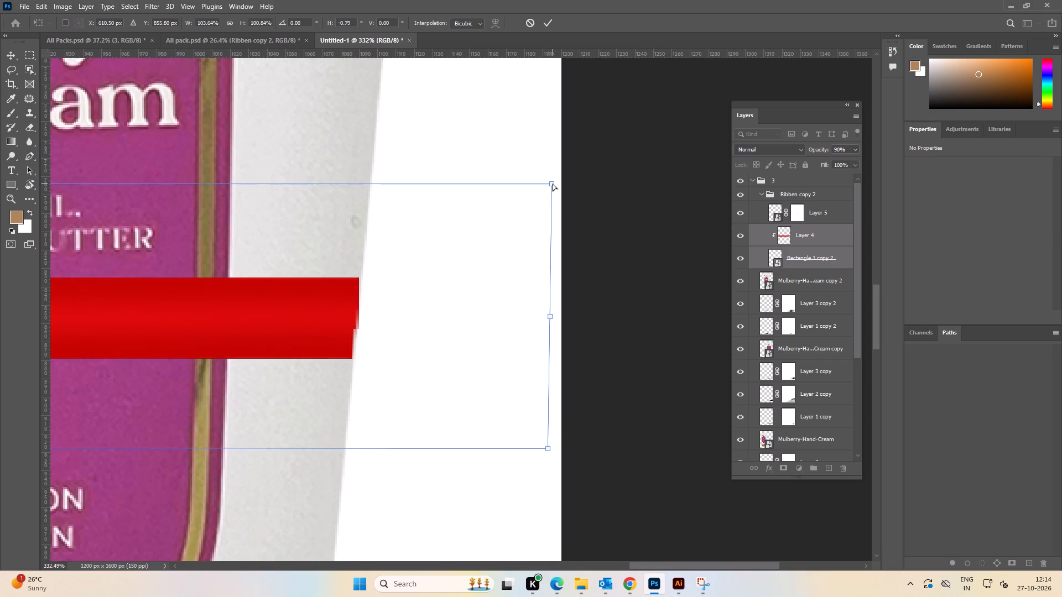
left_click(553, 184, "ctrl")
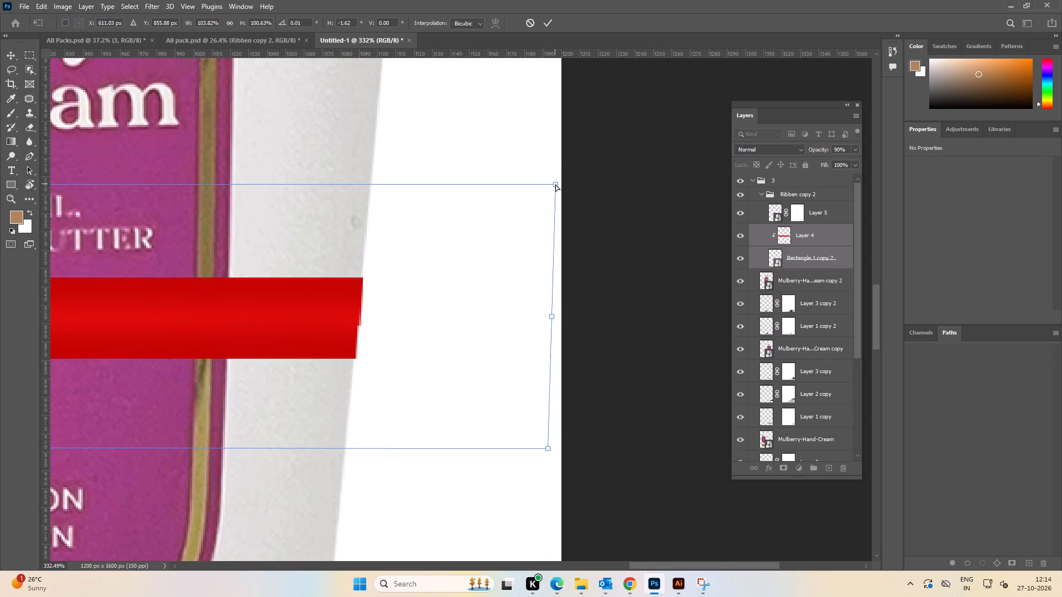
left_click(548, 24)
key("ctrl+0")
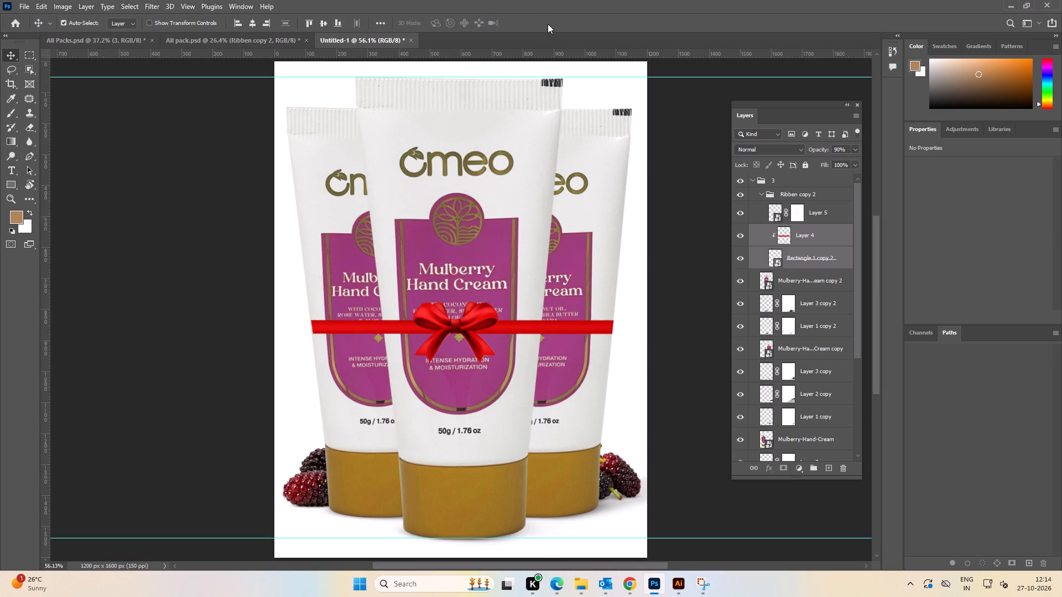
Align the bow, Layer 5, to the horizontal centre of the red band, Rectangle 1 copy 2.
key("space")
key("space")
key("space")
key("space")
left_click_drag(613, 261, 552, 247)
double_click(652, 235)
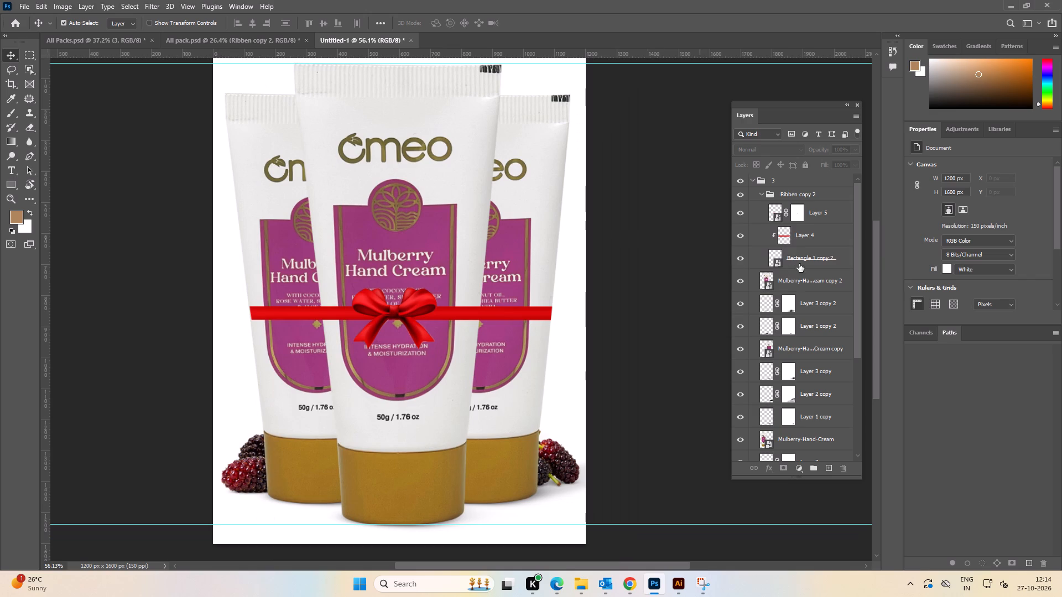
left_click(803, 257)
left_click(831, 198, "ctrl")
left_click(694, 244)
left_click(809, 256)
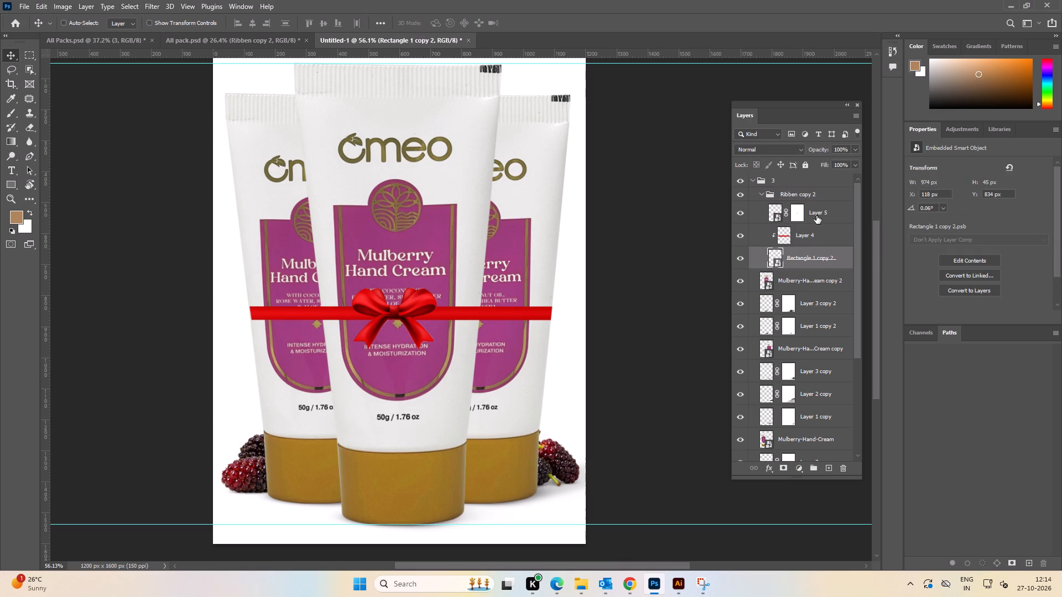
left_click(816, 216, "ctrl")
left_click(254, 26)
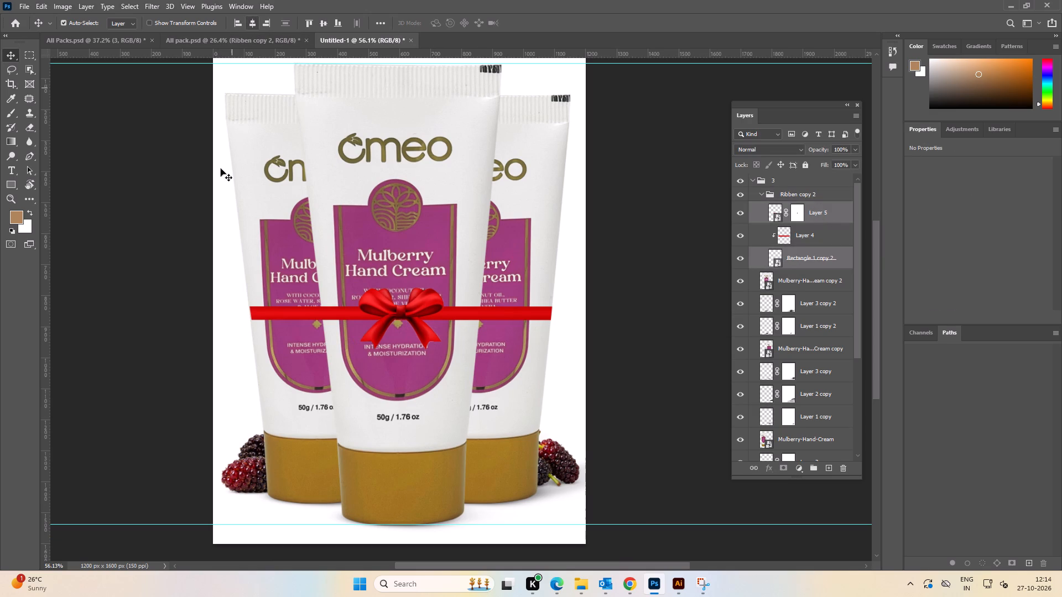
Stretch the ribbon band, Layer 4 with Rectangle 1 copy 2, leftward to about 100.34% width to reach the left tube's outer edge.
double_click(175, 222)
scroll(222, 305, "up", 20, "alt")
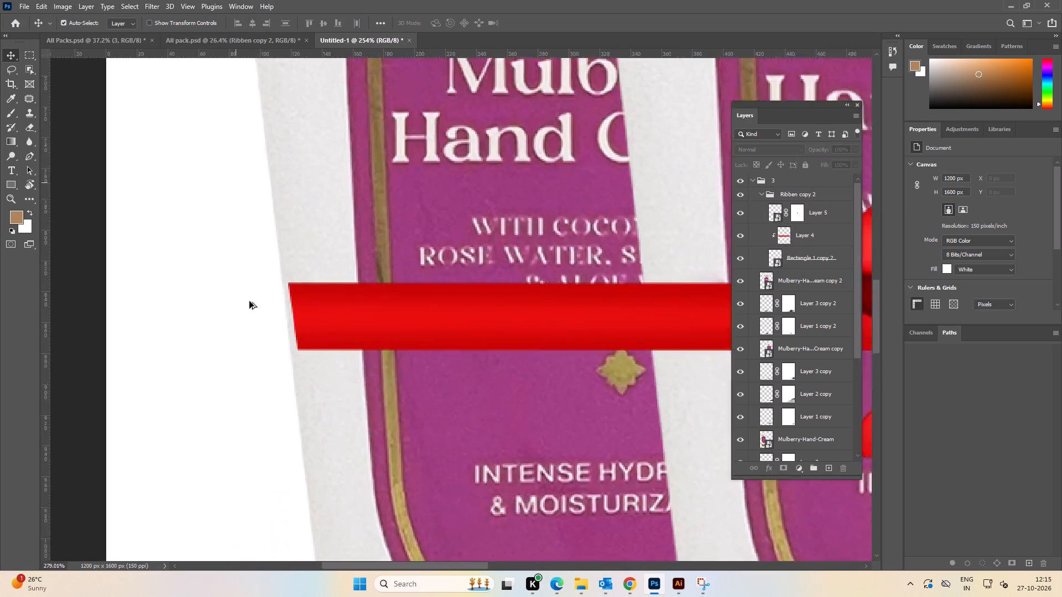
scroll(249, 301, "up", 1, "alt")
scroll(277, 350, "up", 6, "alt")
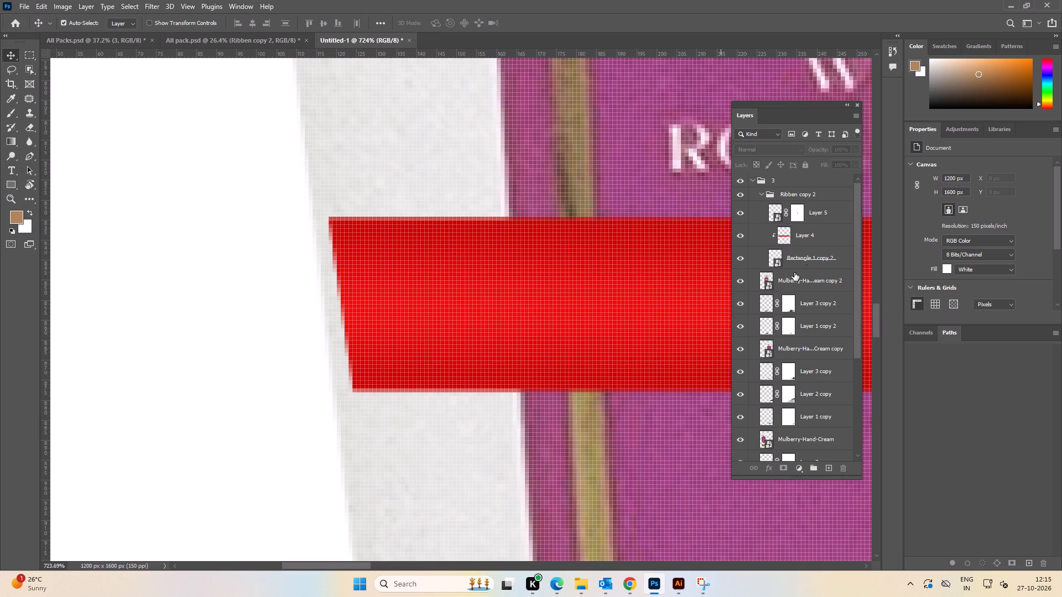
left_click(810, 261)
left_click(818, 239, "ctrl")
key("ctrl+t")
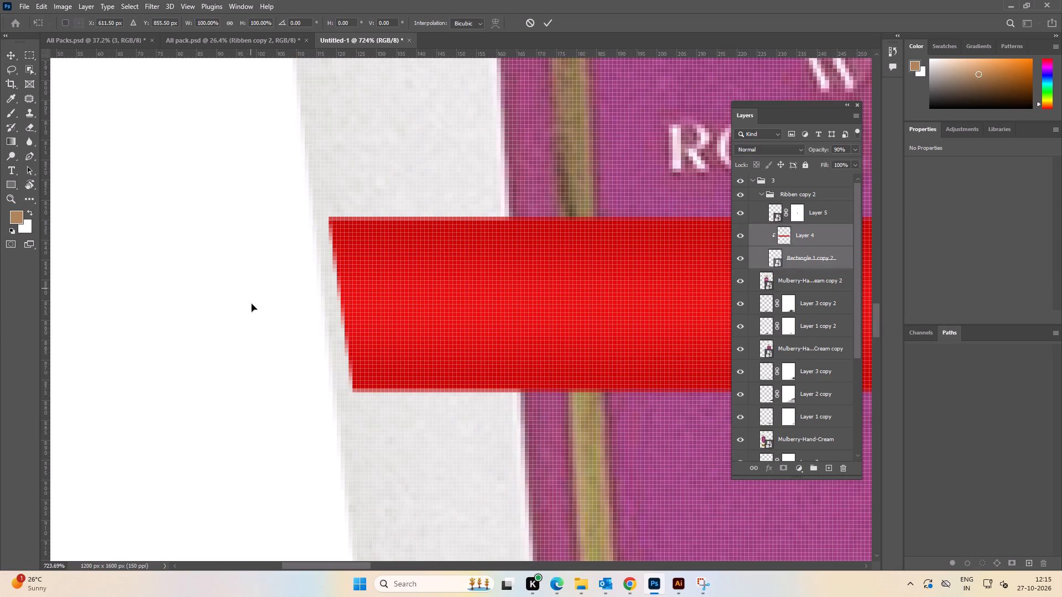
key("space")
key("space")
key("space")
key("space")
key("space")
key("space")
key("space")
key("space")
key("space")
left_click_drag(224, 313, 539, 305)
left_click_drag(279, 296, 272, 296)
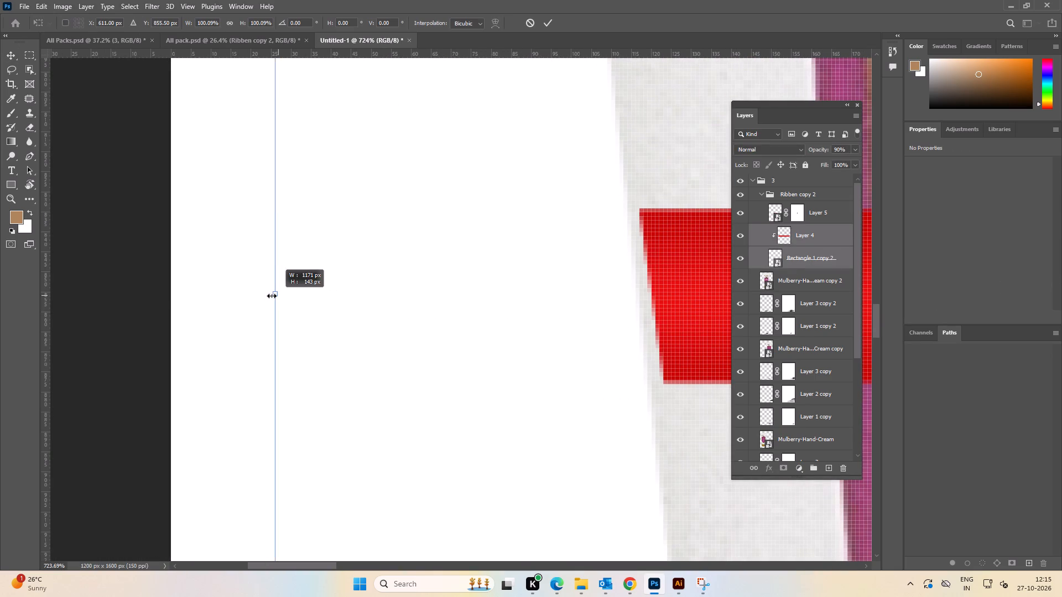
left_click_drag(272, 296, 261, 297)
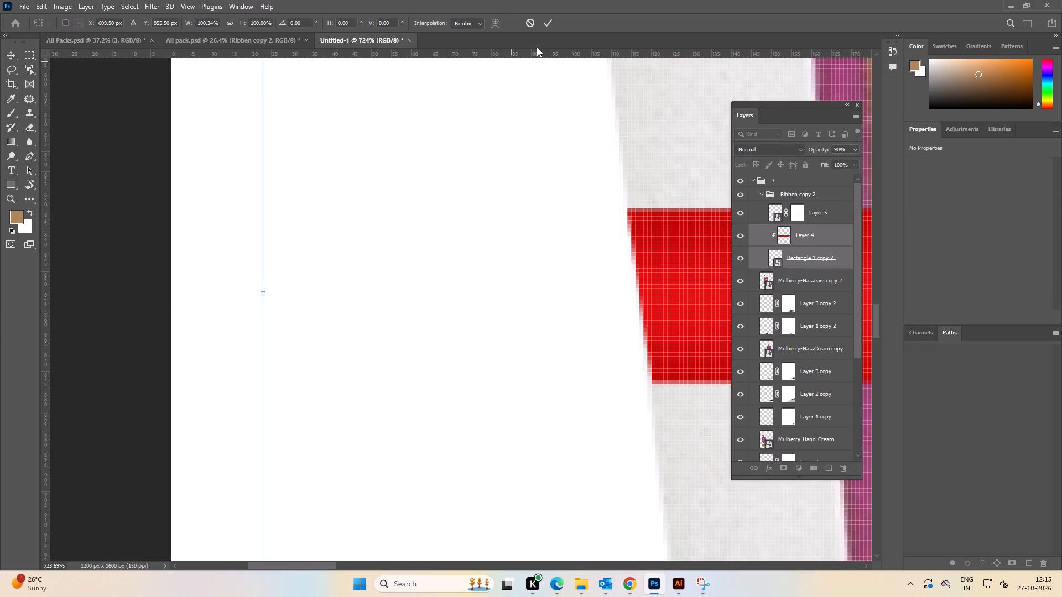
left_click(548, 24)
Centre the bow, Layer 5, horizontally on the widened band, Rectangle 1 copy 2.
key("ctrl+0")
scroll(492, 312, "down", 5, "alt")
left_click(695, 252)
left_click(811, 256)
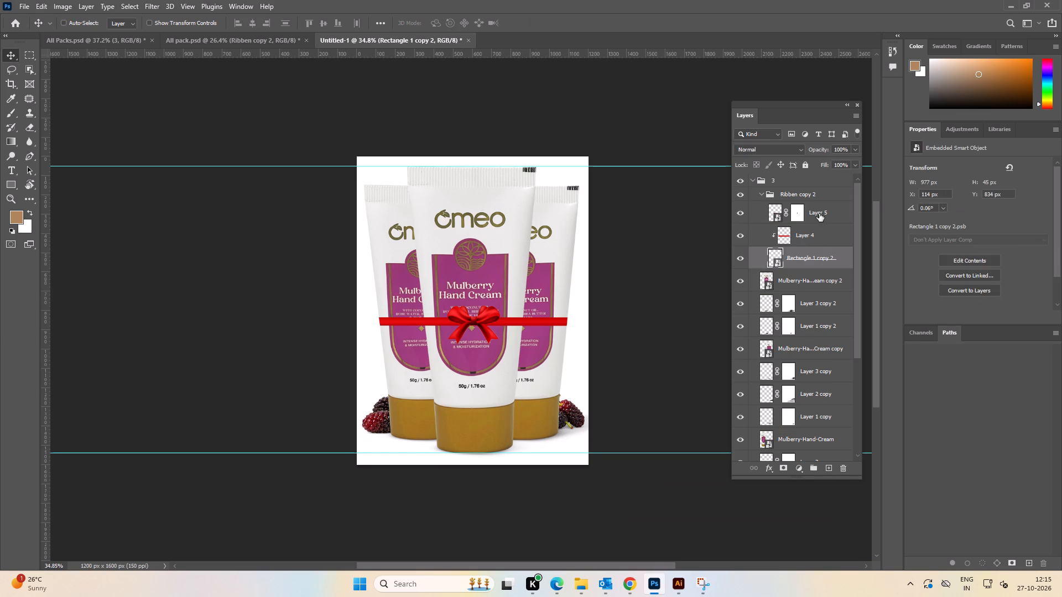
left_click(819, 214, "ctrl")
left_click(251, 23)
scroll(624, 336, "down", 3, "alt")
key("space")
left_click_drag(633, 338, 615, 326)
double_click(615, 326)
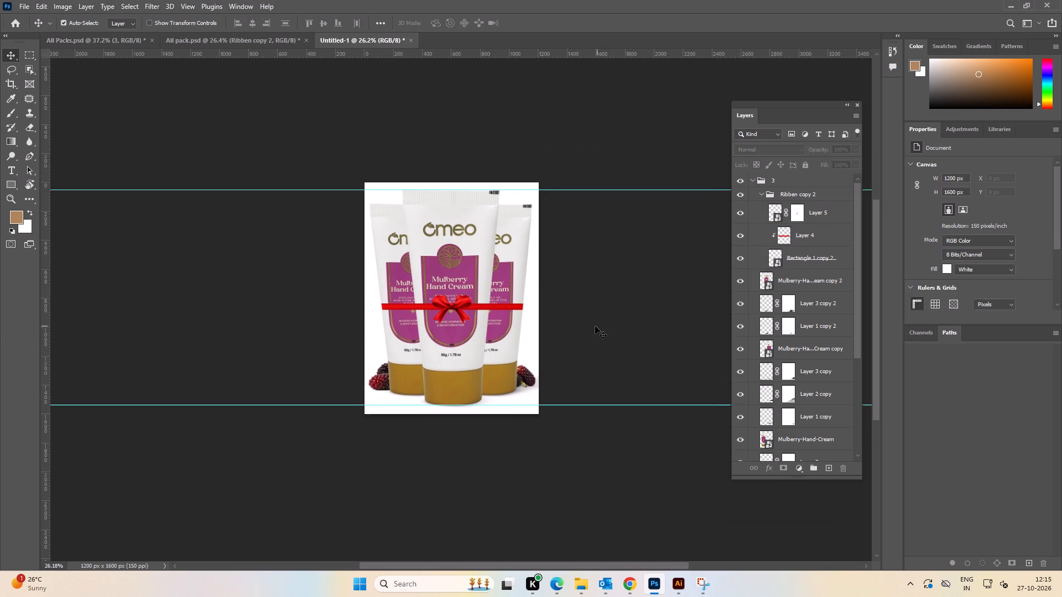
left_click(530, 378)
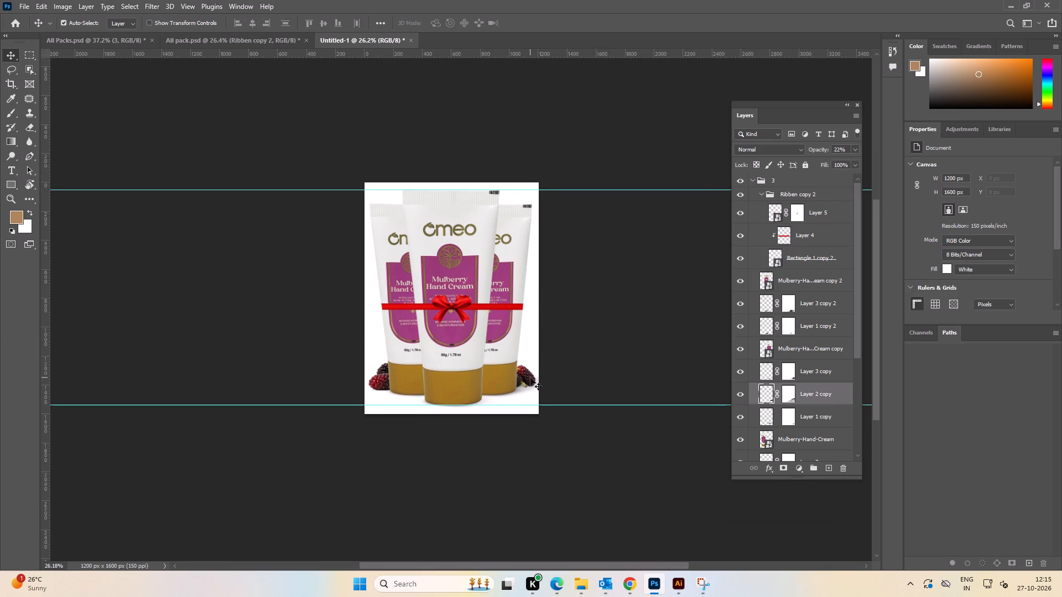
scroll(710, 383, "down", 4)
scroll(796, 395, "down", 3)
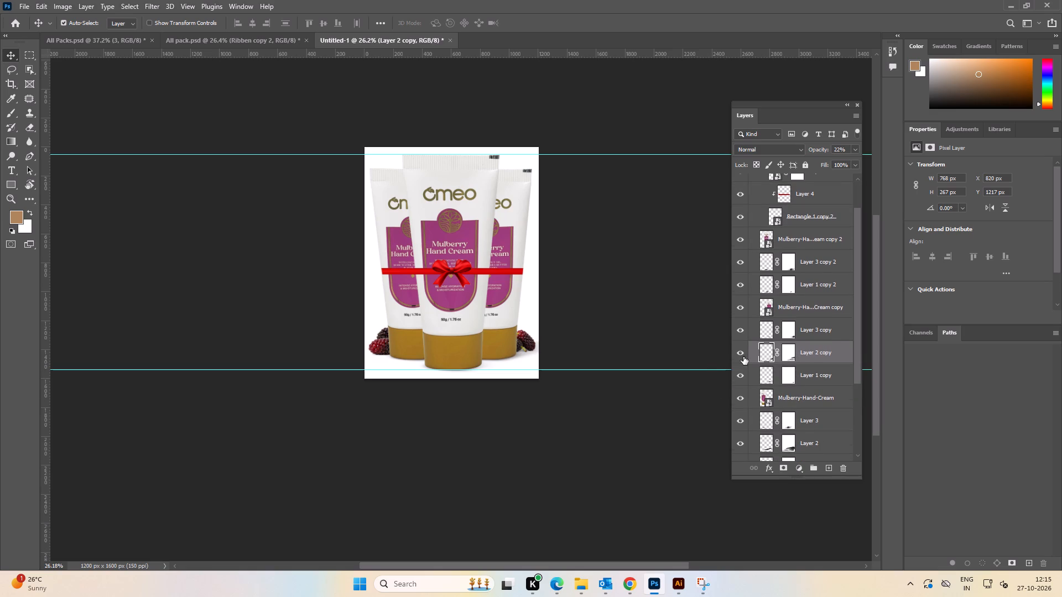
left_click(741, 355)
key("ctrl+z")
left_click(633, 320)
Hide both mulberry clusters beside the tubes, Three Mulberries with Soft Shadow and its copy, keeping Layer 1 shown.
left_click(371, 345)
scroll(782, 423, "down", 5)
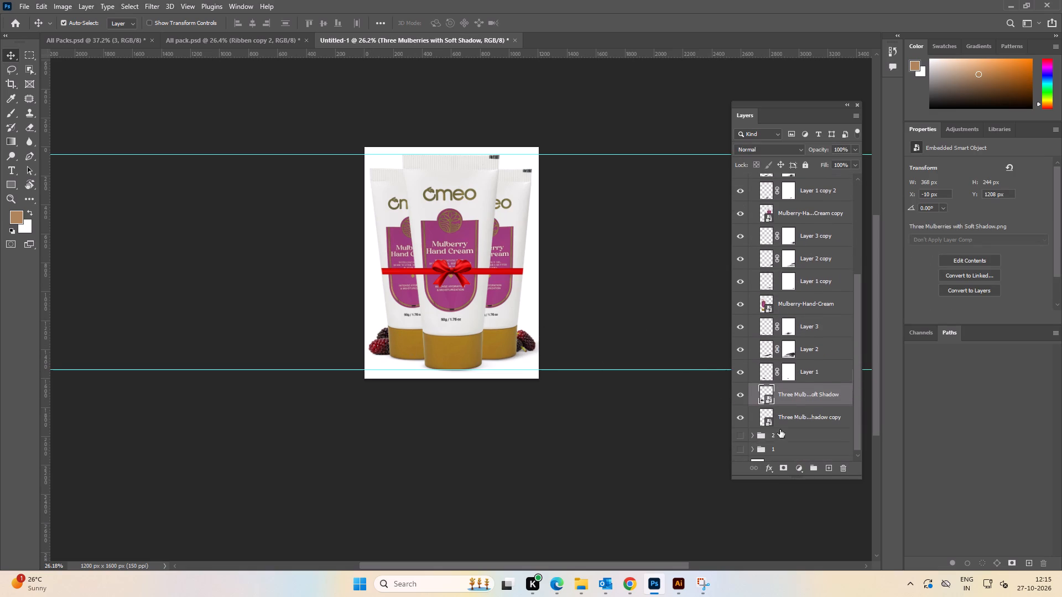
left_click(740, 381)
left_click(741, 359)
left_click(663, 311)
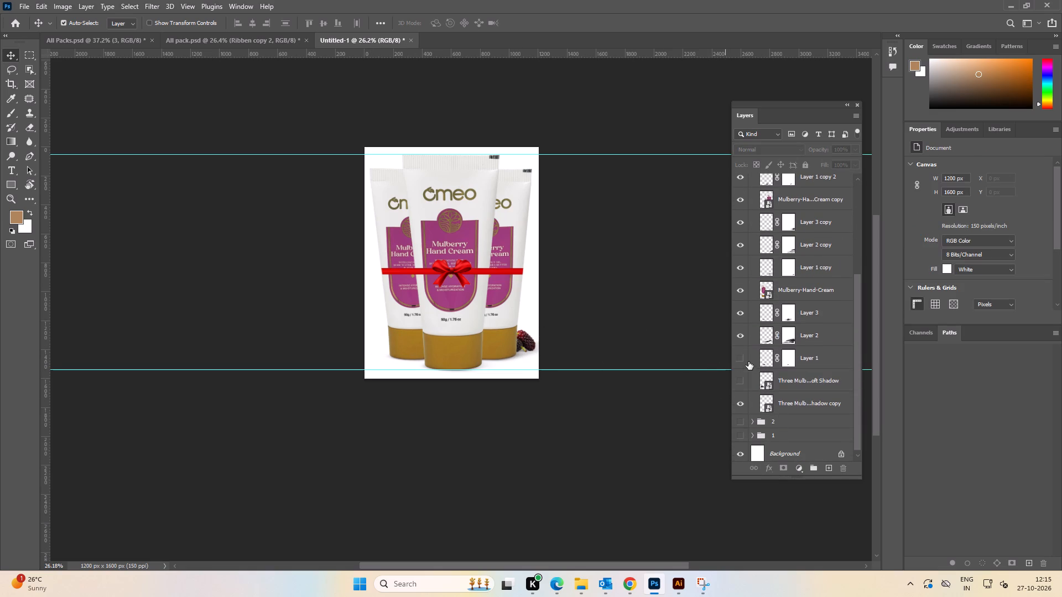
left_click(741, 354)
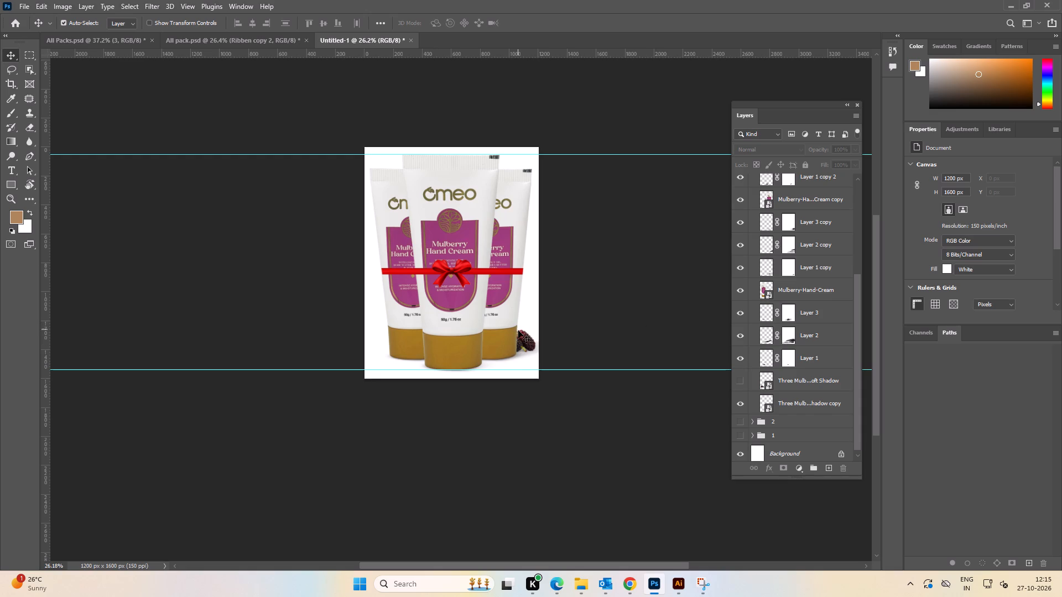
left_click(520, 332)
left_click(744, 405)
left_click(669, 315)
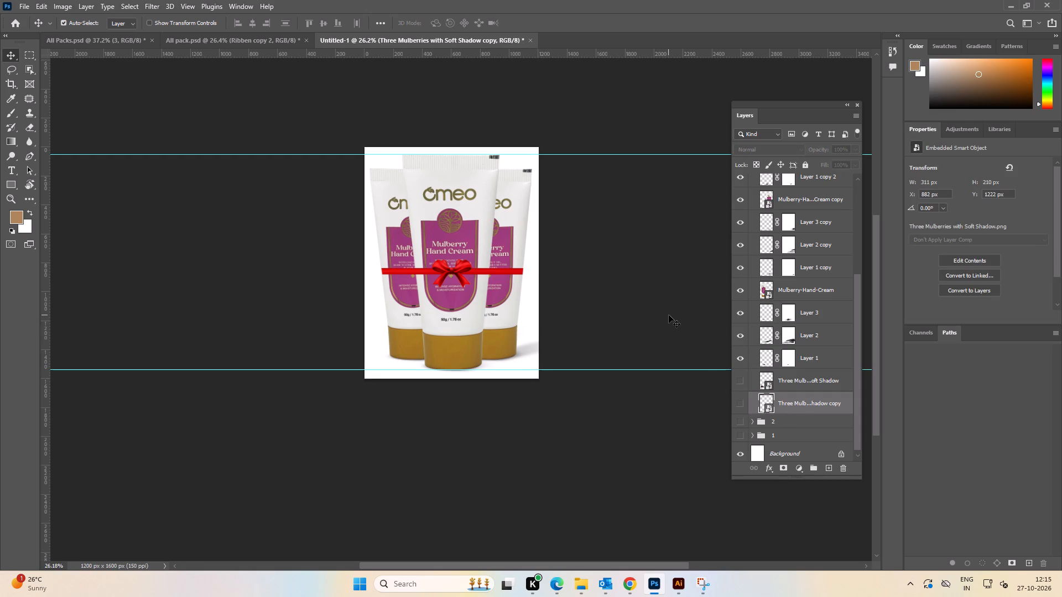
Export the three-tube image without mulberries as JPG file 11 in Mulberry-Hand-Cream's 1200x1600 folder.
key("ctrl+alt+shift+w")
left_click(691, 475)
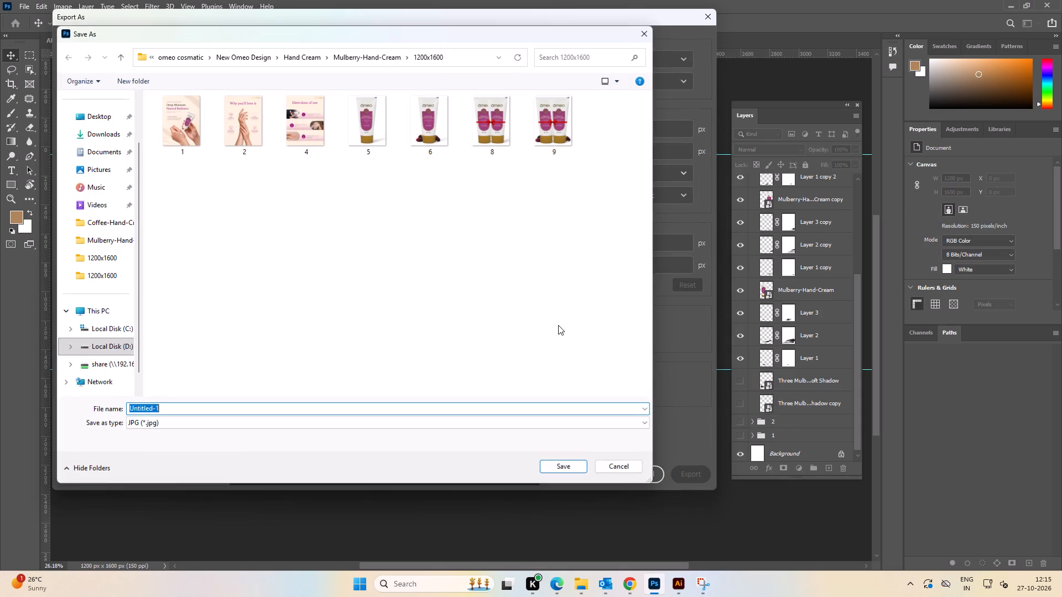
type("11")
key("Return")
Undo the hiding of both mulberry clusters beside the three tubes.
key("ctrl+z")
key("ctrl+z")
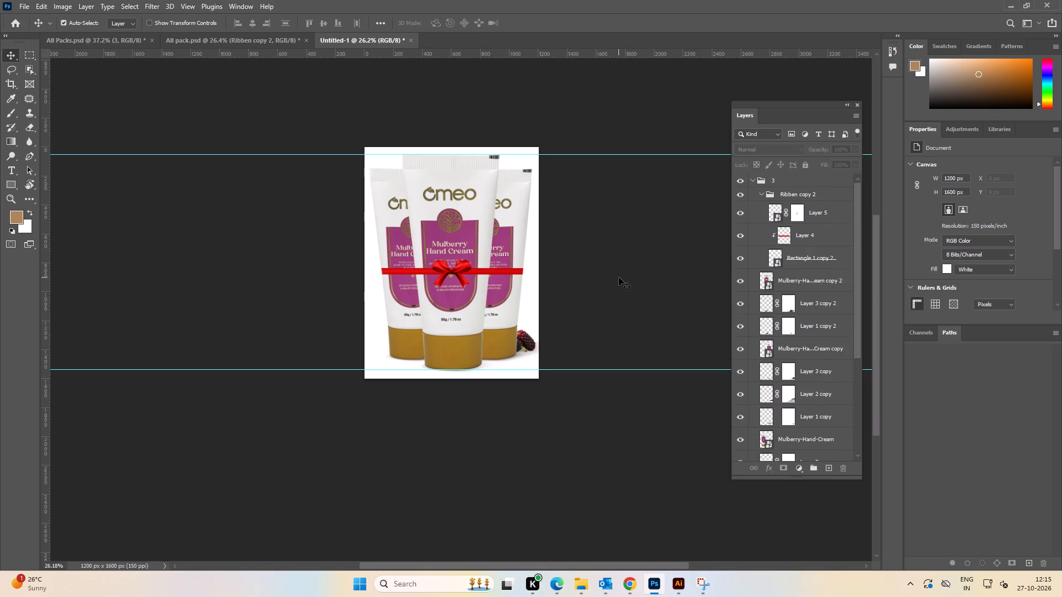
key("ctrl+z")
key("ctrl+z")
left_click(619, 277)
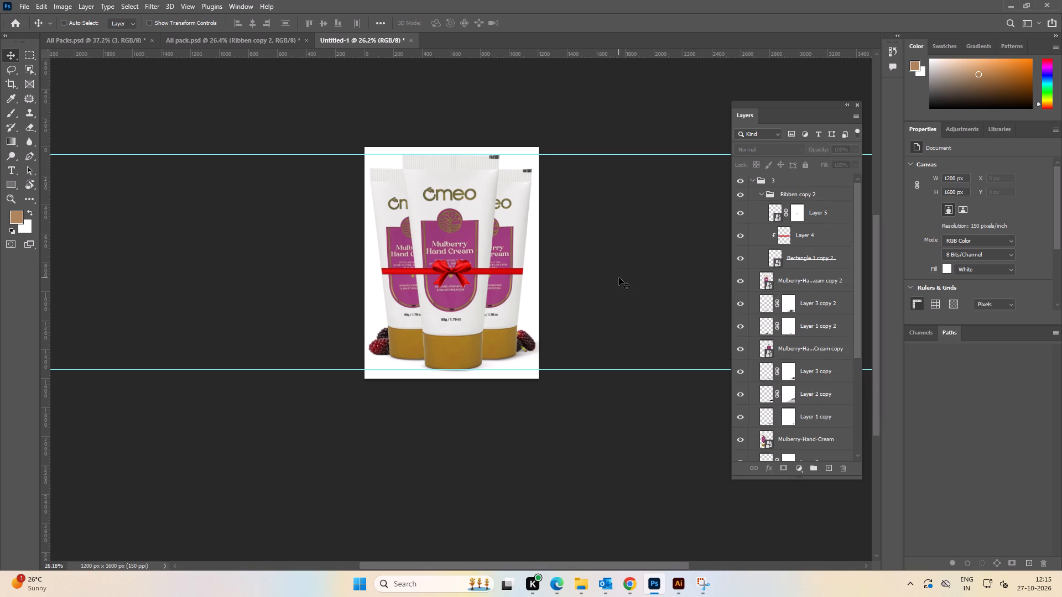
Export the three-tube image with mulberries as file 12.
key("ctrl+alt+shift+w")
left_click(690, 470)
type("12")
key("Return")
left_click(638, 287)
Save the document as the Photoshop file All packs in the Mulberry-Hand-Cream 1200x1600 folder, with Maximize Compatibility on.
key("ctrl+s")
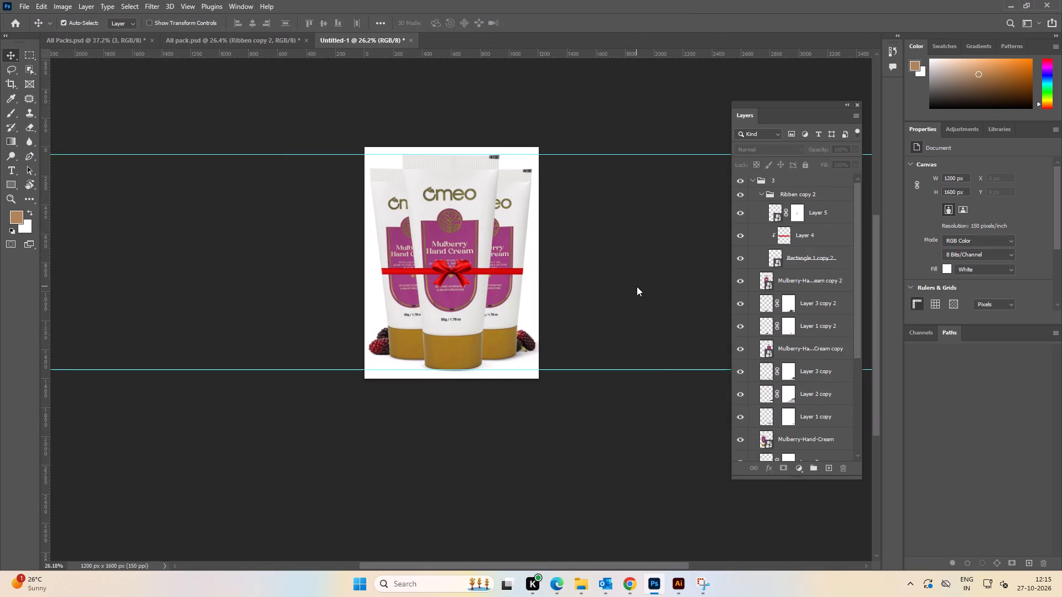
left_click(256, 37)
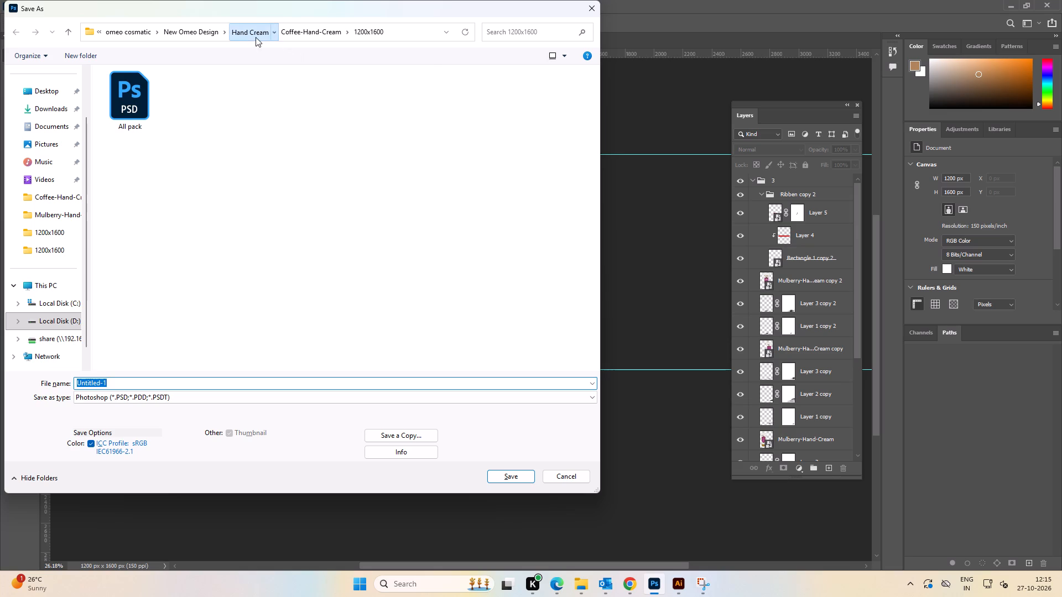
double_click(183, 100)
double_click(131, 104)
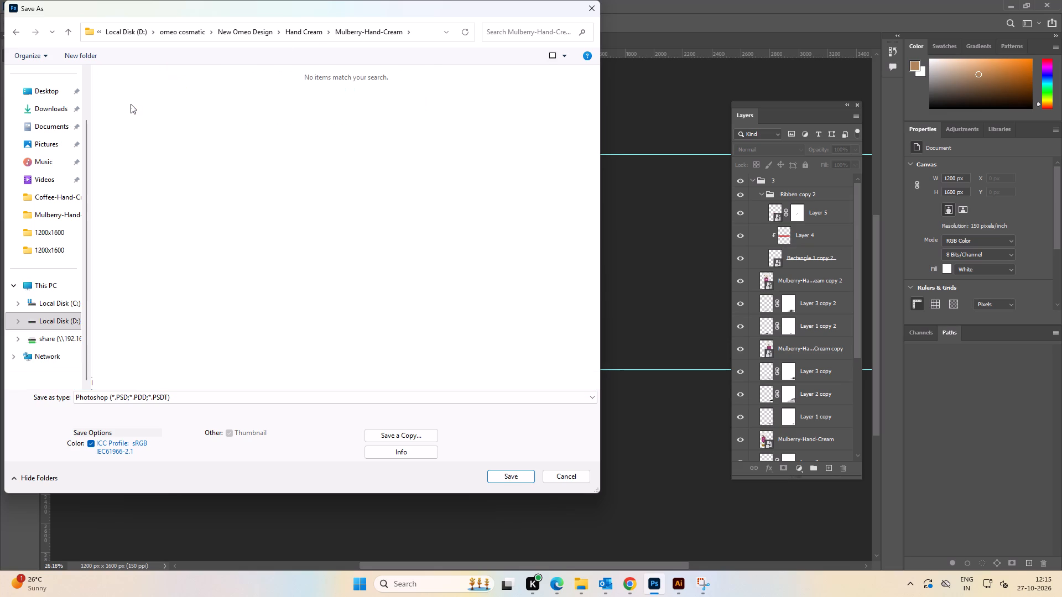
left_click(355, 398)
type("All")
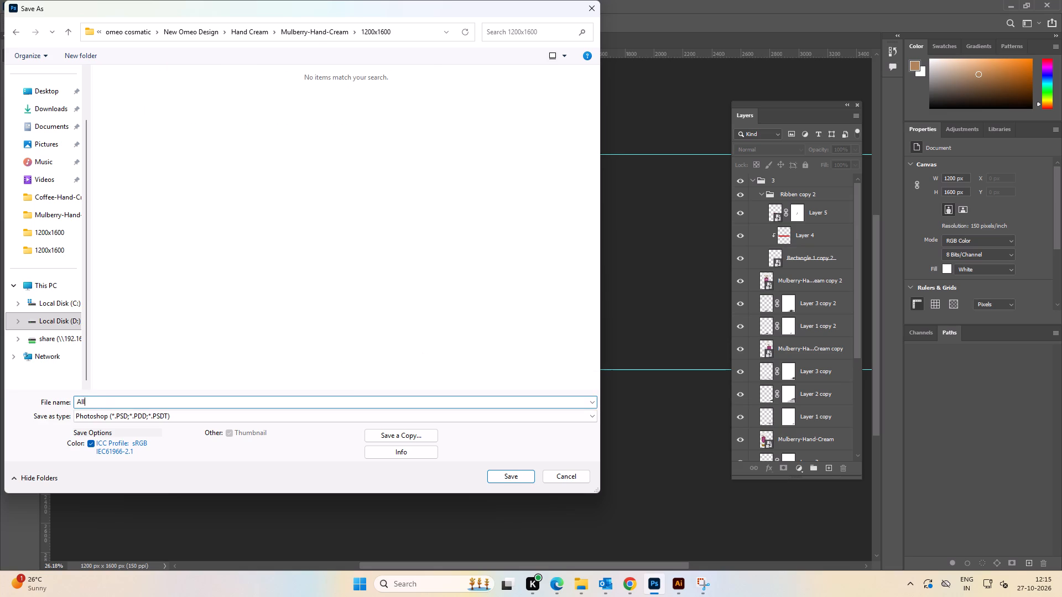
key("space")
type("packs")
key("Return")
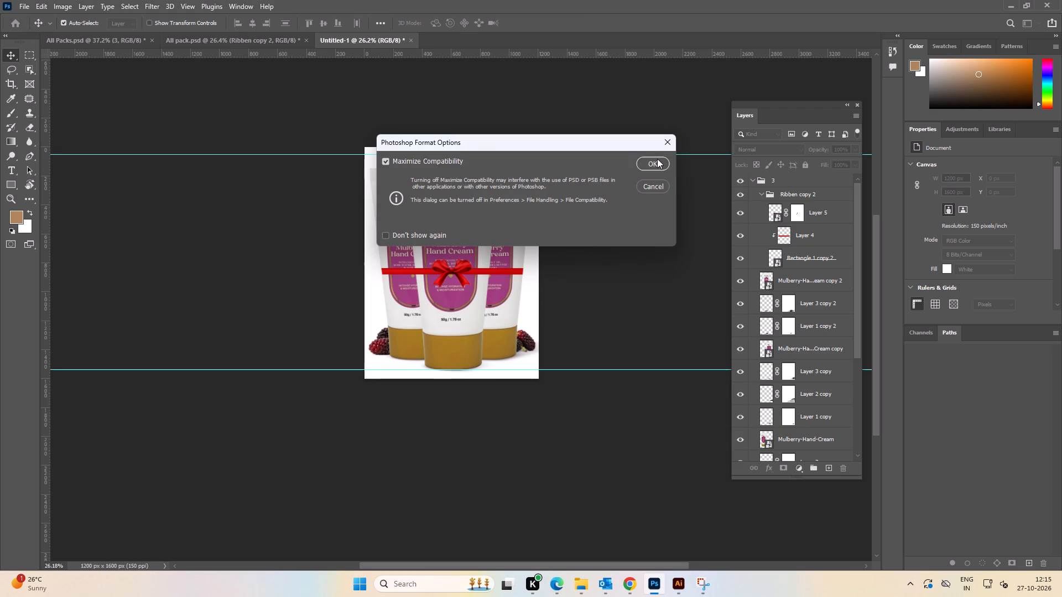
left_click_drag(663, 158, 661, 167)
key("ctrl+s")
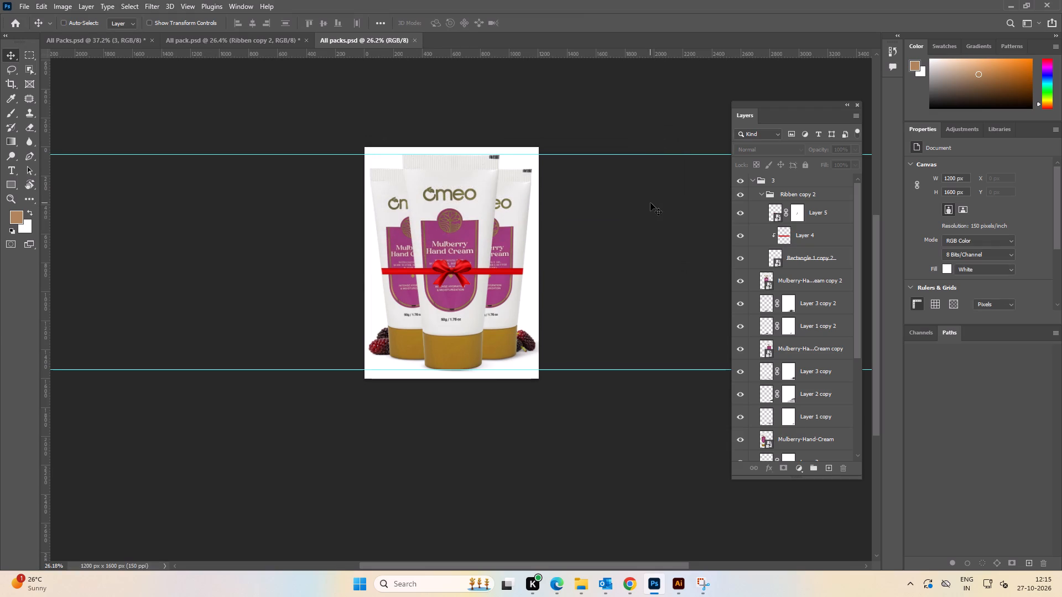
Close the coffee document All pack.psd and save its changes.
left_click(334, 95)
left_click(241, 42)
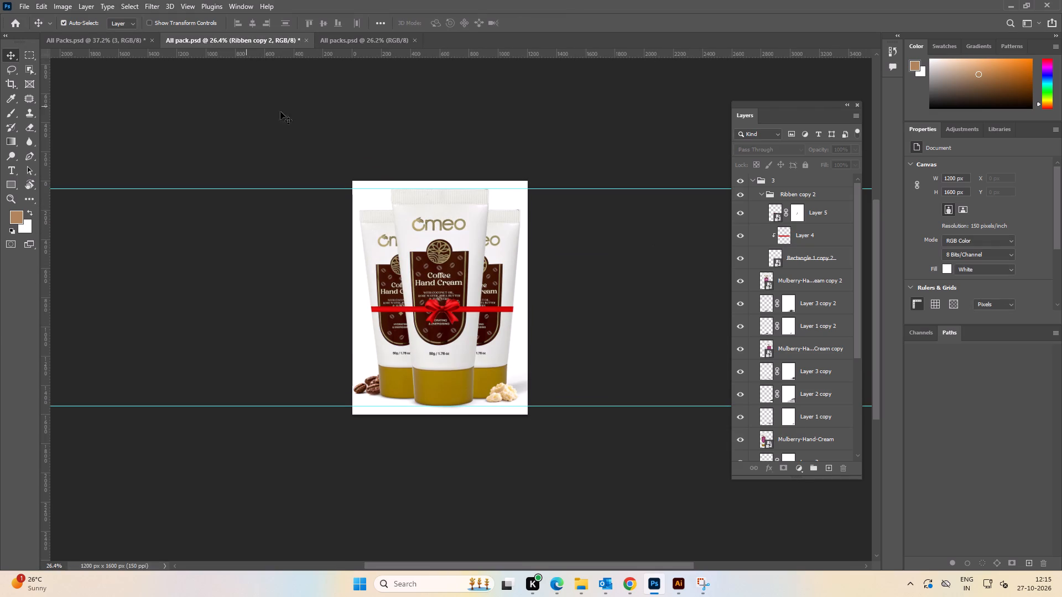
left_click(308, 38)
left_click(488, 217)
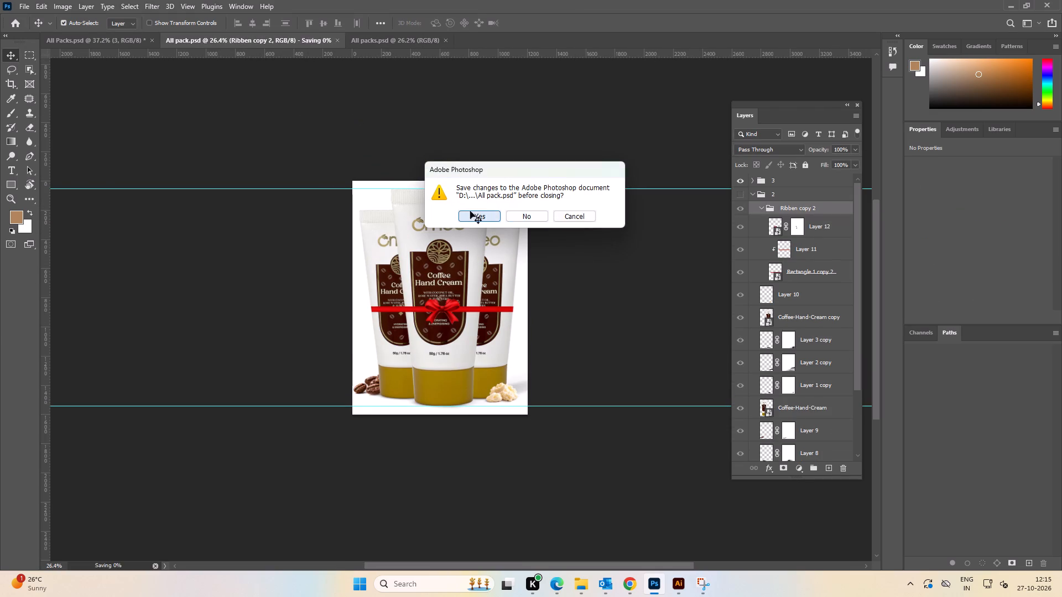
Create a new 1500 x 1500 px document at 150 pixels/inch in RGB Color with a white background.
right_click(288, 39)
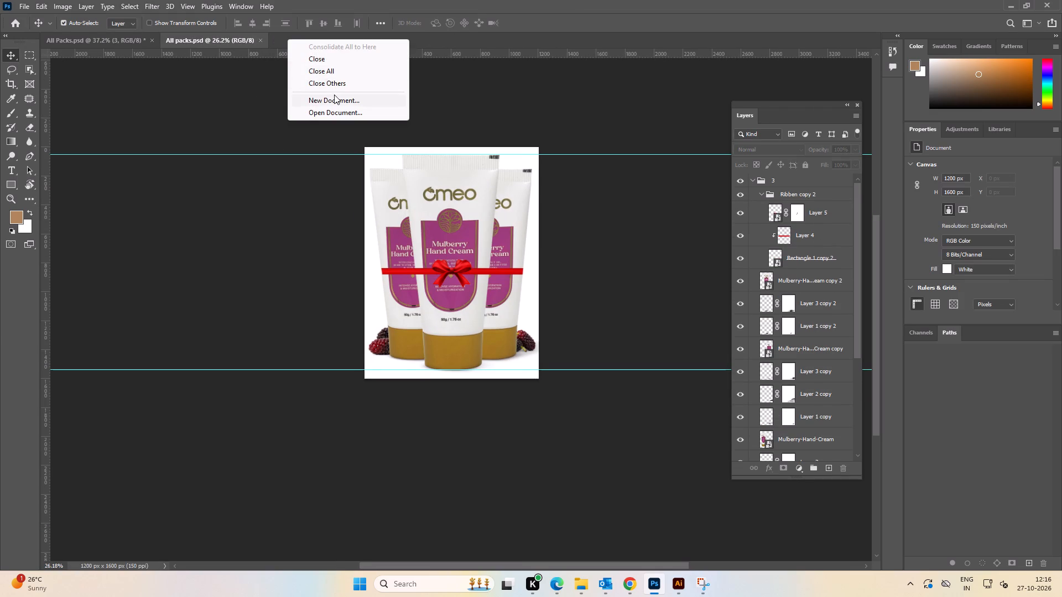
left_click(334, 95)
left_click(514, 213)
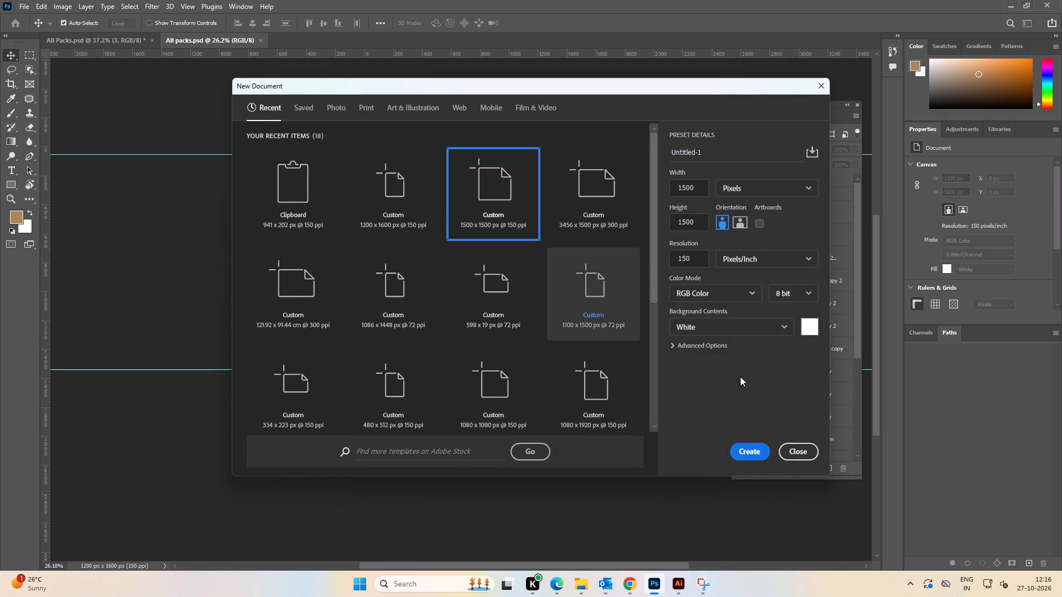
left_click(782, 259)
left_click(757, 381)
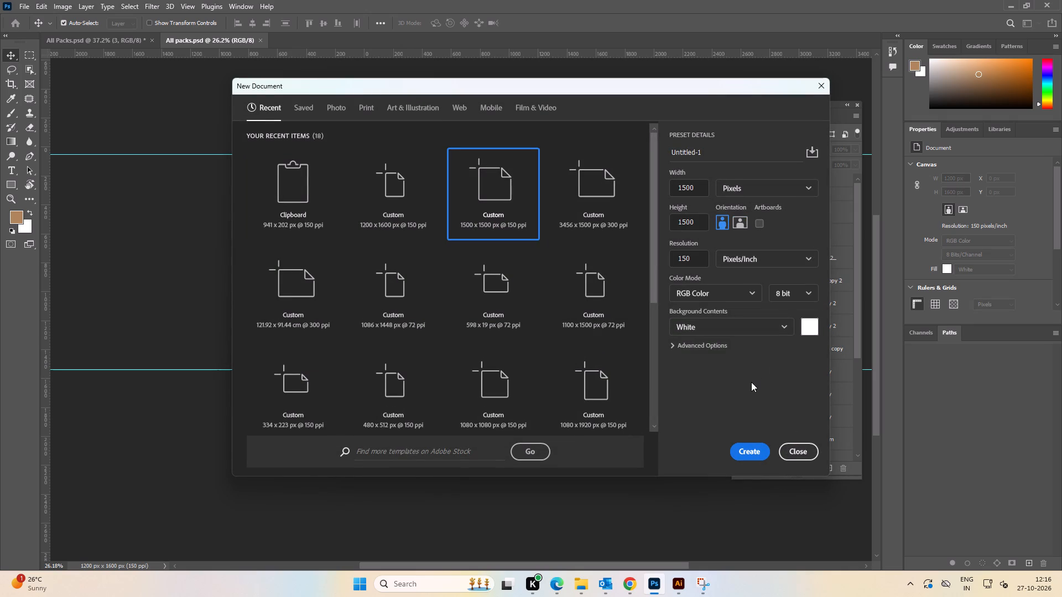
left_click(751, 453)
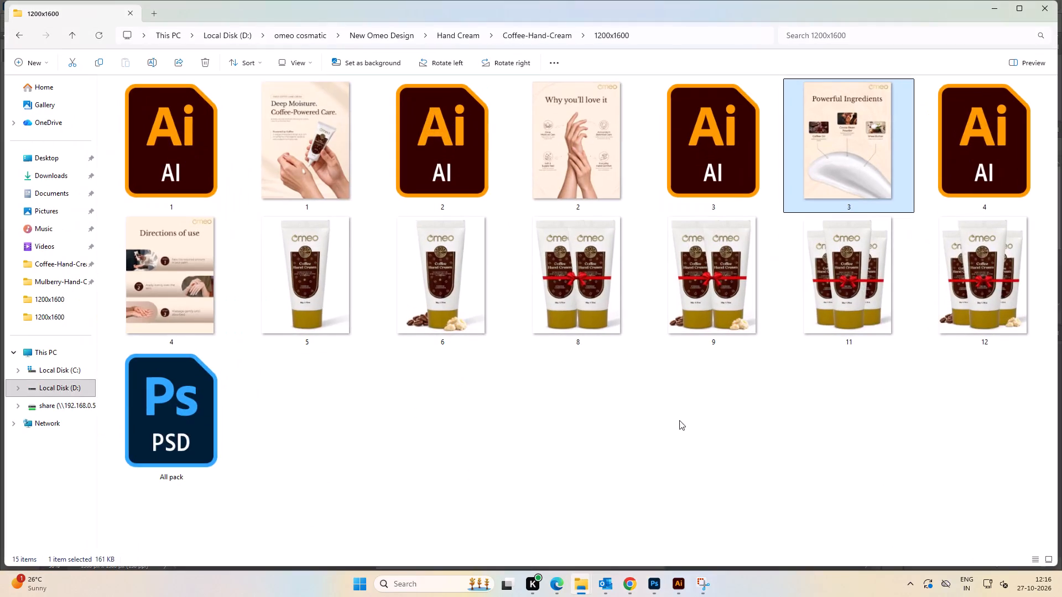
left_click(24, 35)
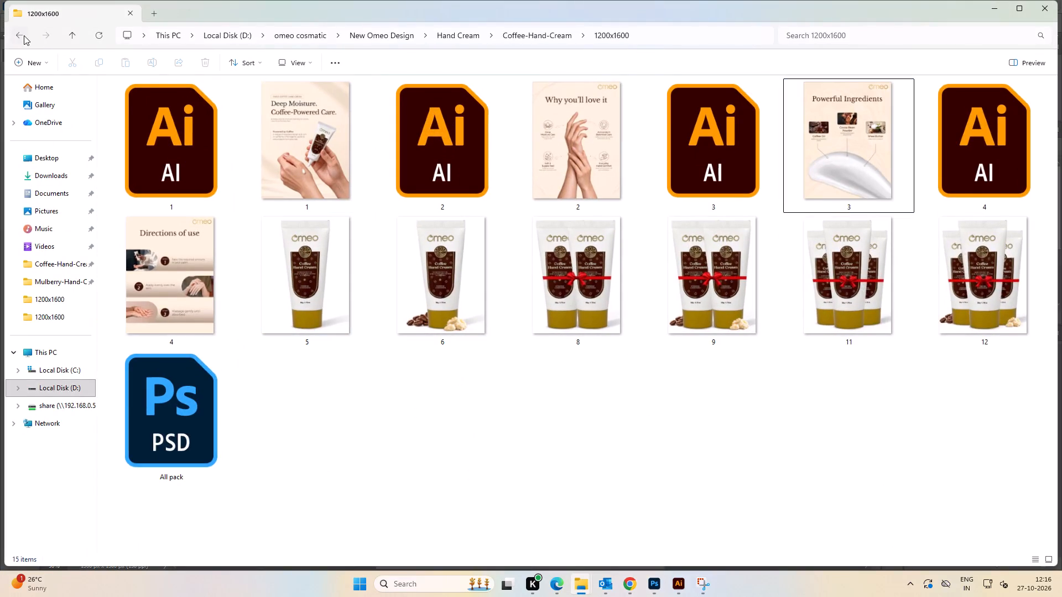
double_click(232, 132)
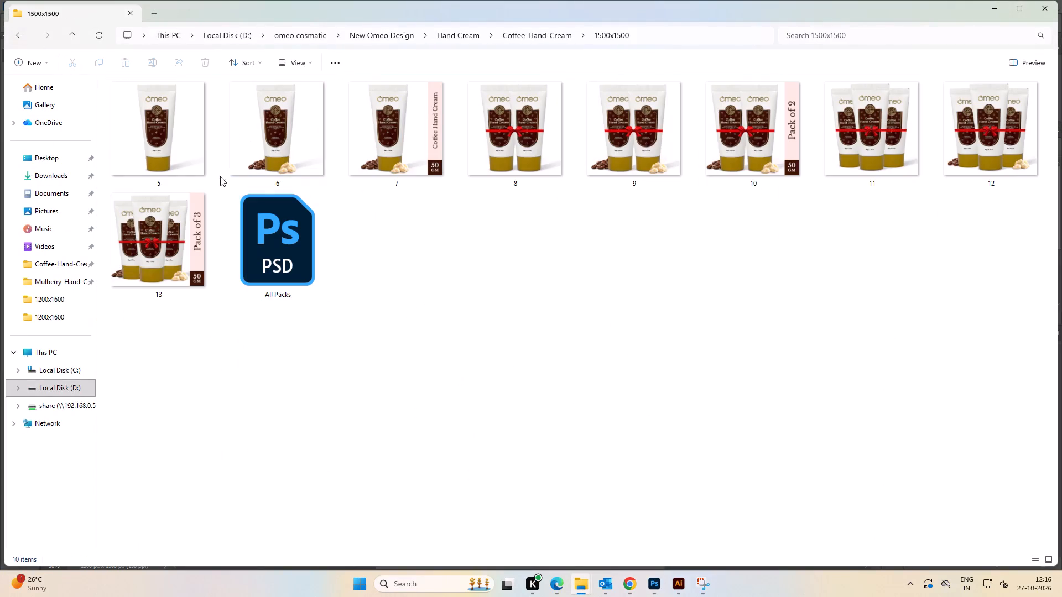
left_click_drag(173, 162, 564, 485)
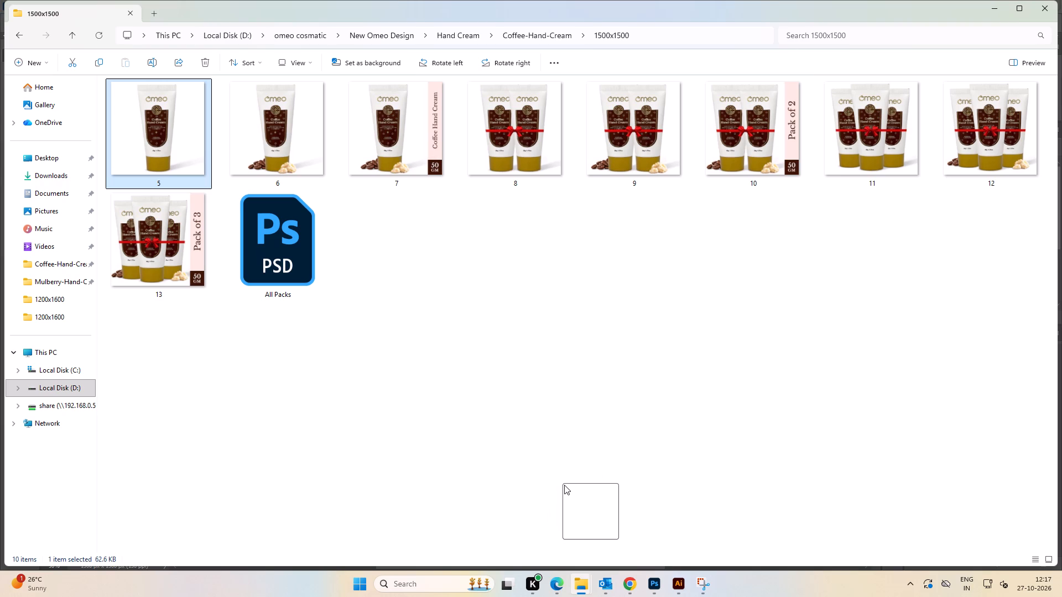
left_click_drag(564, 485, 653, 583)
left_click_drag(653, 583, 440, 321)
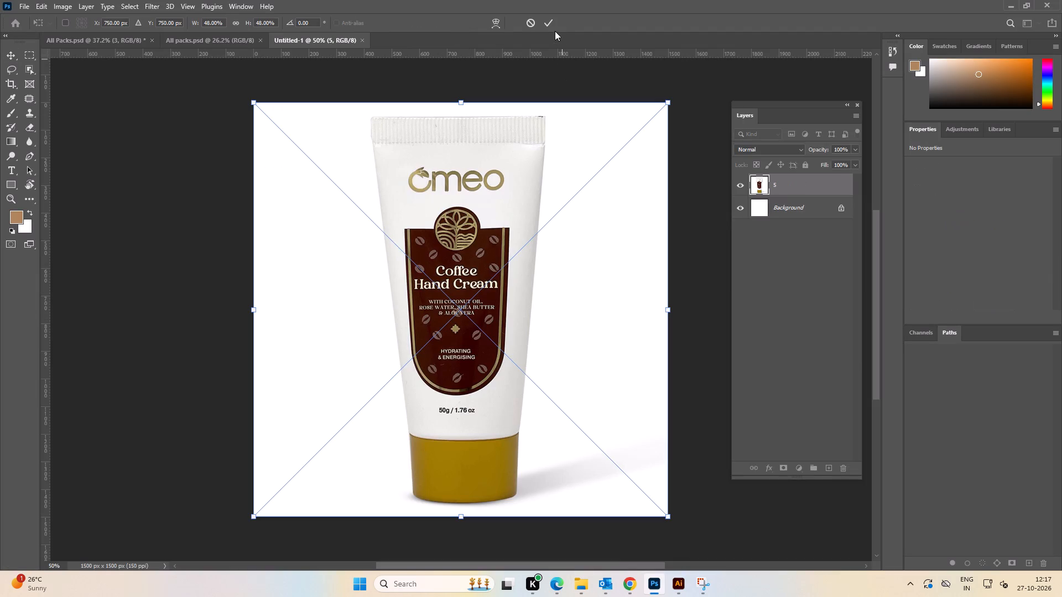
left_click(549, 23)
Add horizontal guides at the reference tube's top edge and at its base, the lower one at about 1454 px.
left_click_drag(555, 53, 568, 115)
key("space")
key("space")
key("space")
key("space")
key("space")
key("space")
key("space")
key("space")
key("space")
key("space")
key("space")
left_click_drag(459, 317, 458, 148)
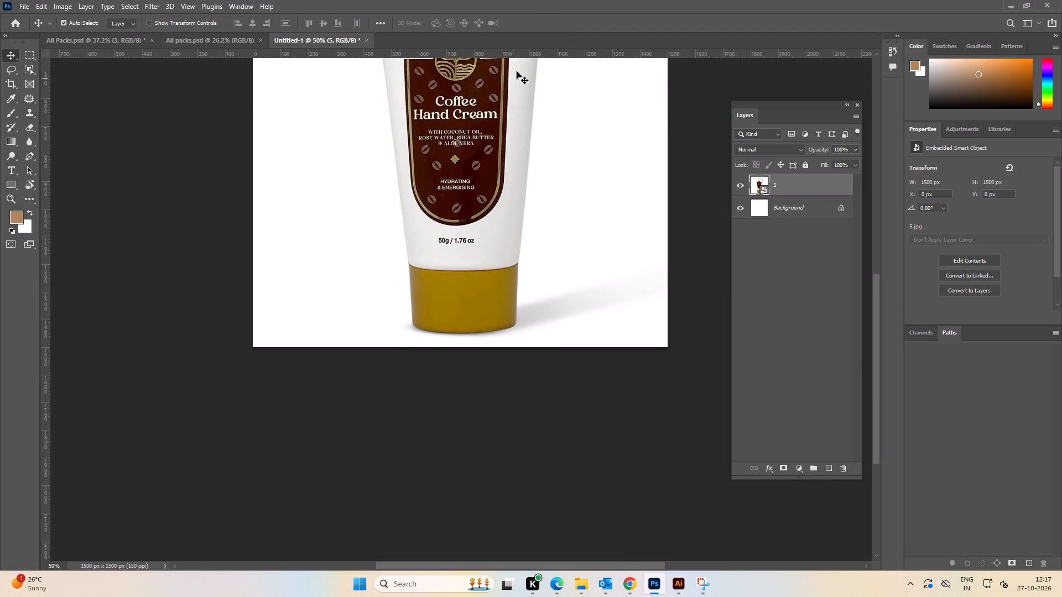
left_click_drag(523, 55, 527, 334)
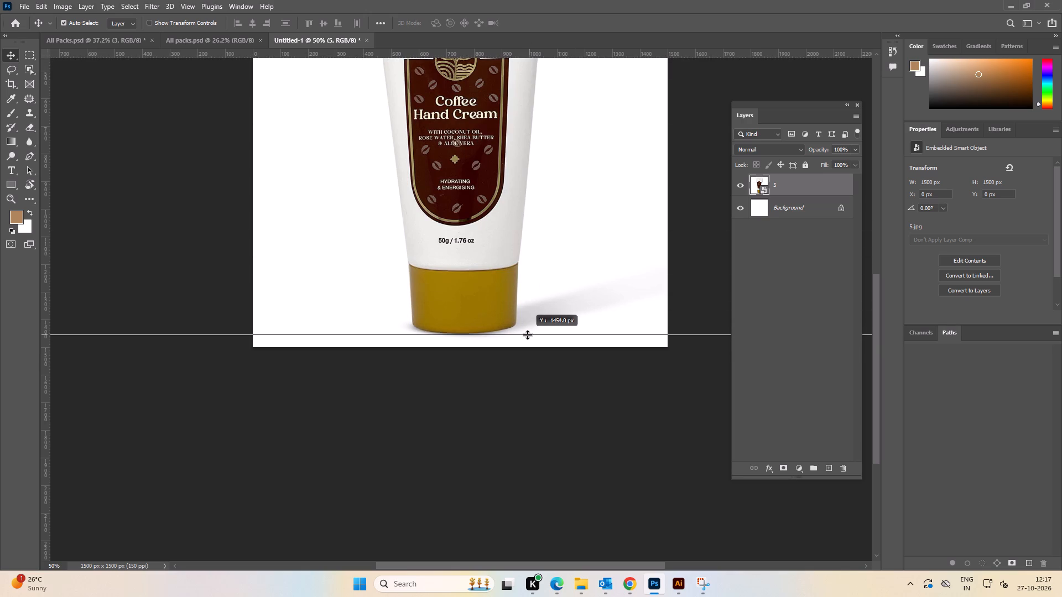
left_click_drag(527, 334, 526, 334)
Delete the coffee tube reference image, keeping the two guides.
left_click(450, 218)
key("Delete")
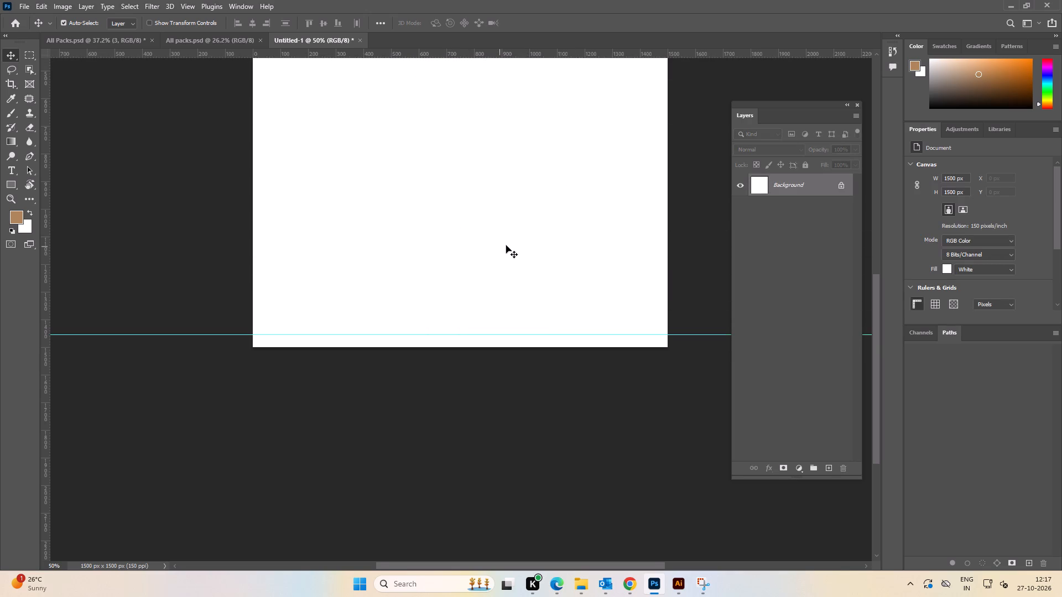
scroll(507, 242, "down", 5, "alt")
key("space")
key("space")
key("space")
left_click_drag(510, 180, 491, 272)
Collapse the layer groups in the mulberry document All packs.psd, keep only pack group 3 visible, and save.
left_click(205, 43)
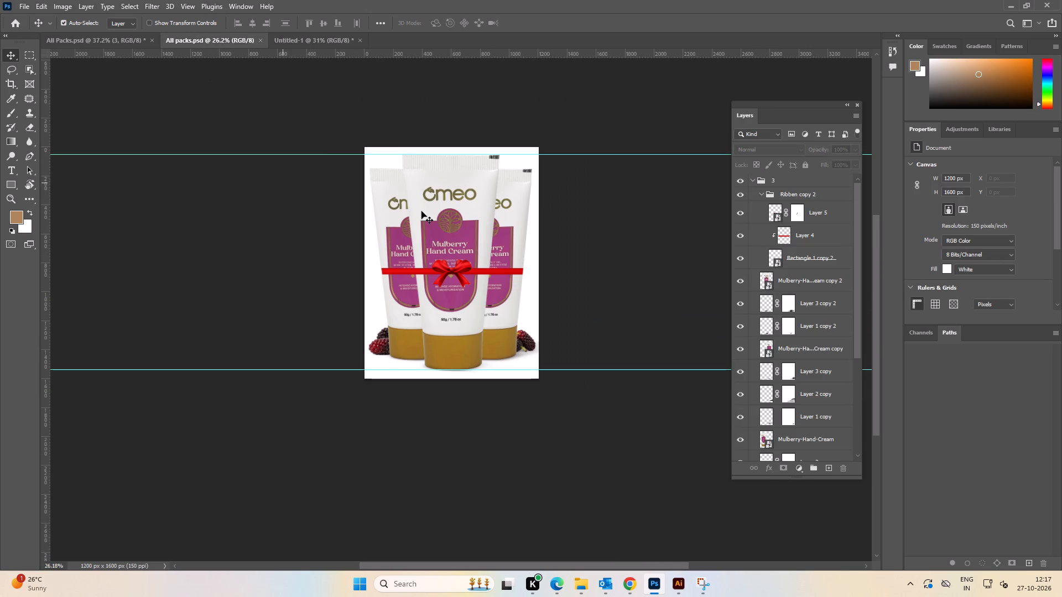
left_click(673, 254)
left_click(751, 181)
left_click(738, 181)
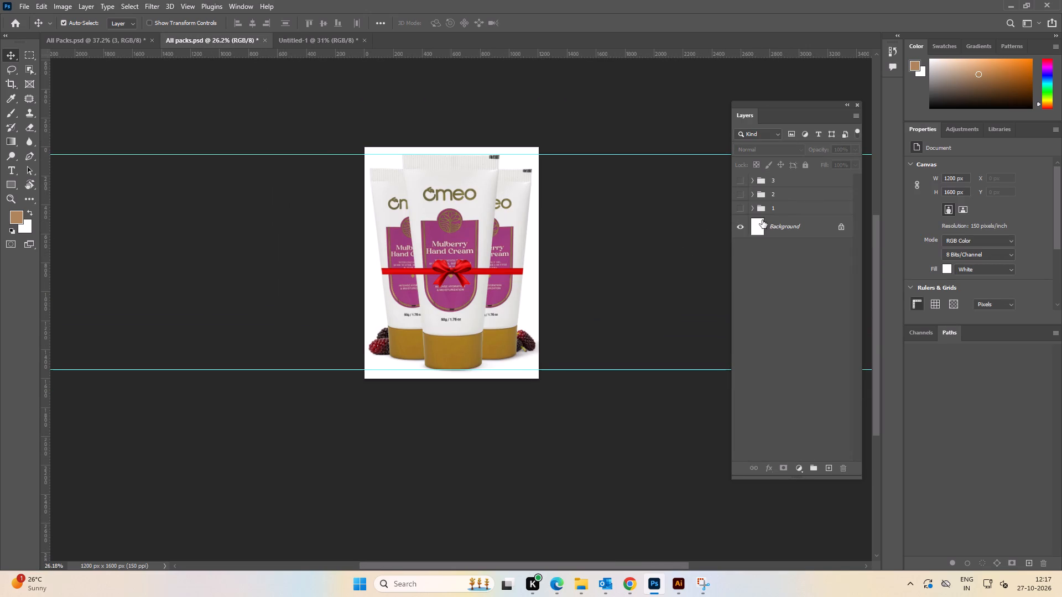
left_click(741, 181)
key("ctrl+s")
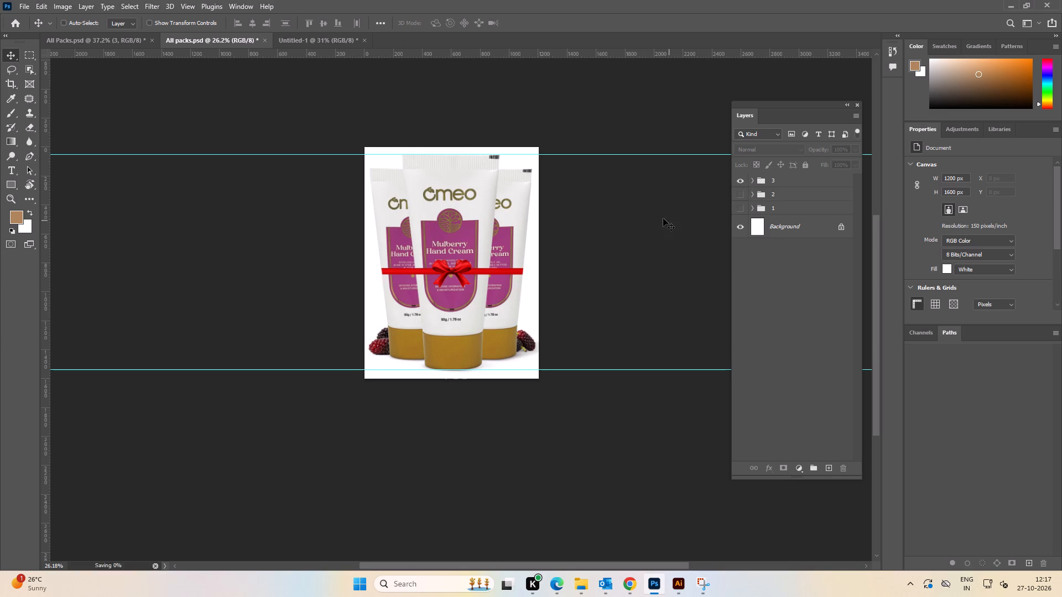
Copy layer group 1 from All packs.psd into the 1500 x 1500 px document and make it visible.
left_click(769, 208)
key("ctrl+c")
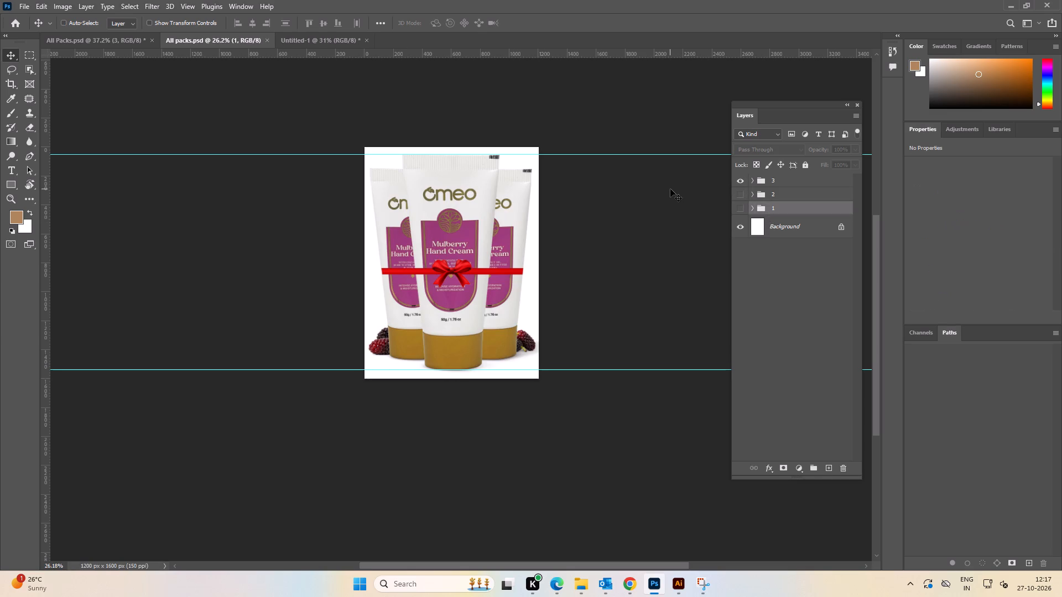
left_click(340, 39)
key("ctrl+v")
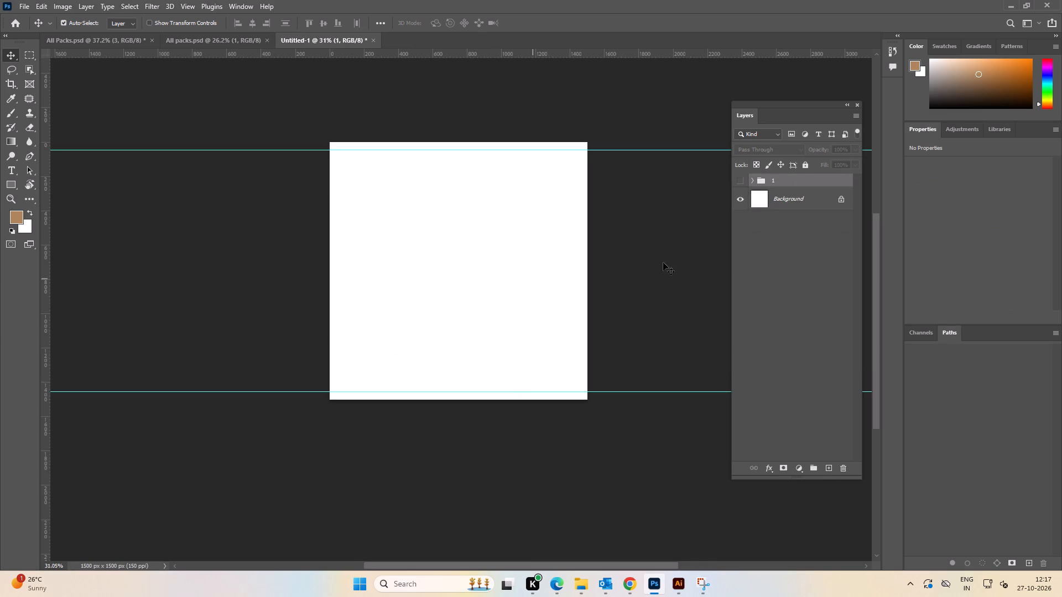
left_click(738, 181)
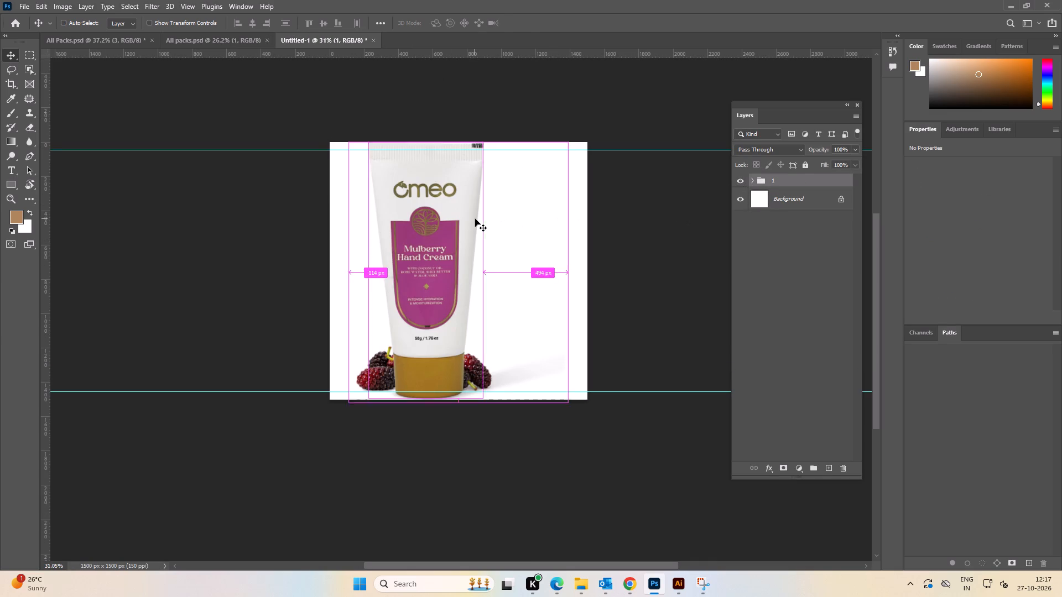
Scale group 1 proportionally from its top edge to about 96.8% to bring the tube's top down to the upper guide.
key("ctrl+t")
scroll(458, 142, "up", 3, "alt")
left_click(457, 120)
left_click_drag(460, 122, 460, 133, "shift")
Scale group 1 proportionally from its bottom edge to about 94.4% so the tube's base sits on the lower guide.
key("space")
key("space")
key("space")
key("space")
key("space")
key("space")
key("space")
key("space")
key("space")
key("space")
key("space")
key("space")
key("space")
key("space")
key("space")
key("space")
key("space")
key("space")
key("space")
key("space")
left_click(407, 188)
left_click_drag(413, 358, 408, 246)
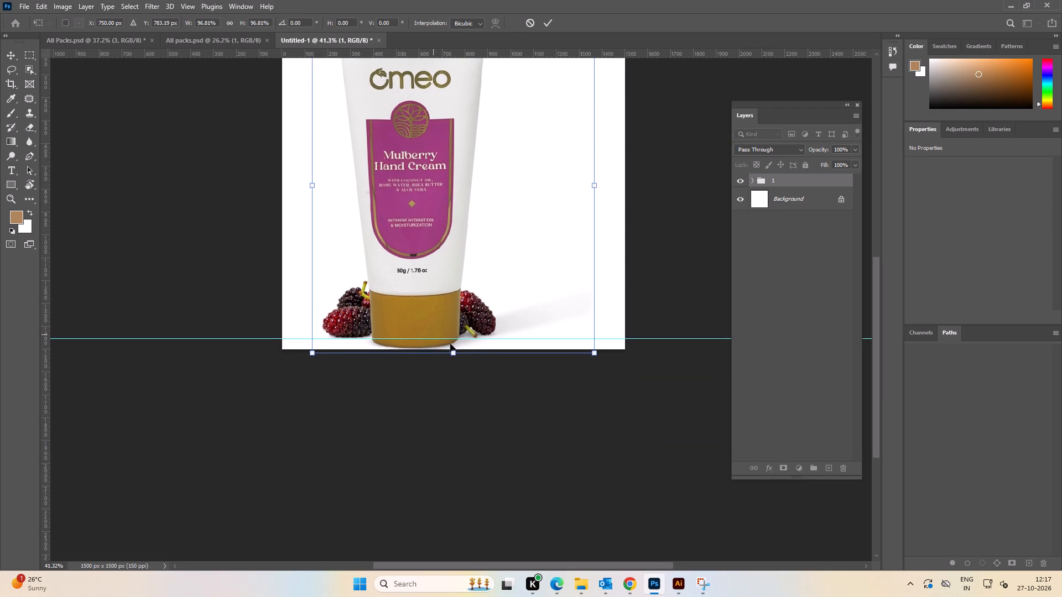
scroll(454, 340, "up", 12)
left_click(452, 385)
left_click_drag(457, 383, 458, 361, "shift")
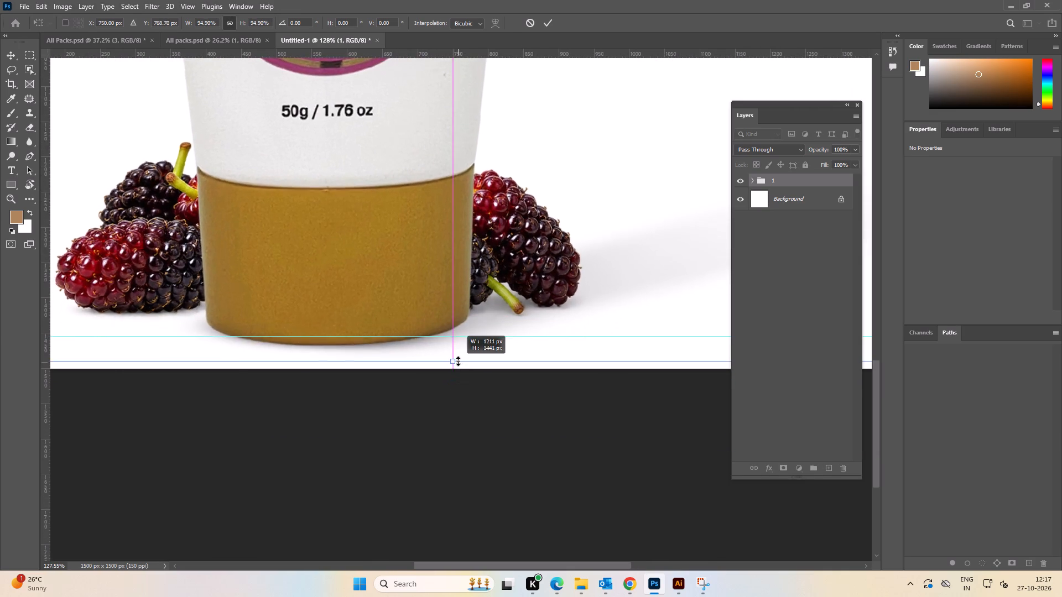
left_click_drag(458, 361, 460, 355, "shift")
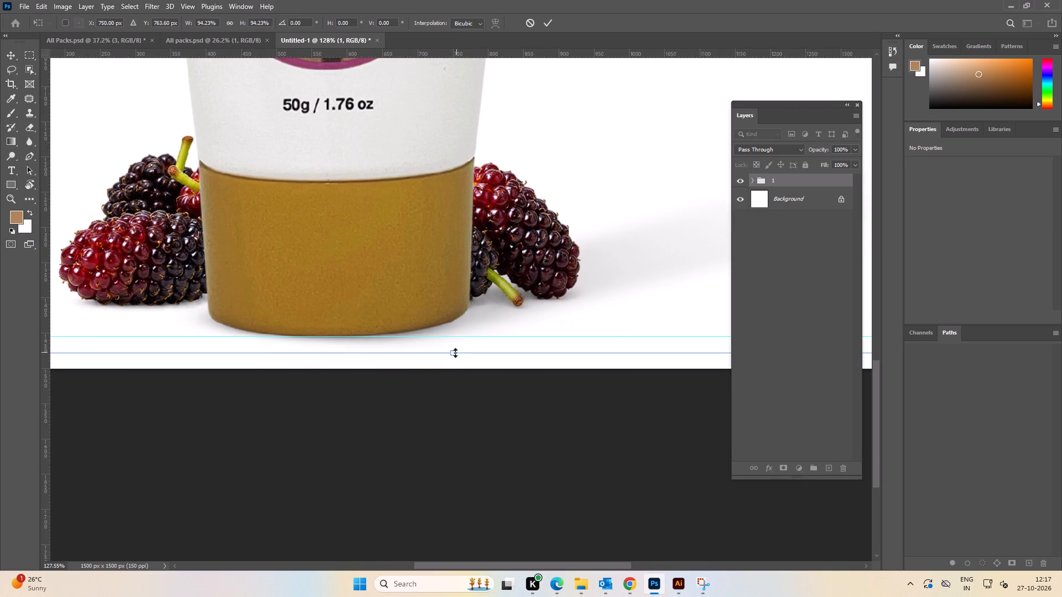
left_click(452, 354, "shift")
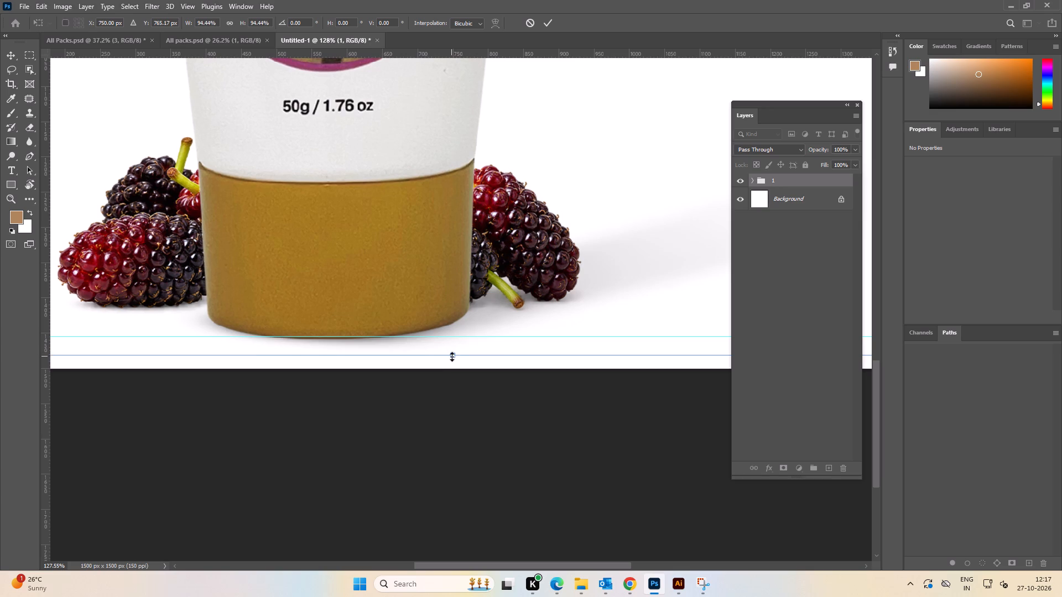
left_click(546, 22)
Nudge group 1 to the right until the tube is centred horizontally on the canvas.
scroll(584, 208, "down", 18, "alt")
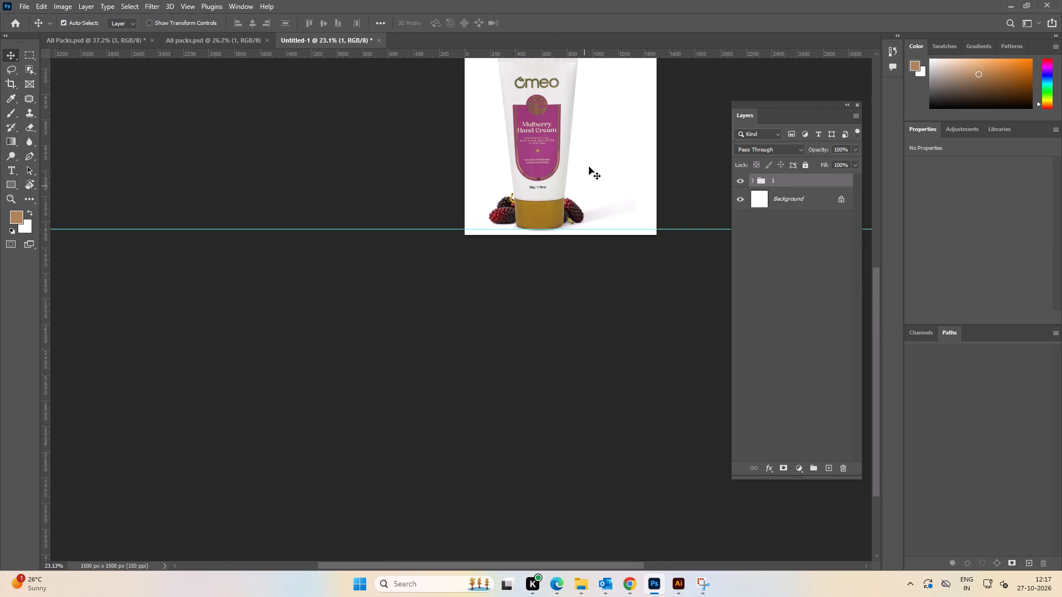
key("space")
key("space")
key("space")
key("space")
left_click_drag(585, 175, 517, 245)
key("shift+Right")
key("shift+Right")
key("shift+Right")
key("shift+Right")
key("shift+Right")
key("shift+Right")
key("shift+Right")
key("shift+Right")
key("shift+Right")
key("shift+Right")
key("shift+Right")
key("shift+Right")
key("shift+Right")
key("shift+Right")
key("shift+Right")
key("shift+Right")
key("shift+Right")
key("shift+Right")
key("shift+Right")
key("shift+Right")
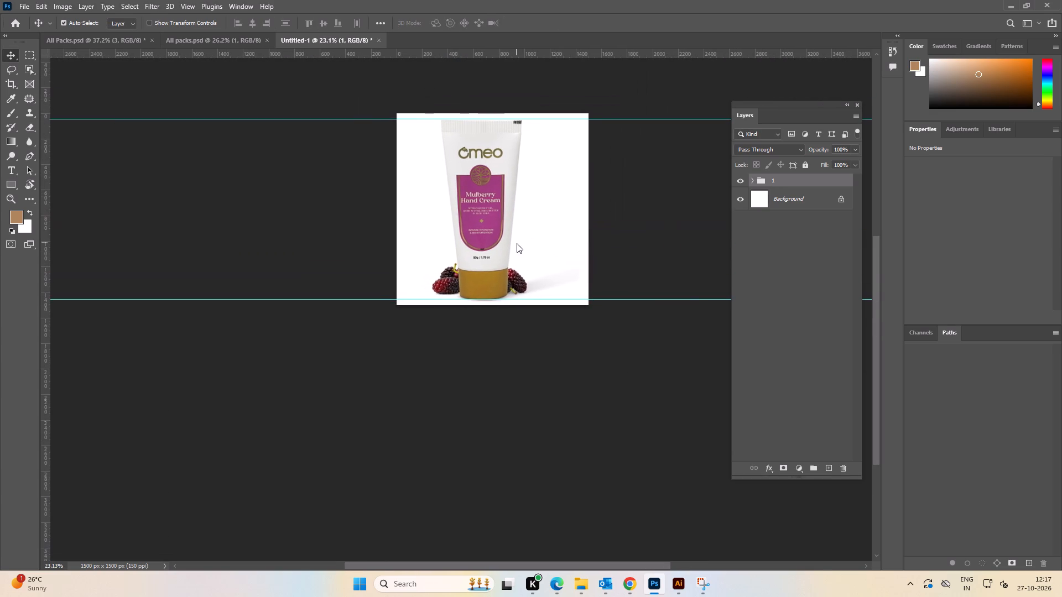
key("Left")
key("Left")
key("Left")
key("Left")
key("Left")
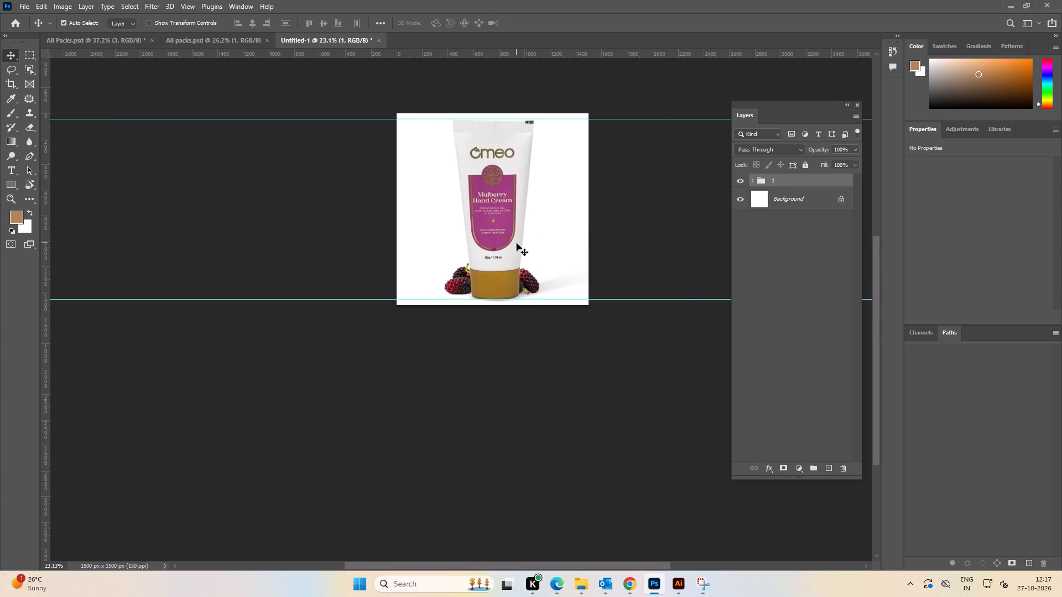
key("Left")
key("Left")
key("Right")
key("Right")
key("Right")
Examine the single tube's size and placement on the square canvas against the guides.
double_click(322, 196)
scroll(322, 196, "down", 1, "alt")
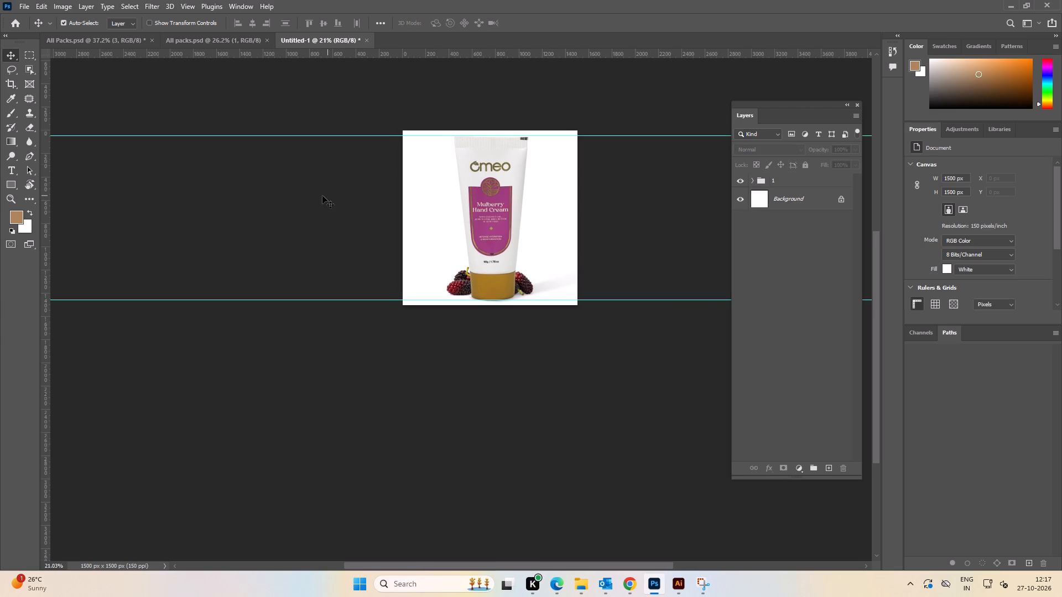
key("space")
left_click(317, 196)
scroll(476, 211, "up", 3, "alt")
key("space")
left_click_drag(506, 196, 478, 208)
left_click(642, 196)
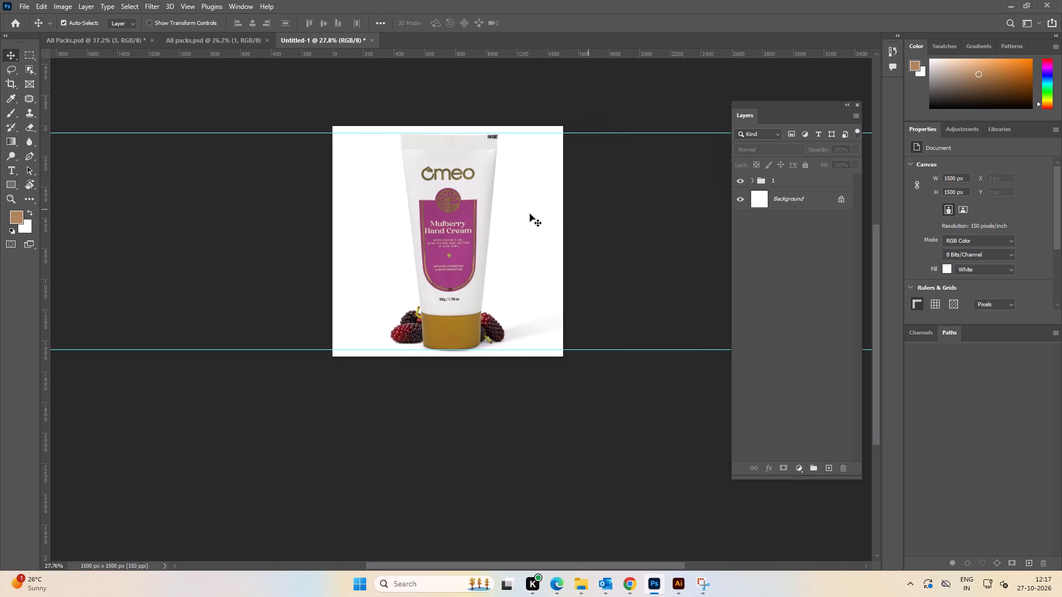
scroll(525, 214, "up", 2, "alt")
scroll(525, 214, "down", 1, "alt")
key("space")
left_click(543, 187)
left_click(647, 189)
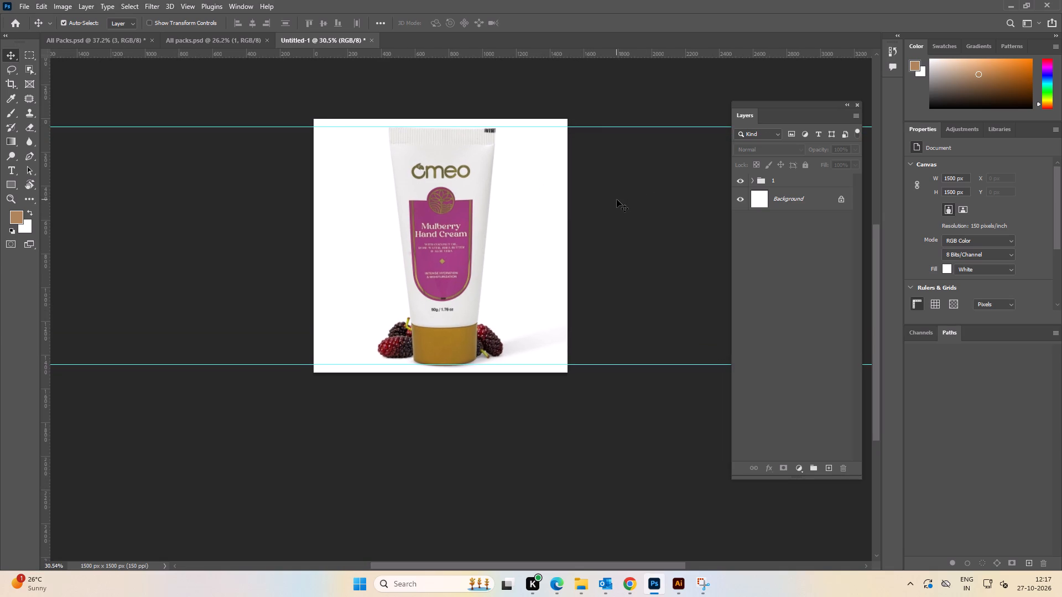
scroll(617, 200, "down", 1, "alt")
key("space")
left_click_drag(616, 200, 624, 198)
scroll(568, 215, "up", 3, "alt")
key("space")
left_click(571, 207)
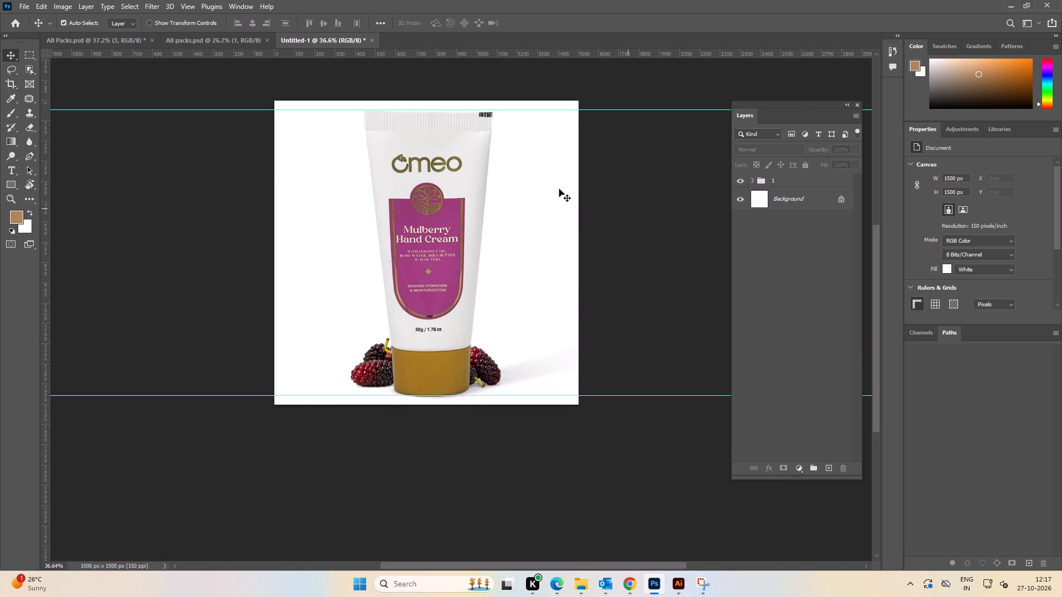
scroll(341, 130, "up", 4, "alt")
key("space")
left_click_drag(455, 145, 413, 165)
scroll(413, 165, "down", 5, "alt")
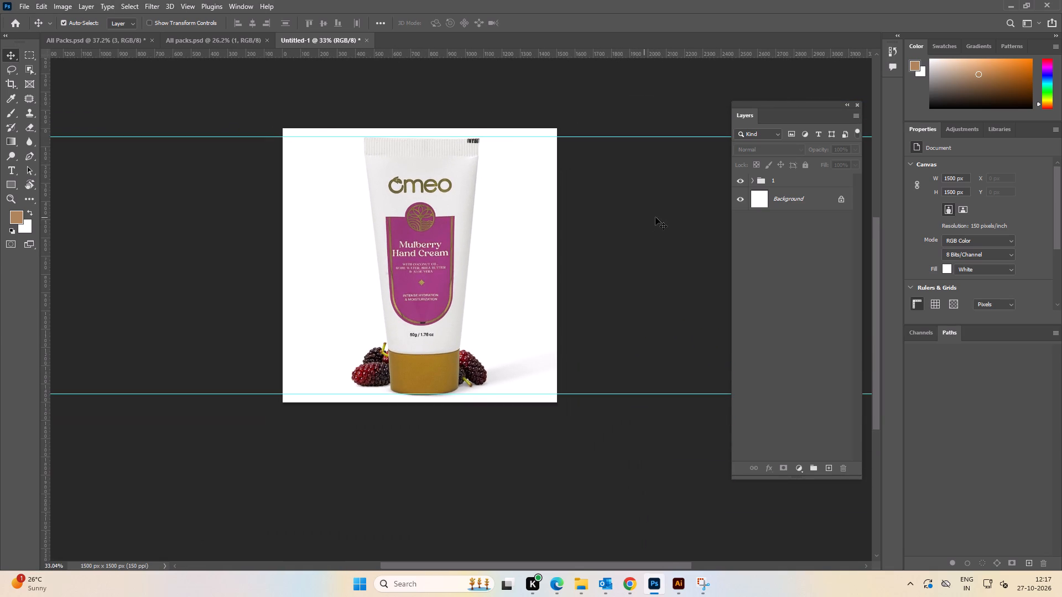
Scale group 1 up proportionally from its top edge to about 100.3% so it reaches the upper guide.
left_click(779, 184)
key("ctrl+t")
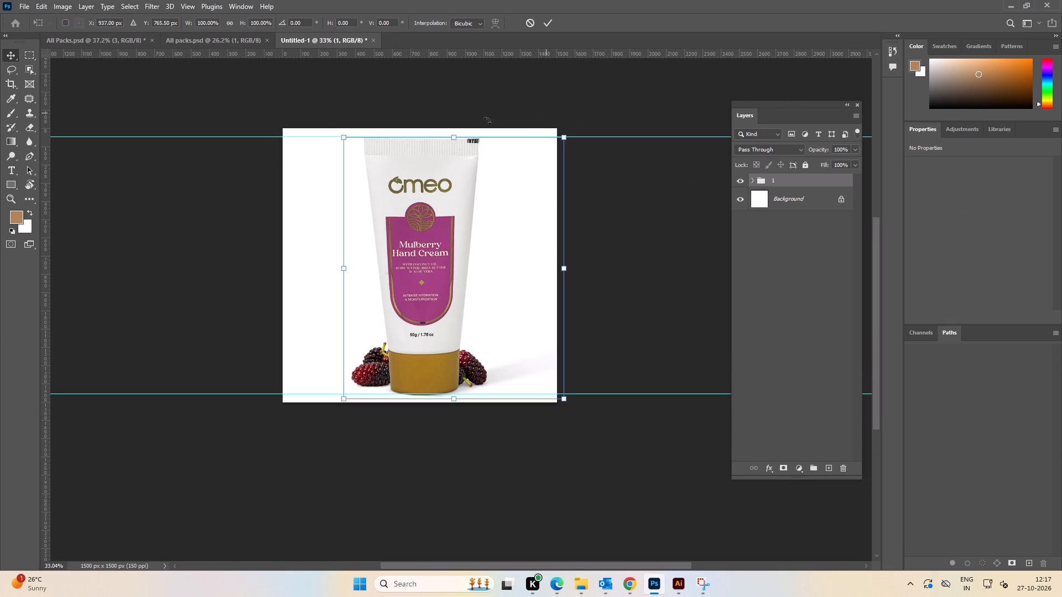
scroll(460, 121, "up", 12, "alt")
key("space")
left_click_drag(435, 114, 455, 212)
scroll(479, 145, "up", 8, "alt")
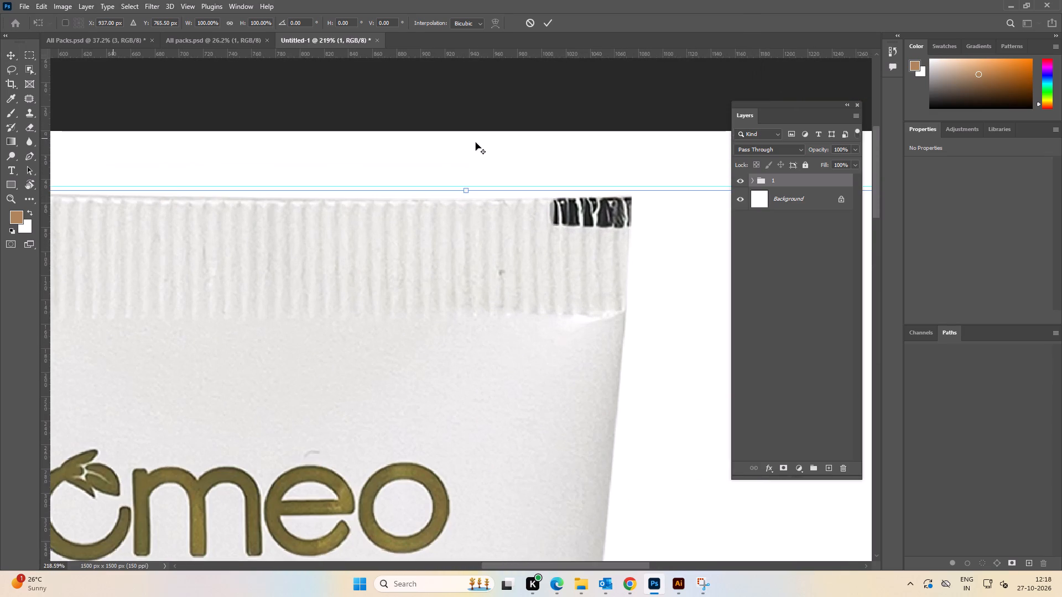
key("space")
key("space")
key("space")
key("space")
left_click_drag(409, 145, 501, 154)
left_click_drag(558, 201, 558, 196)
left_click(547, 24)
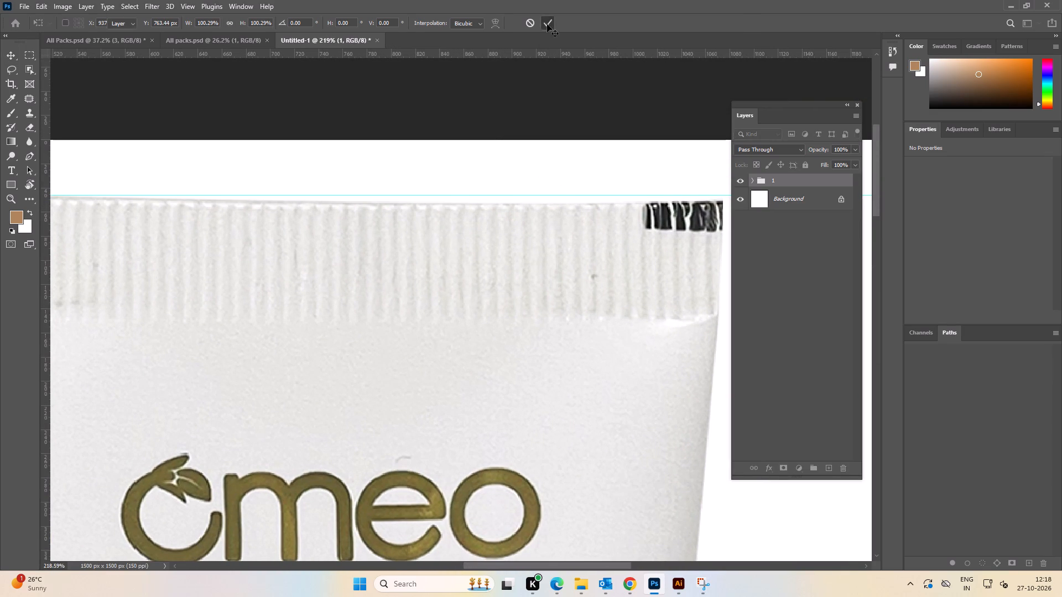
Export the single-tube image with mulberries as a JPG named 6 in the Mulberry-Hand-Cream 1500x1500 folder.
key("ctrl+0")
scroll(473, 214, "down", 5, "alt")
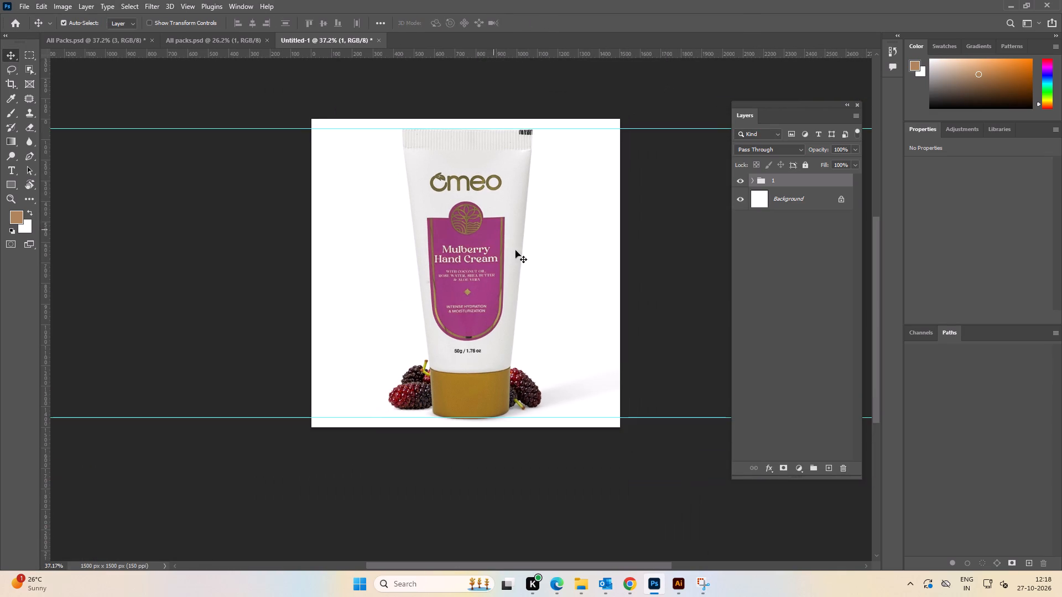
key("ctrl+alt+shift+w")
left_click(686, 476)
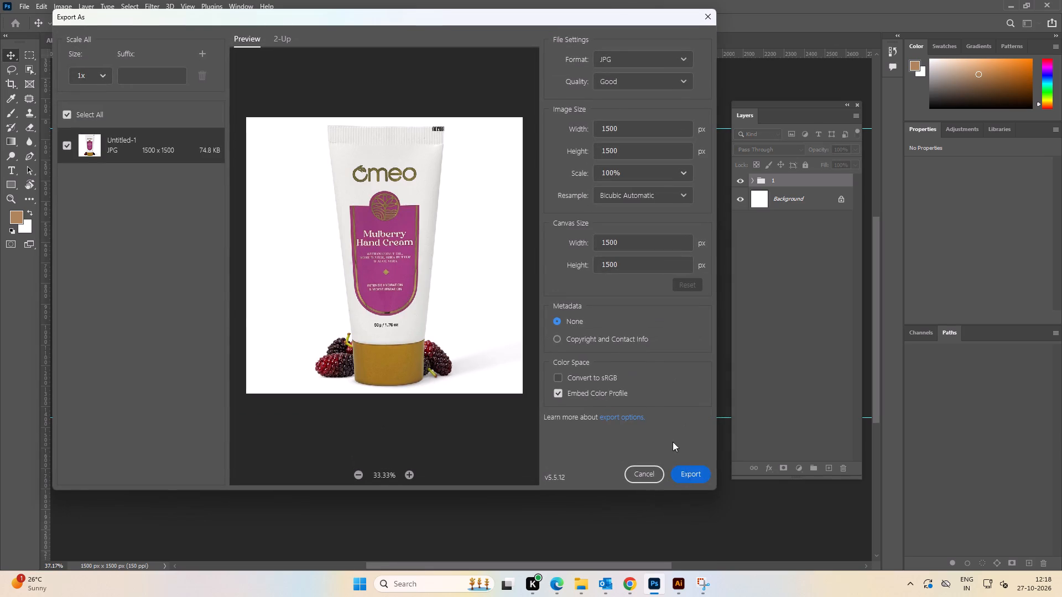
left_click(369, 61)
double_click(246, 135)
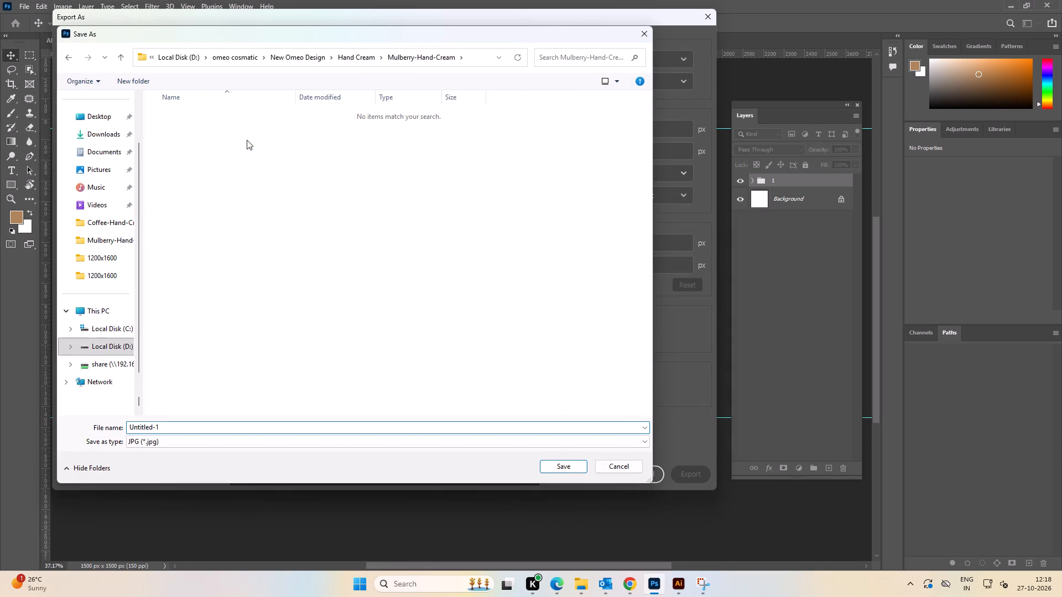
left_click(346, 413)
key("6")
key("Return")
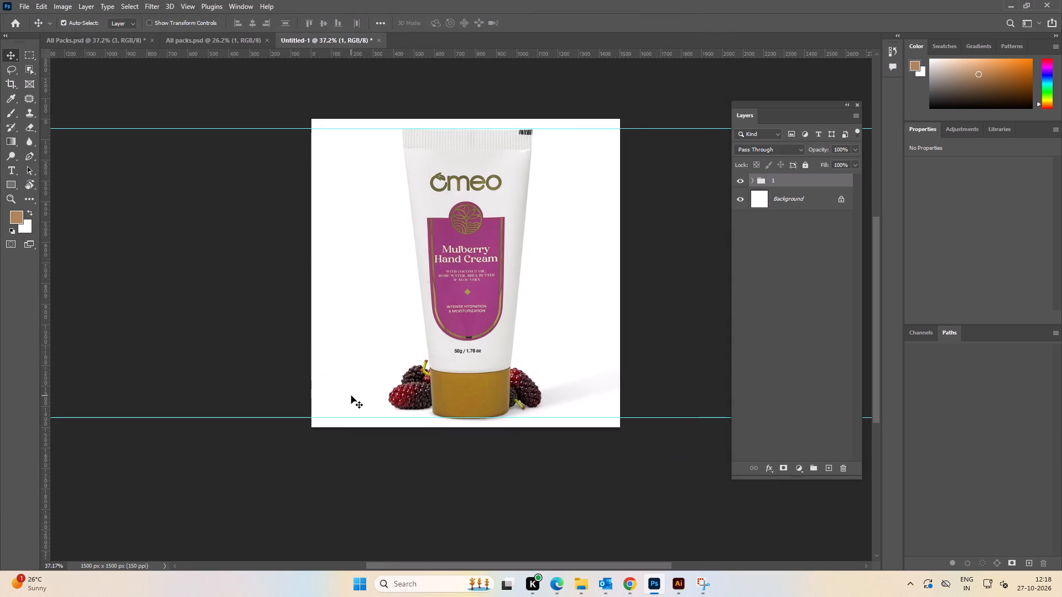
Hide the two Three Mulberries with Soft Shadow layers inside group 1.
left_click(675, 297)
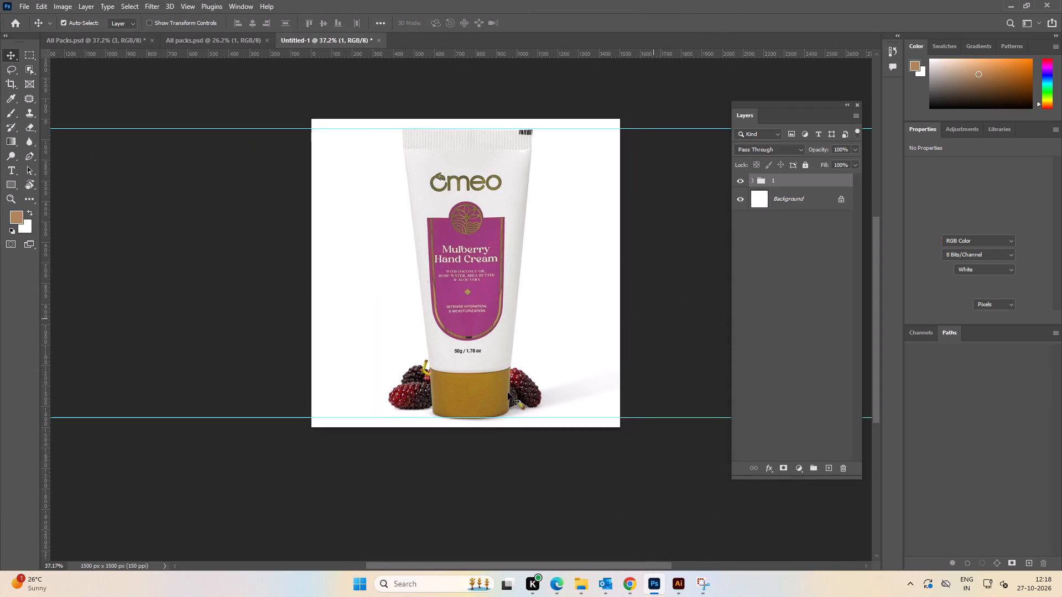
left_click(525, 390)
left_click(739, 290)
left_click(741, 311)
left_click(690, 289)
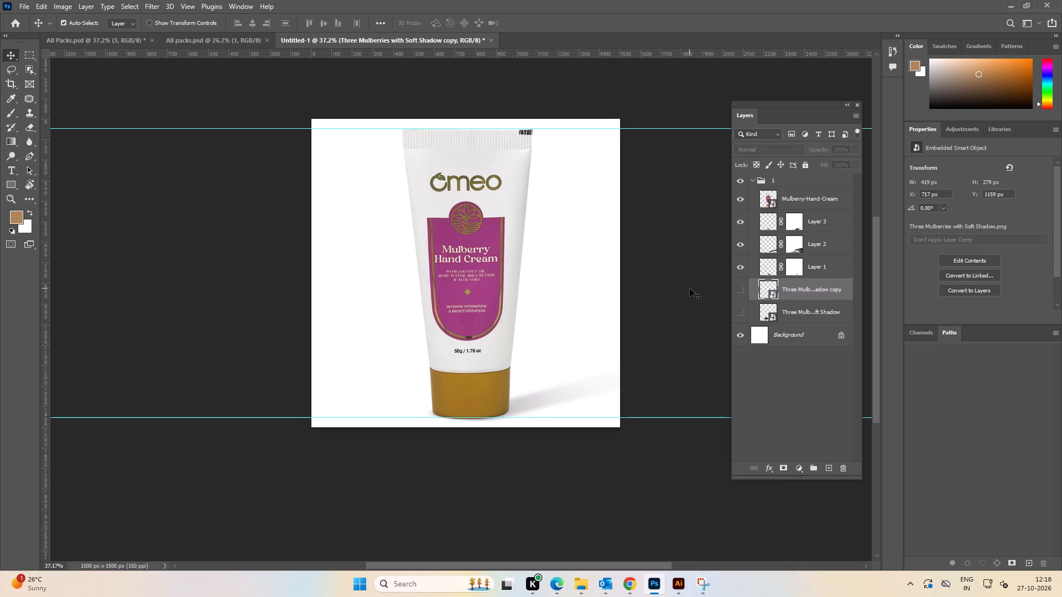
Export the single-tube image without mulberries as a JPG named 5 in the same 1500x1500 folder.
key("ctrl+alt+shift+s")
left_click(584, 467)
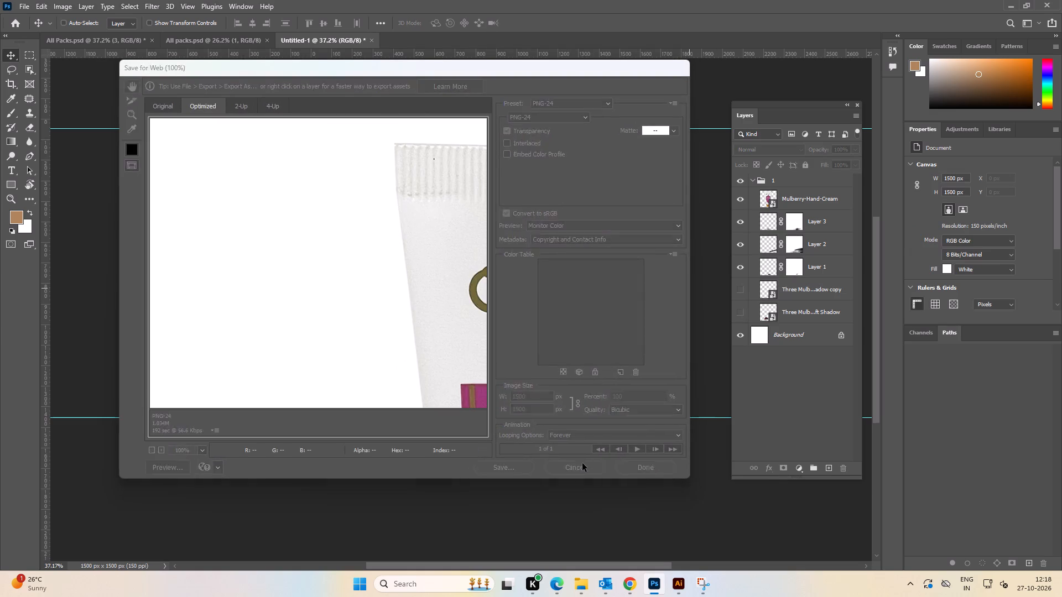
key("ctrl+alt+shift+w")
left_click(688, 477)
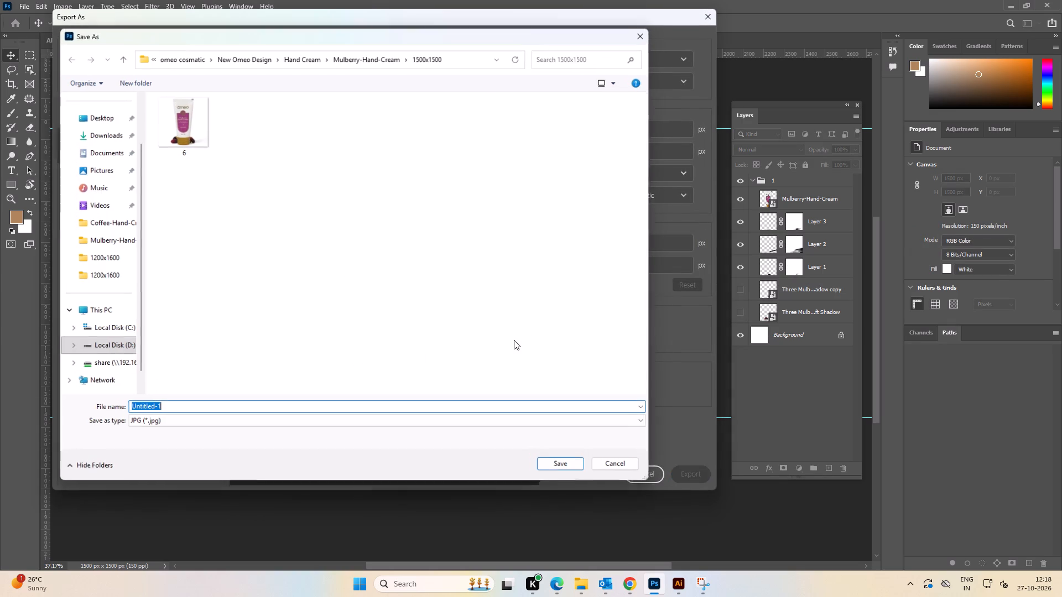
key("5")
key("Return")
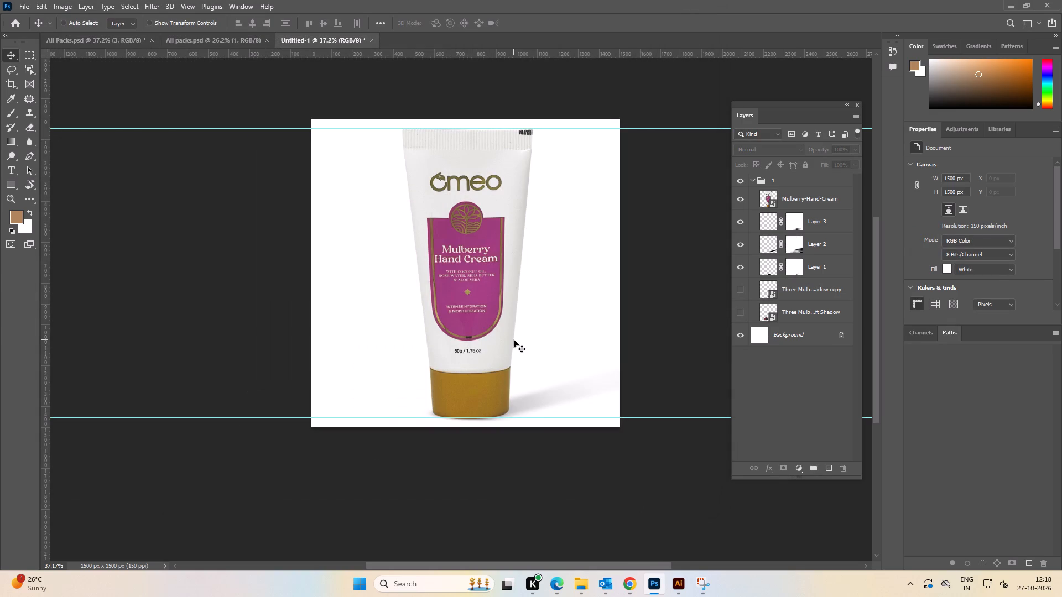
Undo the hiding of the two mulberry layers and collapse group 1.
key("ctrl+z")
key("ctrl+z")
left_click(690, 291)
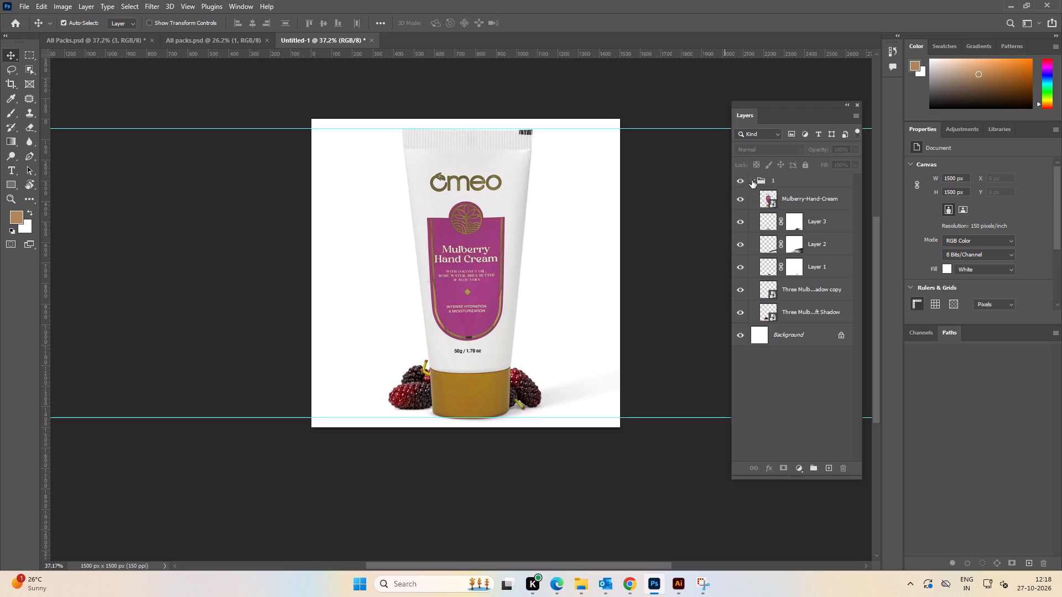
left_click(751, 180)
Duplicate group 1 and hide the original, leaving the duplicate visible.
left_click(773, 180)
key("ctrl+v")
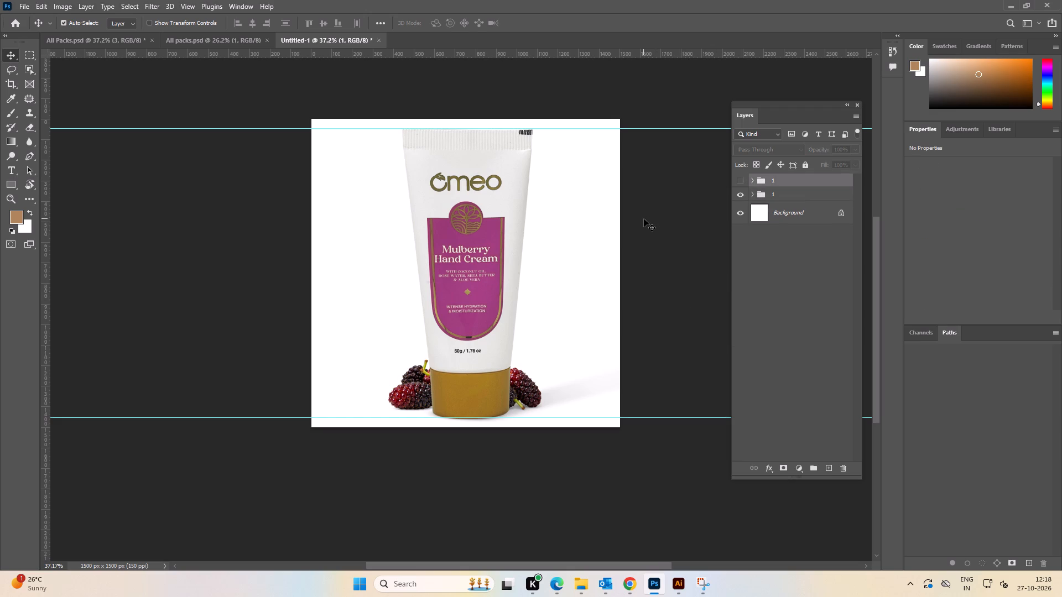
left_click(644, 219)
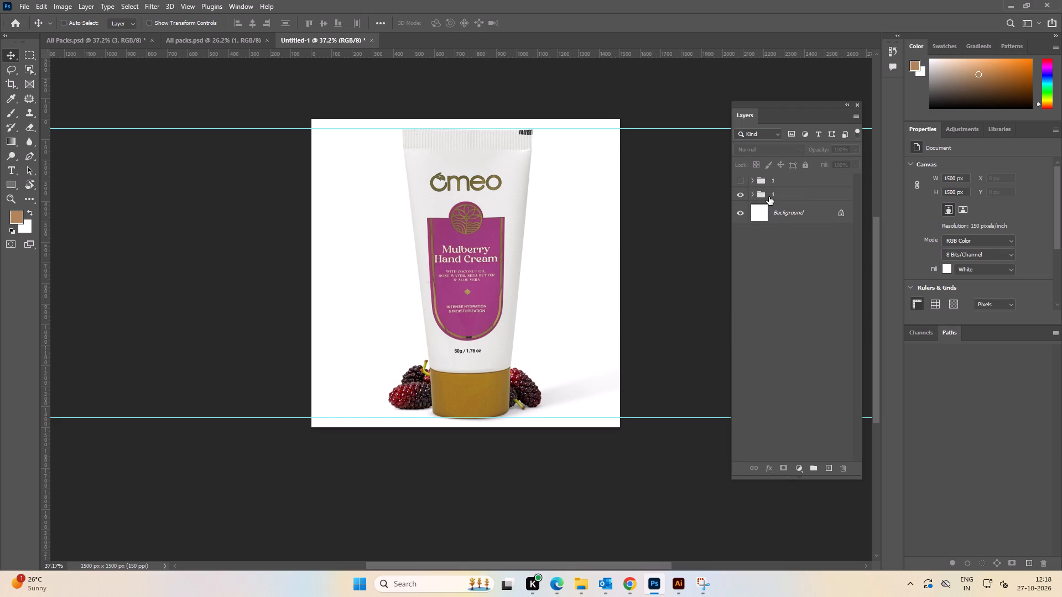
key("ctrl+z")
key("ctrl+j")
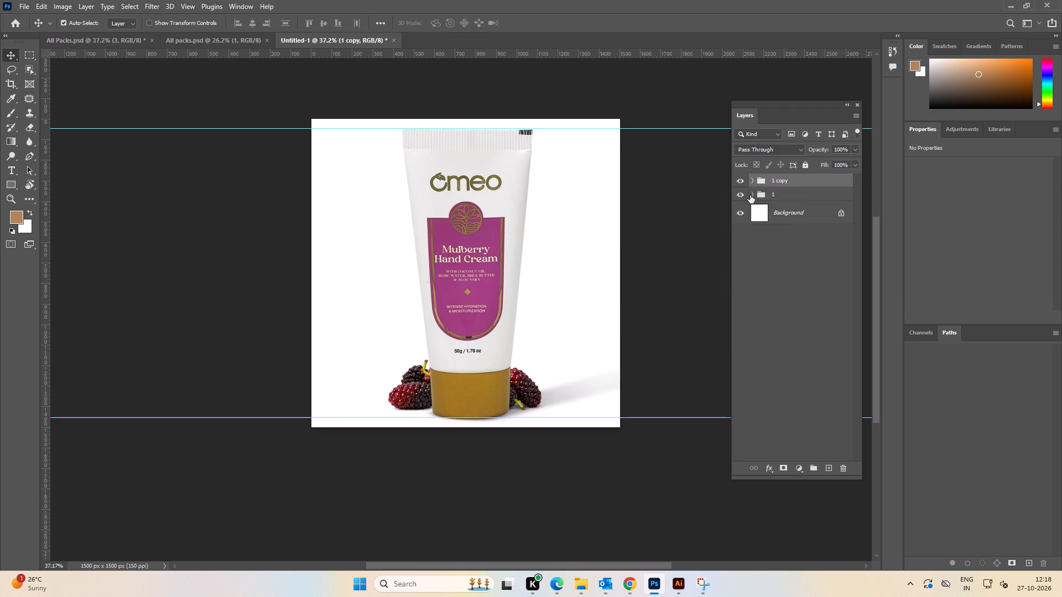
left_click(738, 192)
left_click(712, 221)
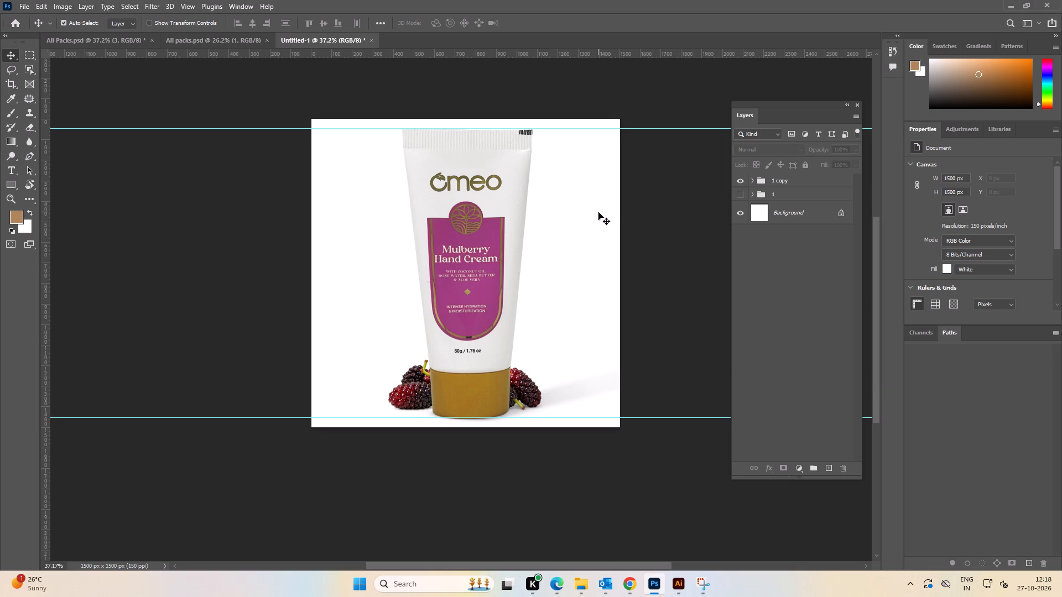
In the coffee All Packs.psd, expand the 1 copy group and make it visible.
left_click(113, 46)
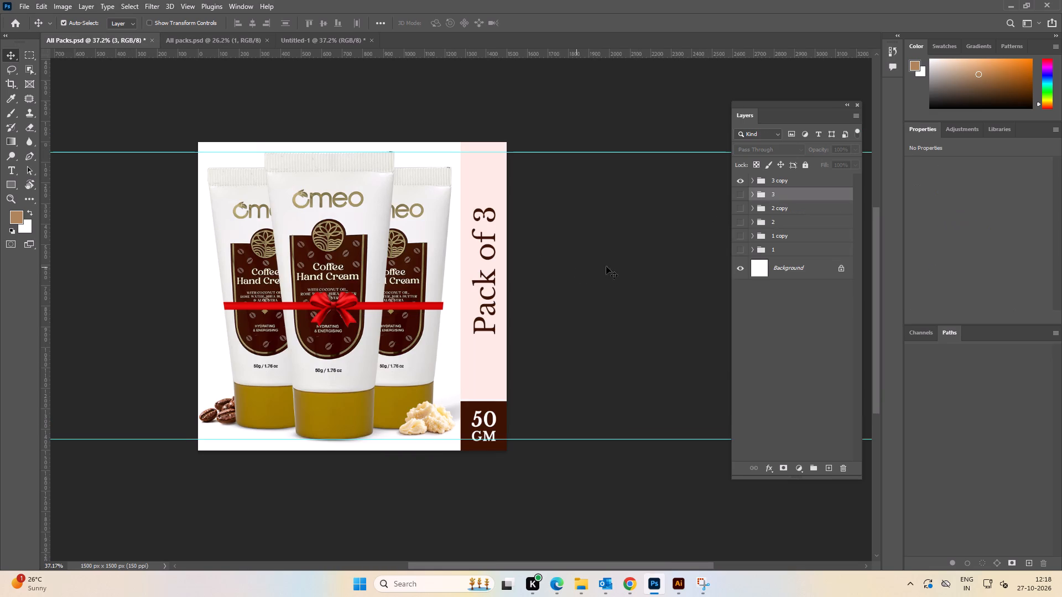
left_click(752, 237)
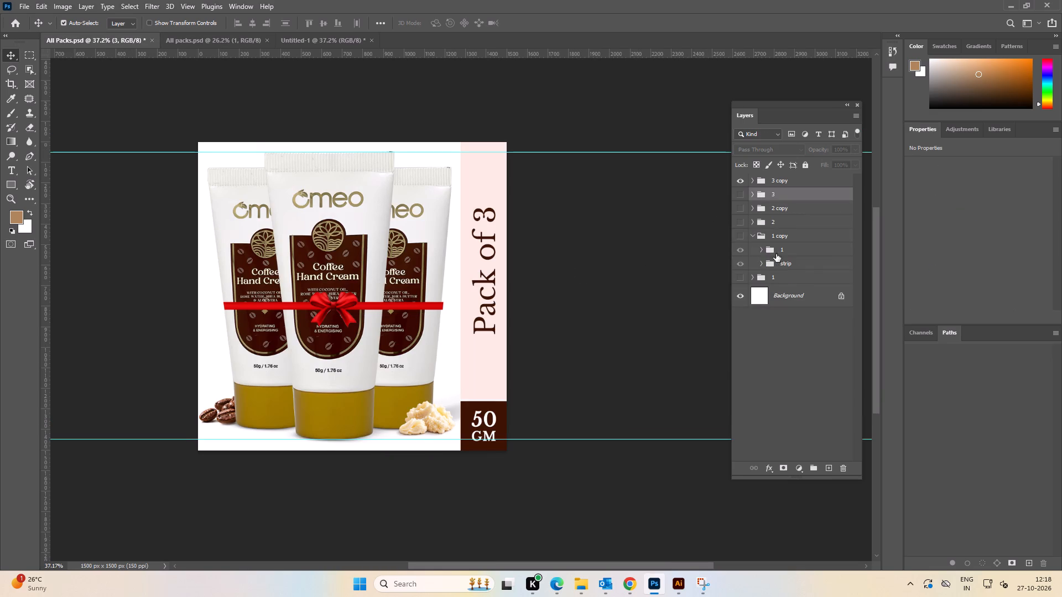
left_click(784, 250)
left_click(781, 263)
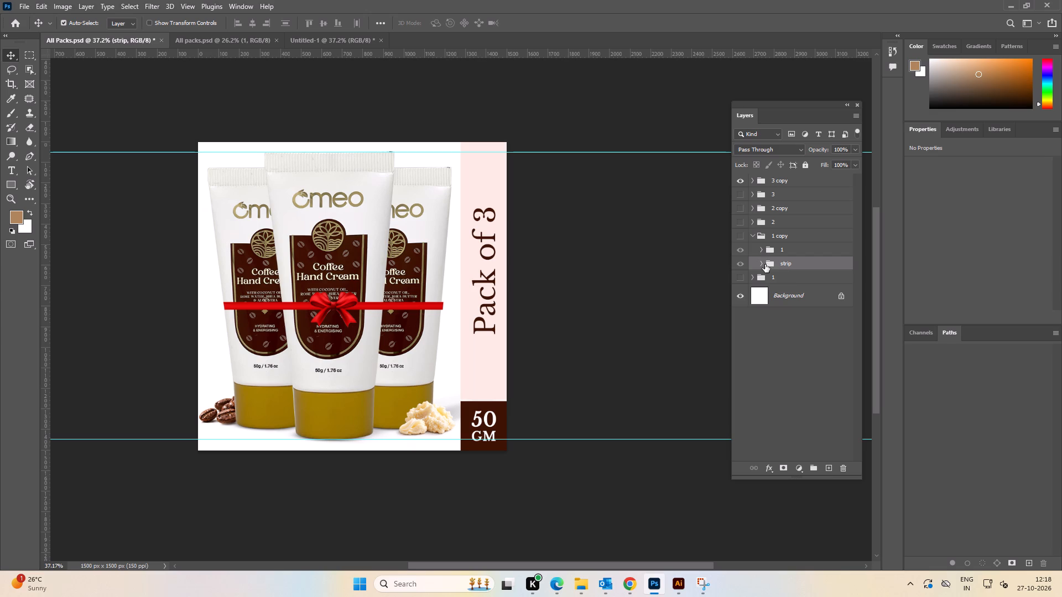
left_click(743, 237)
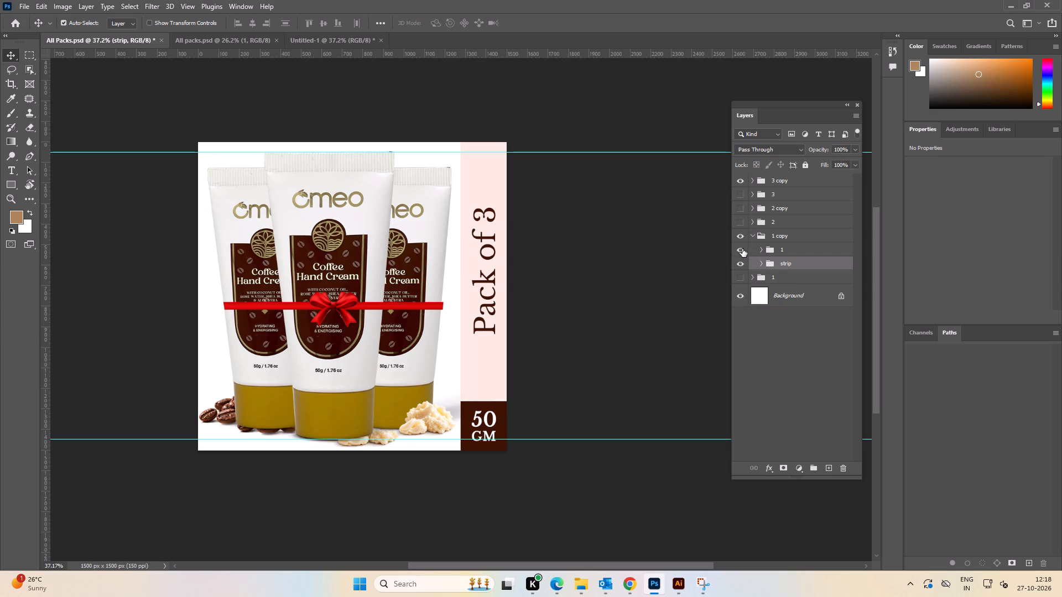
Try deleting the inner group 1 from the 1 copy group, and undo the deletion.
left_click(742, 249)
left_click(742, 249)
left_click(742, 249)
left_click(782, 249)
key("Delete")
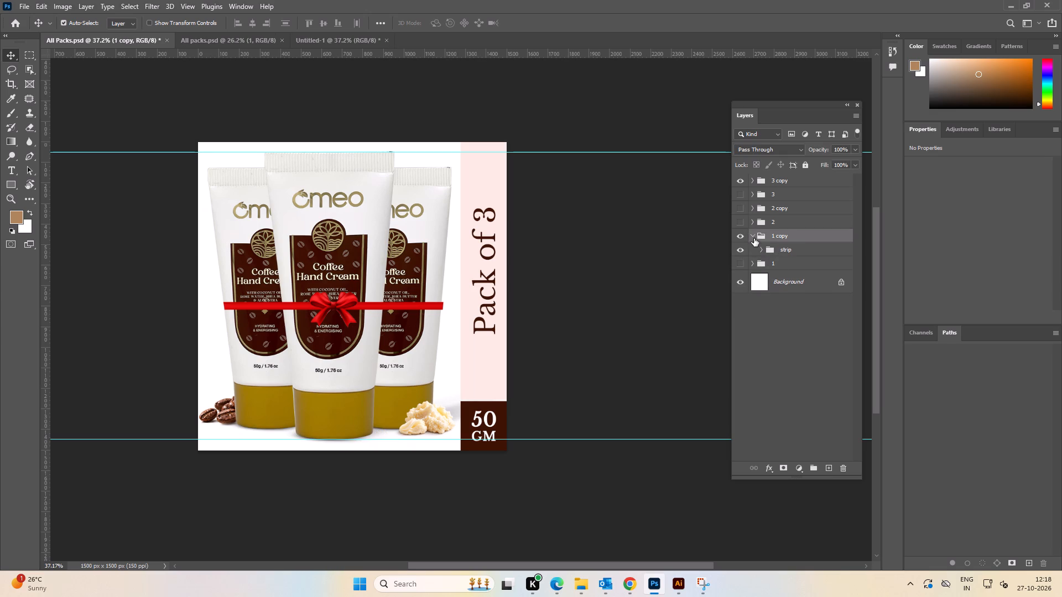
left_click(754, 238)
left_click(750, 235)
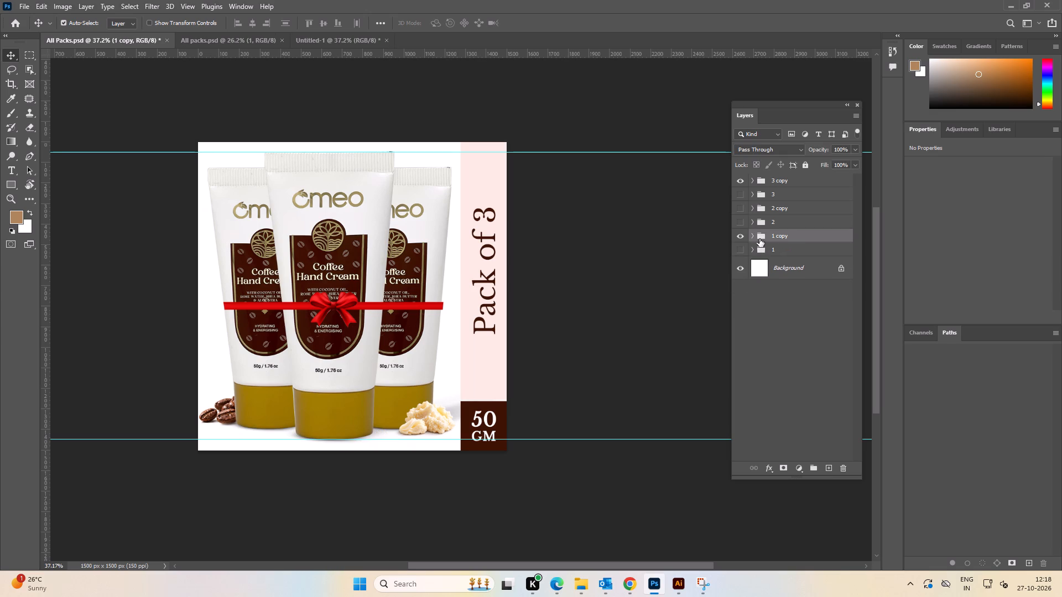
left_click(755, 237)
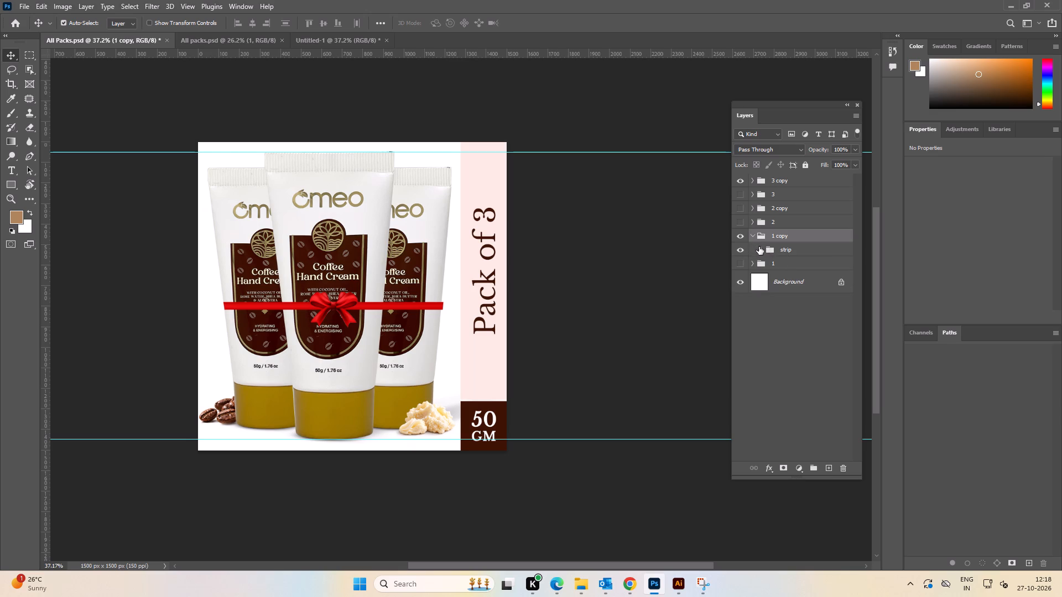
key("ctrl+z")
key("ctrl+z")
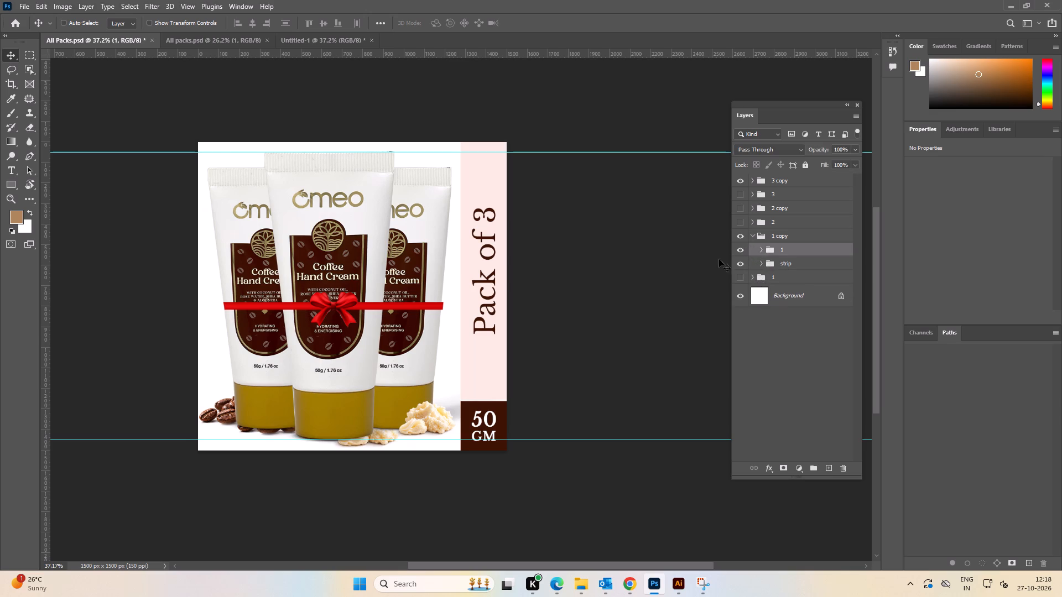
Hide the 3 copy group so only the single coffee tube and its side strip show.
left_click(694, 254)
left_click(743, 266)
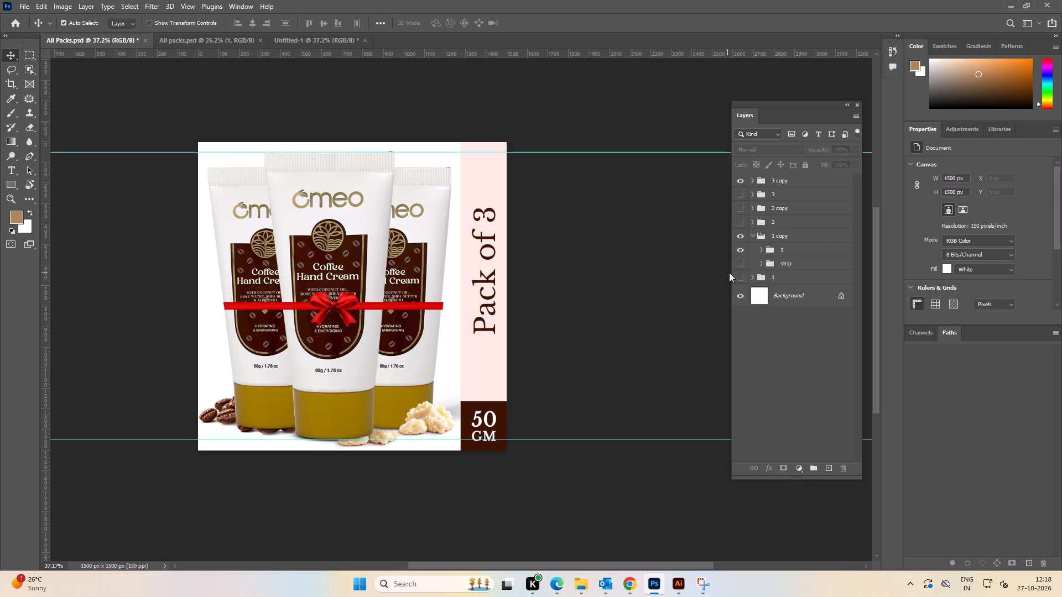
left_click(742, 261)
left_click(740, 182)
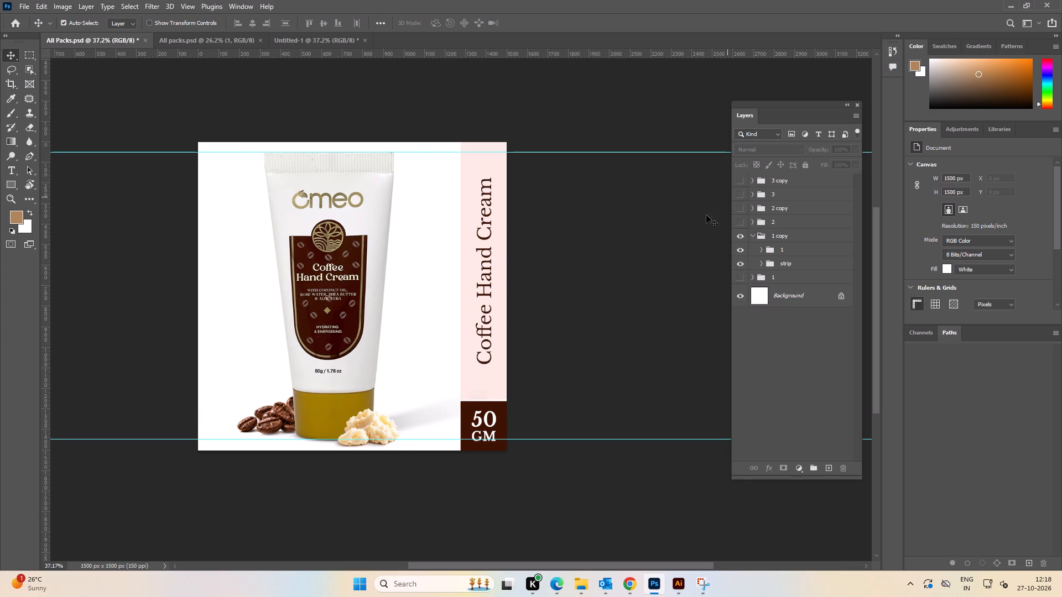
Copy the strip group from the coffee file and paste it above the Background layer in Untitled-1.
left_click(790, 262)
key("ctrl+c")
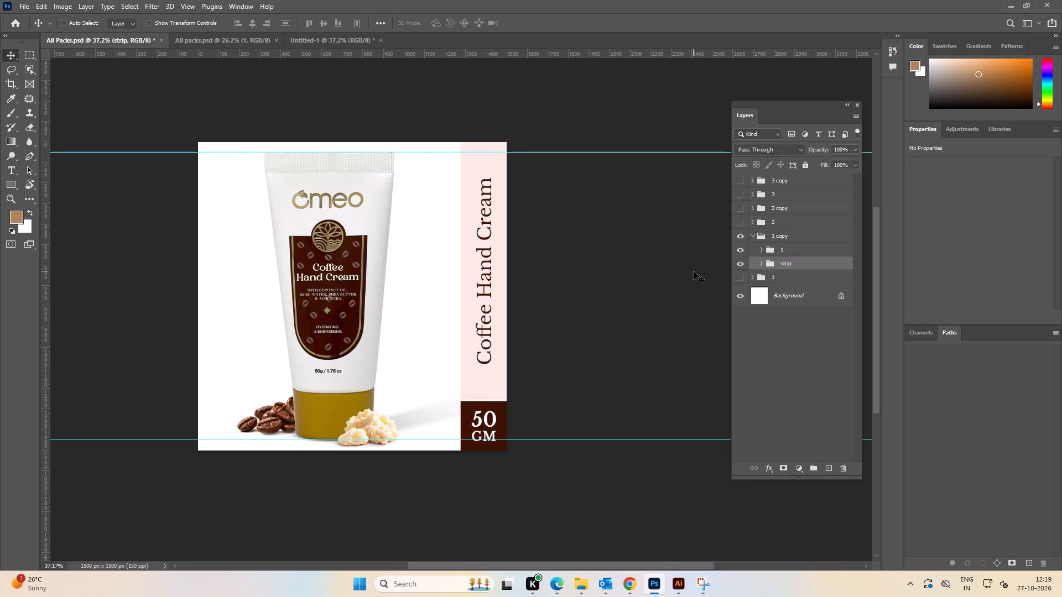
key("ctrl+c")
left_click(313, 46)
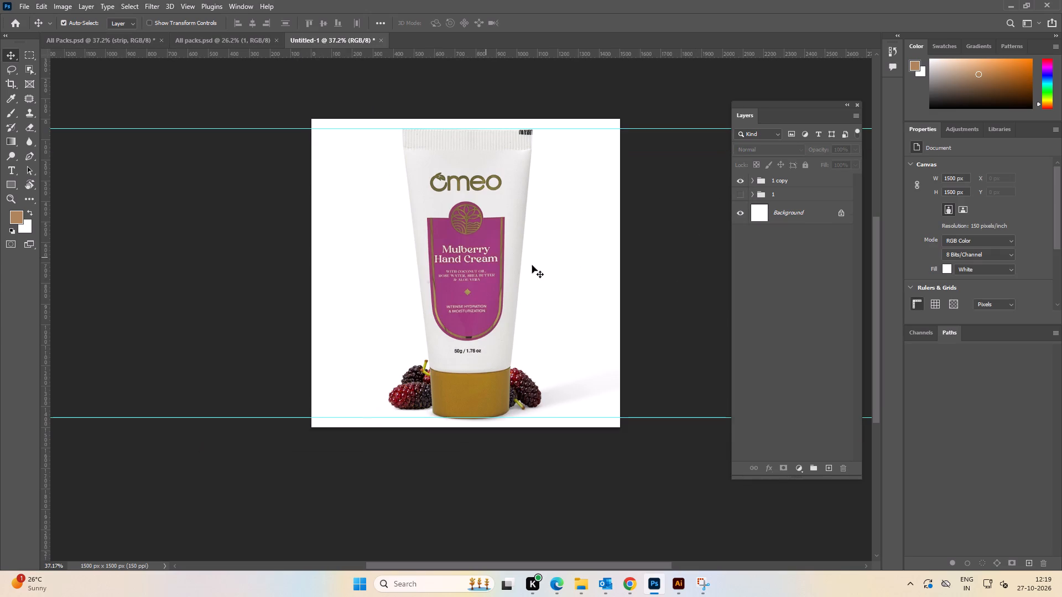
key("space")
key("space")
key("space")
left_click_drag(567, 262, 507, 268)
left_click(654, 258)
left_click(777, 213)
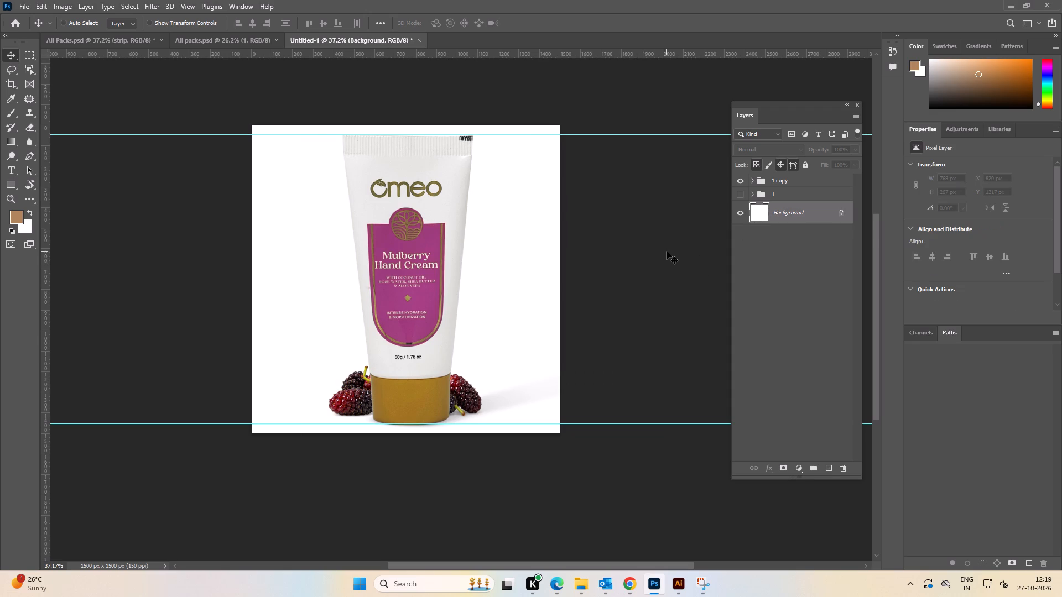
key("ctrl+v")
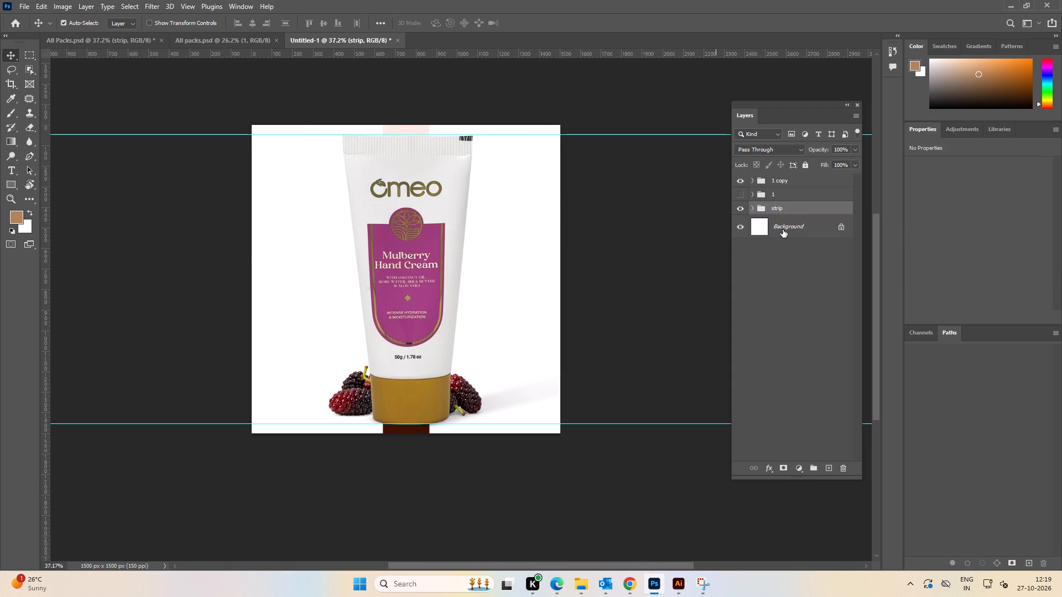
Move the strip group to the top of the layer stack, above 1 copy.
left_click_drag(796, 206, 798, 173)
left_click_drag(798, 173, 799, 176)
Align the strip group with the Background's right edge and vertical centre.
left_click(797, 229, "ctrl")
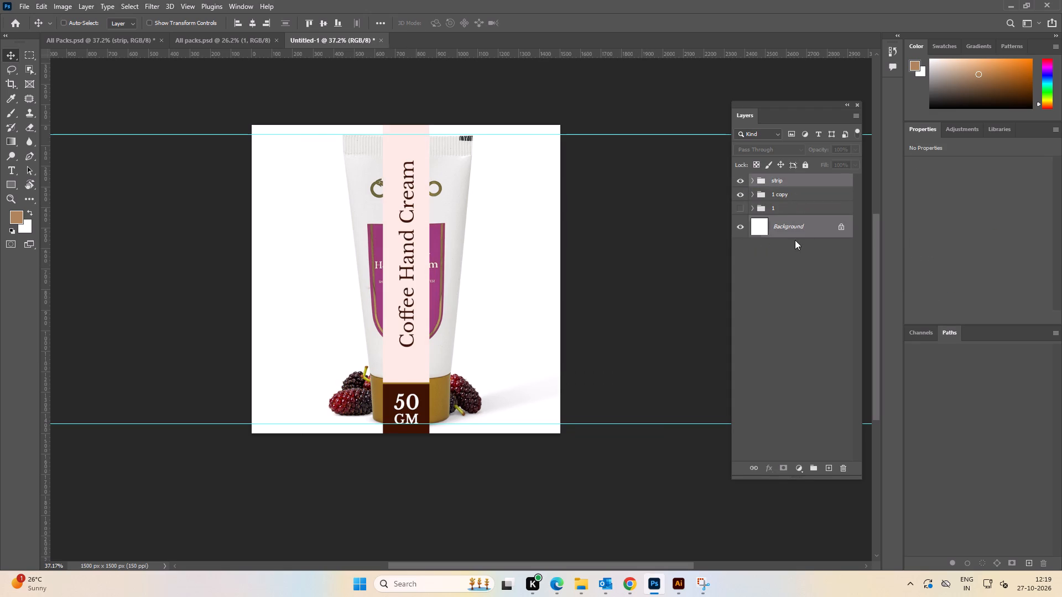
left_click(268, 24)
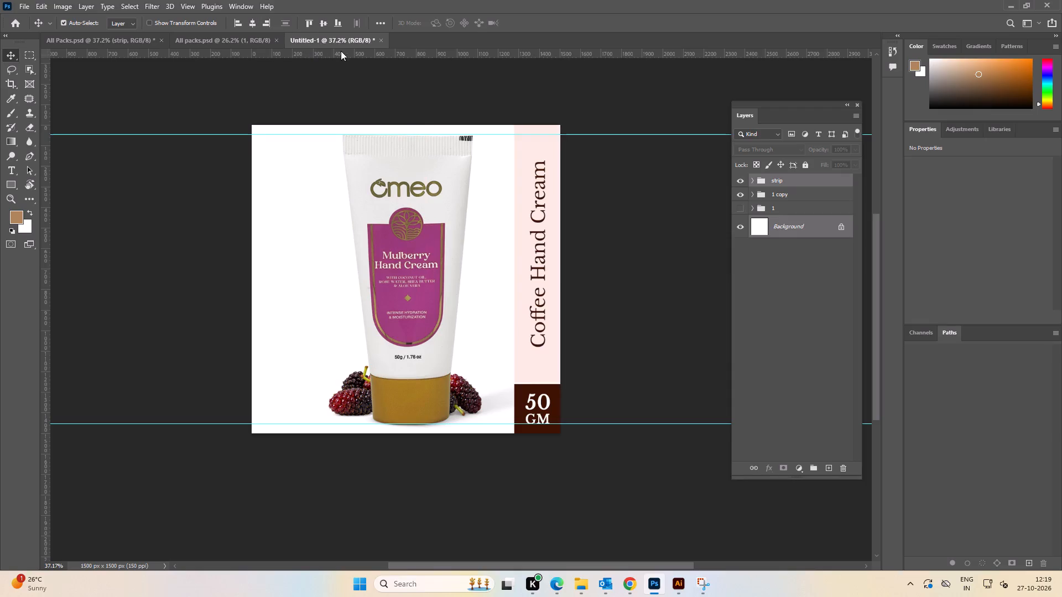
left_click(317, 22)
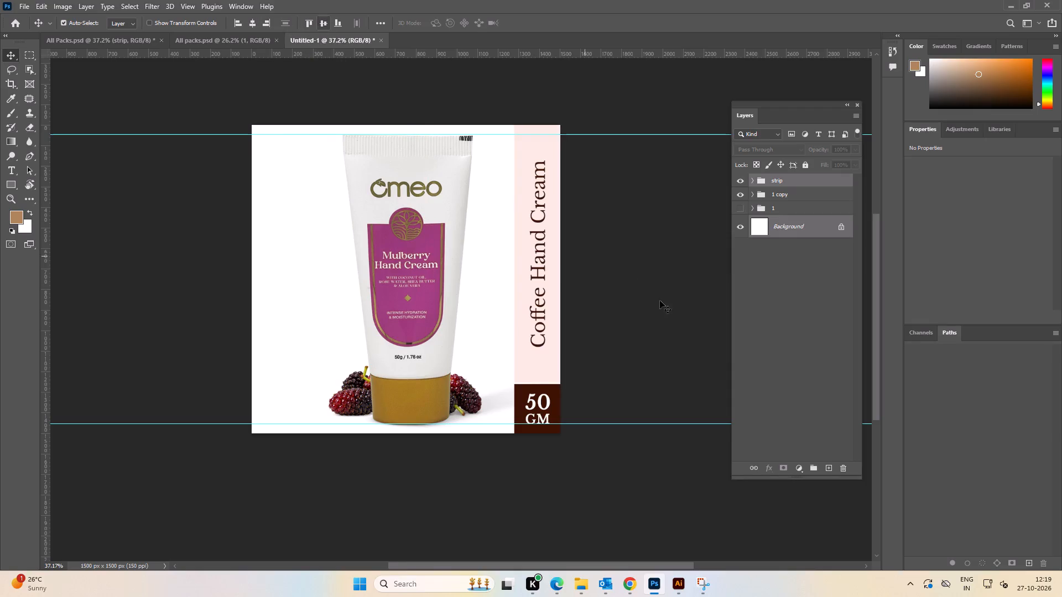
left_click(662, 303)
Look through the finished Mulberry pack images in the Mulberry Hand Cream New folder as reference for the strip.
scroll(605, 281, "down", 4, "alt")
key("space")
left_click(610, 304)
left_click(611, 289)
key("alt+Tab")
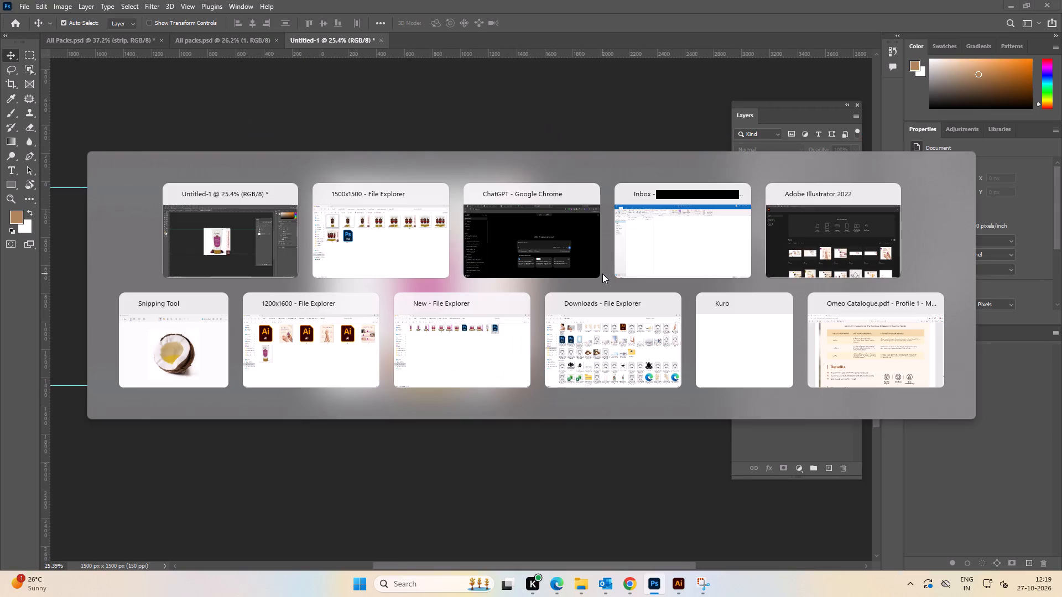
left_click(419, 378, "alt")
key("alt+Tab")
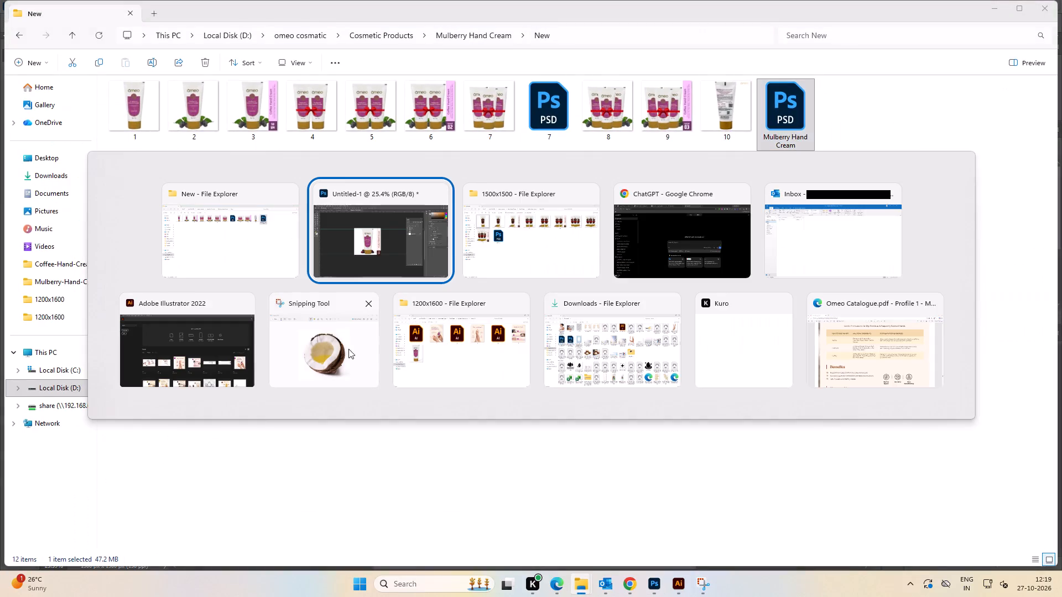
Open 1.ai from the 1200x1600 folder in Illustrator, copy the purple square's hex colour 991179, and close the file.
left_click(465, 363, "alt")
left_click(533, 400)
double_click(197, 159)
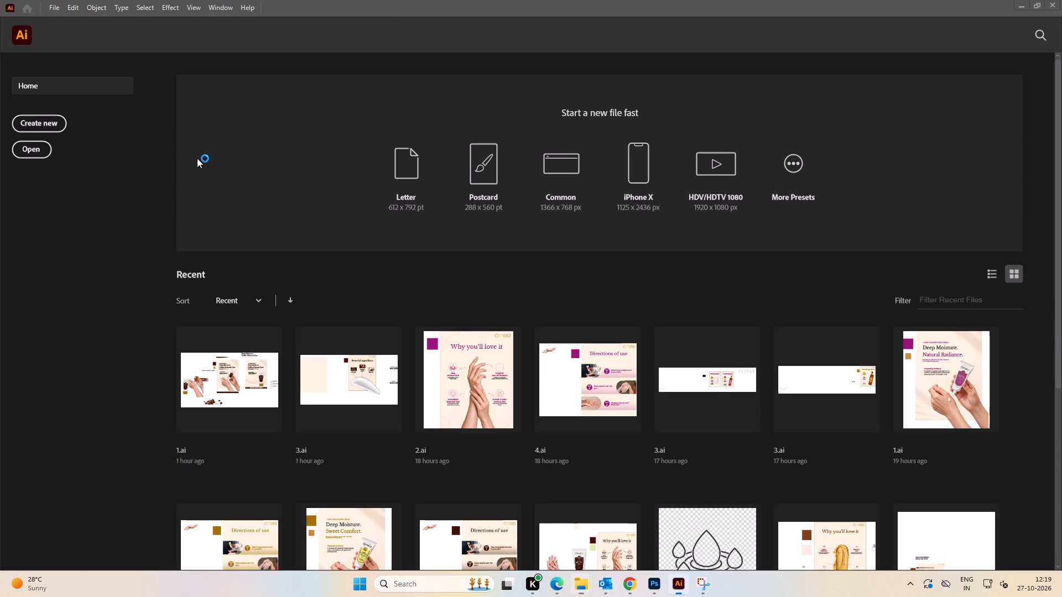
left_click(240, 124)
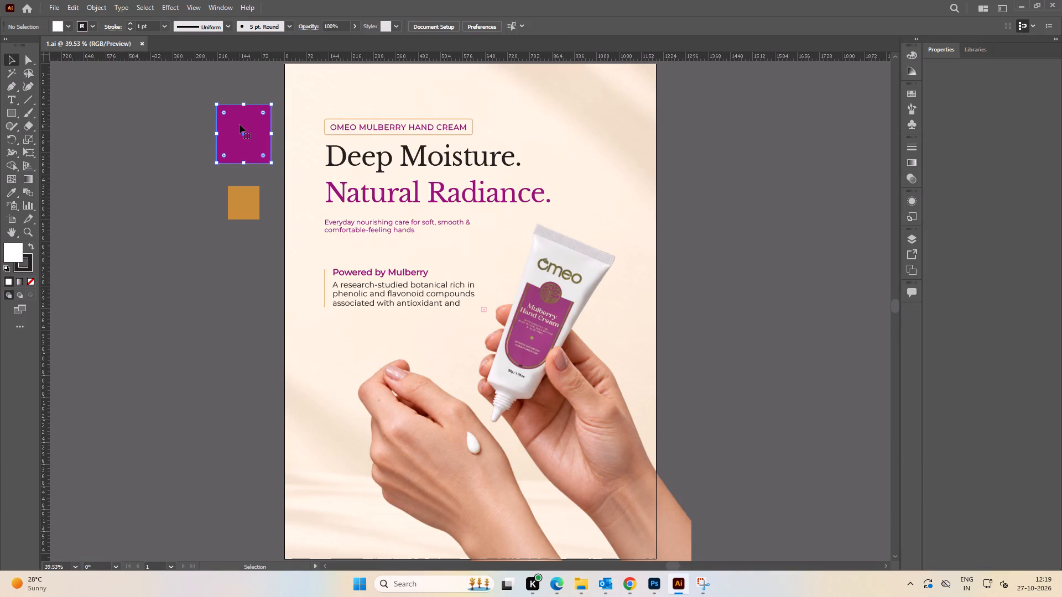
double_click(15, 252)
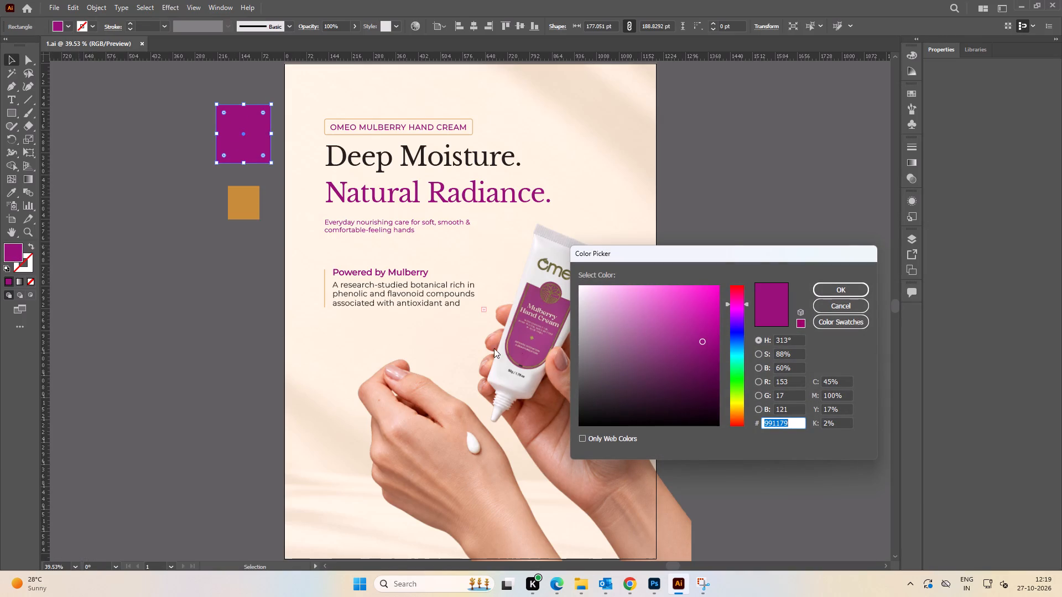
key("ctrl+c")
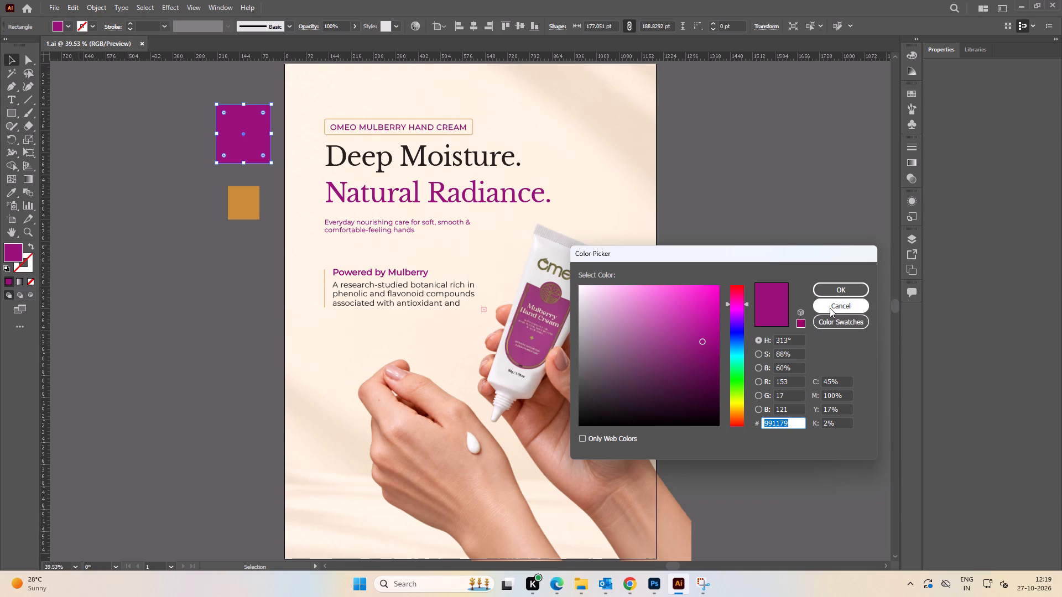
left_click(830, 308)
left_click(745, 255)
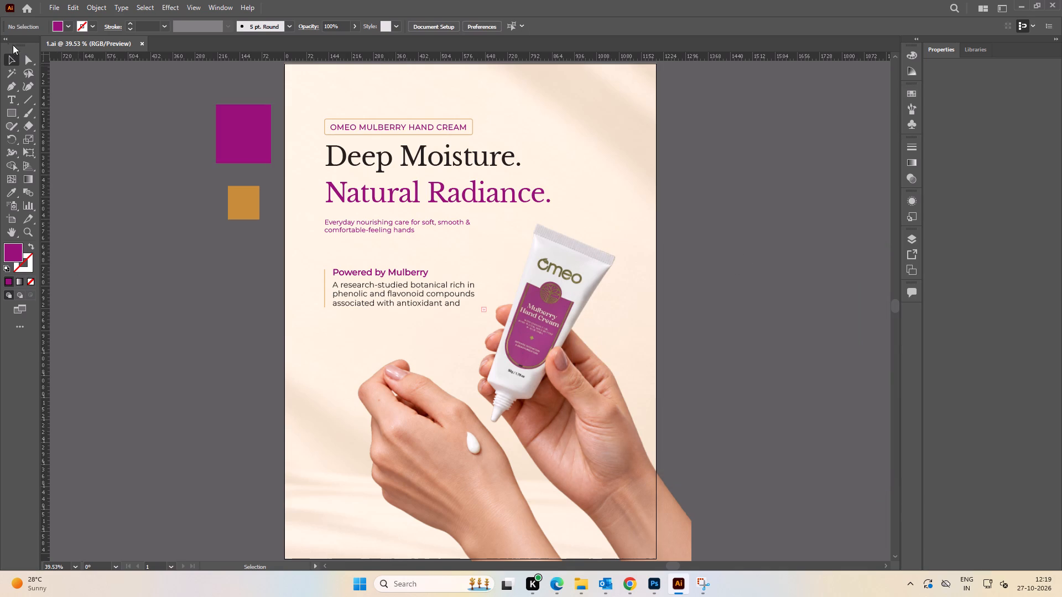
left_click(145, 43)
key("alt+Tab")
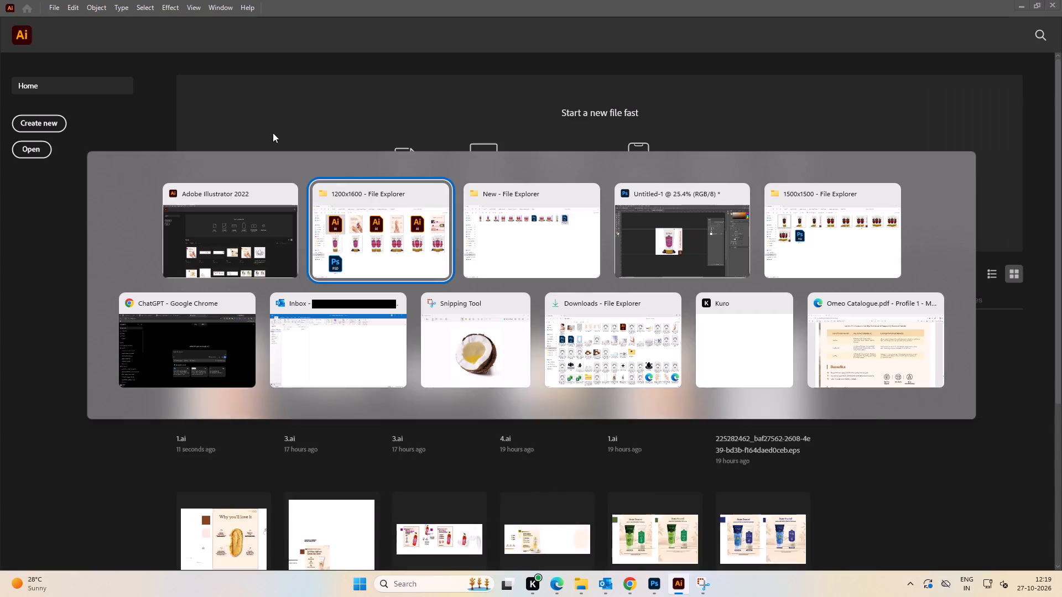
Back in Photoshop's Untitled-1, fill the dark rectangle behind 50 GM on the strip with the copied purple 991179.
left_click(661, 242, "alt")
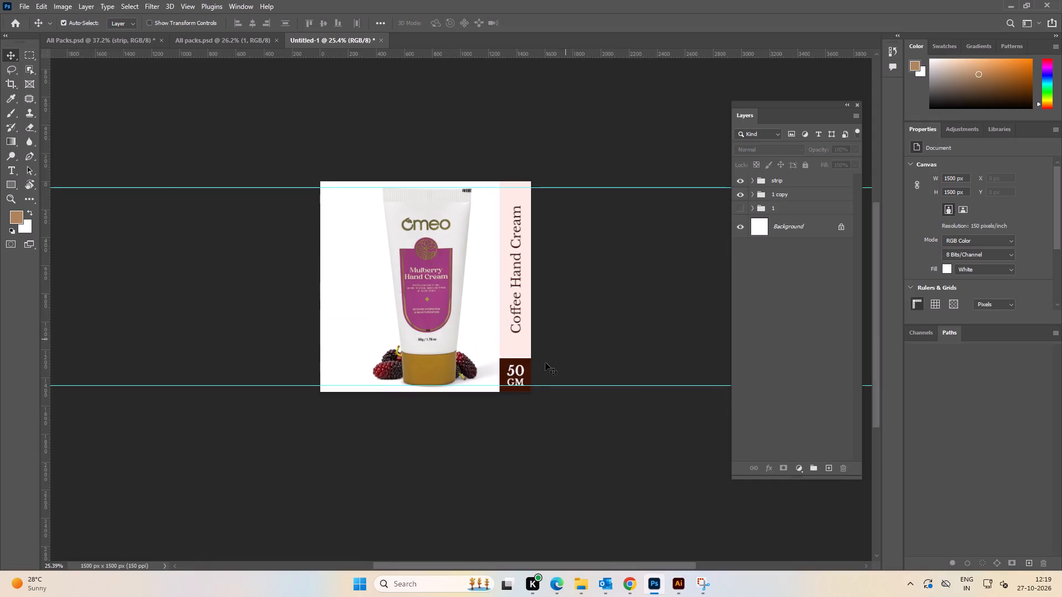
scroll(532, 374, "up", 6, "alt")
left_click(535, 363)
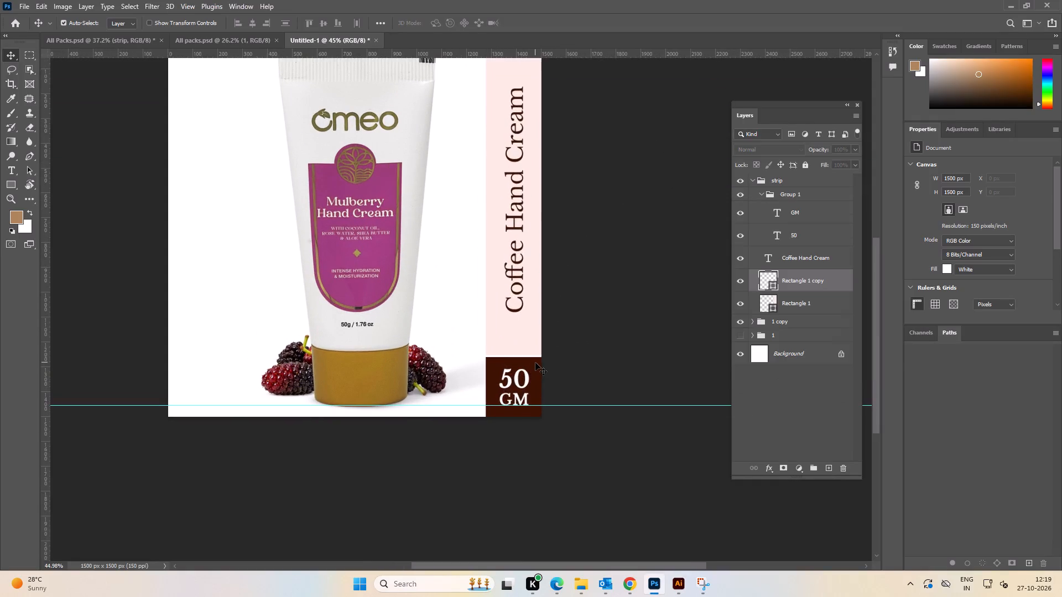
left_click(943, 245)
left_click(1043, 268)
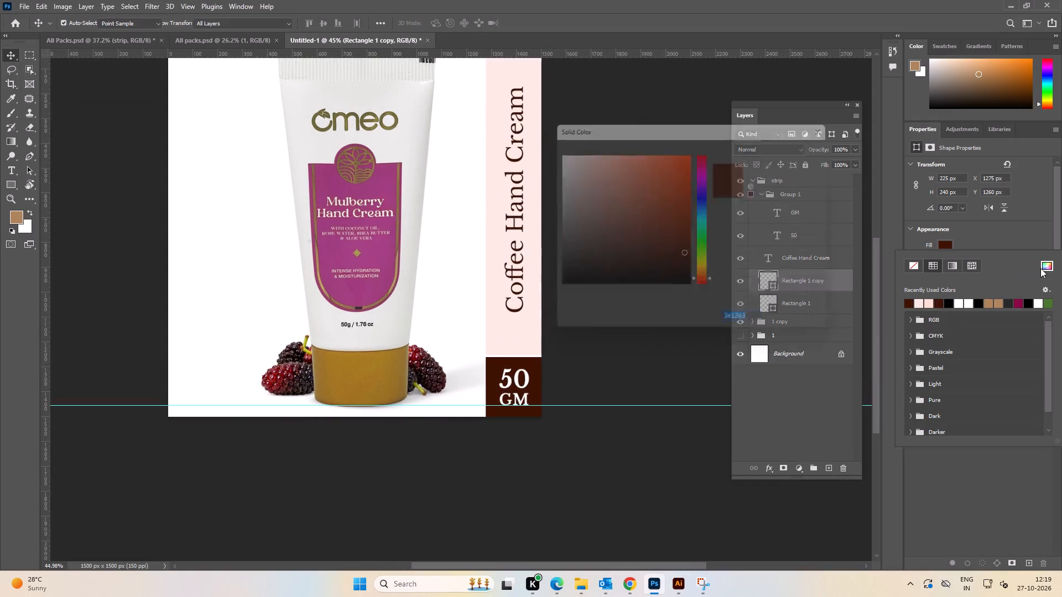
key("ctrl+v")
key("Return")
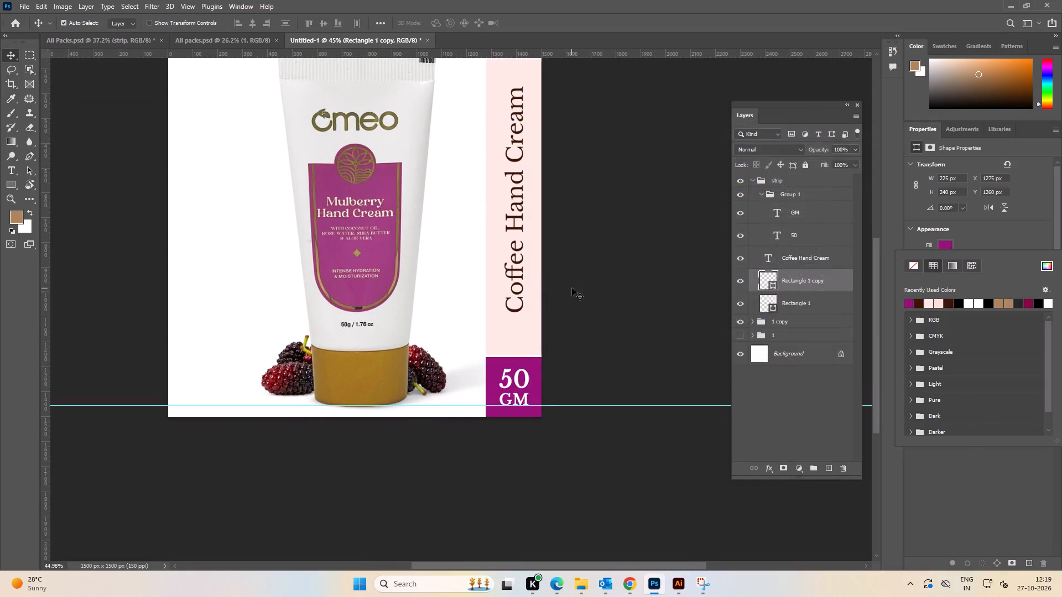
double_click(572, 288)
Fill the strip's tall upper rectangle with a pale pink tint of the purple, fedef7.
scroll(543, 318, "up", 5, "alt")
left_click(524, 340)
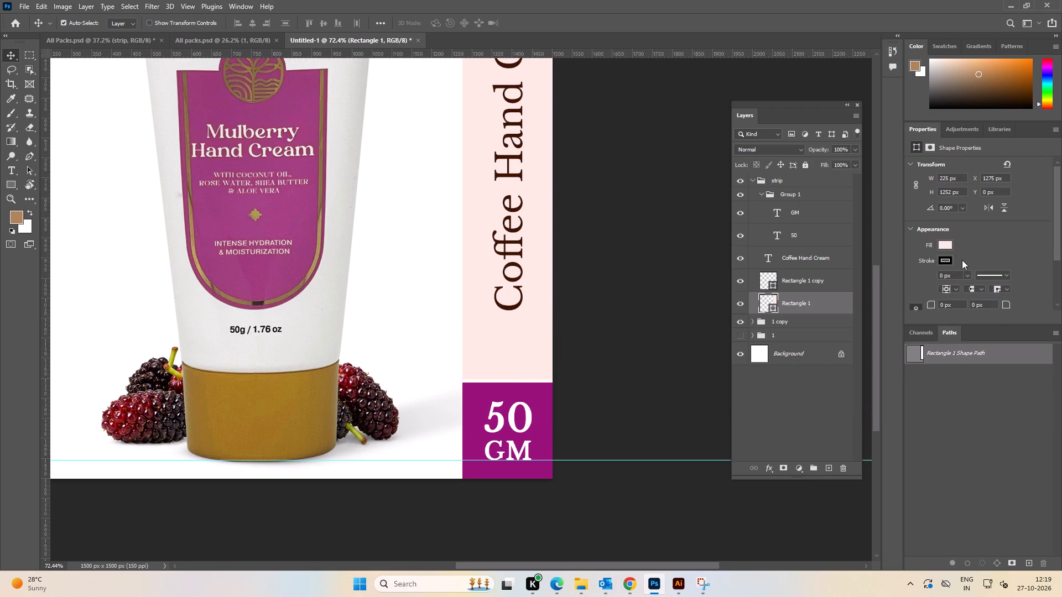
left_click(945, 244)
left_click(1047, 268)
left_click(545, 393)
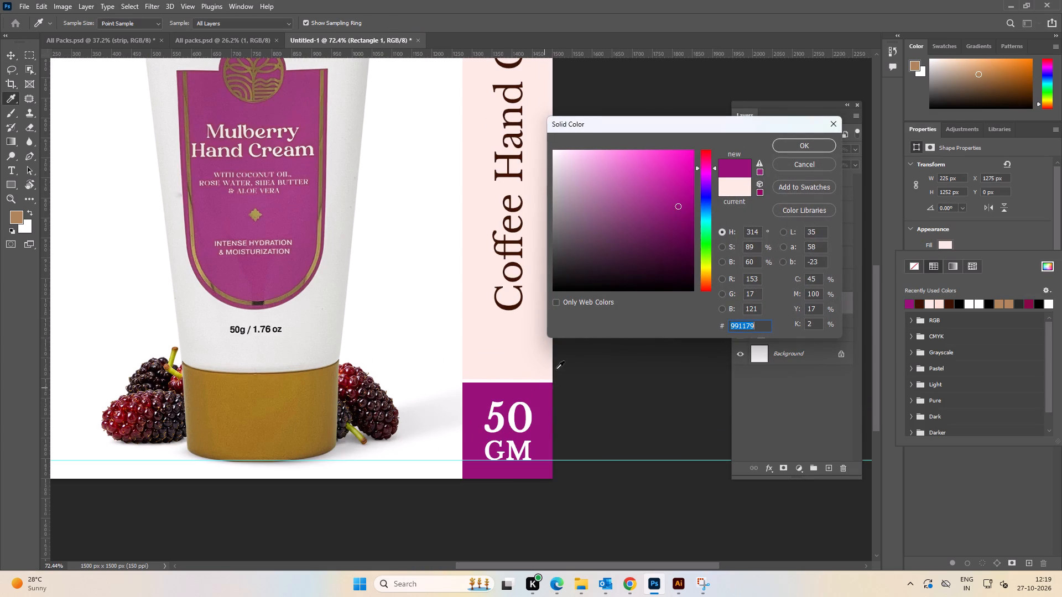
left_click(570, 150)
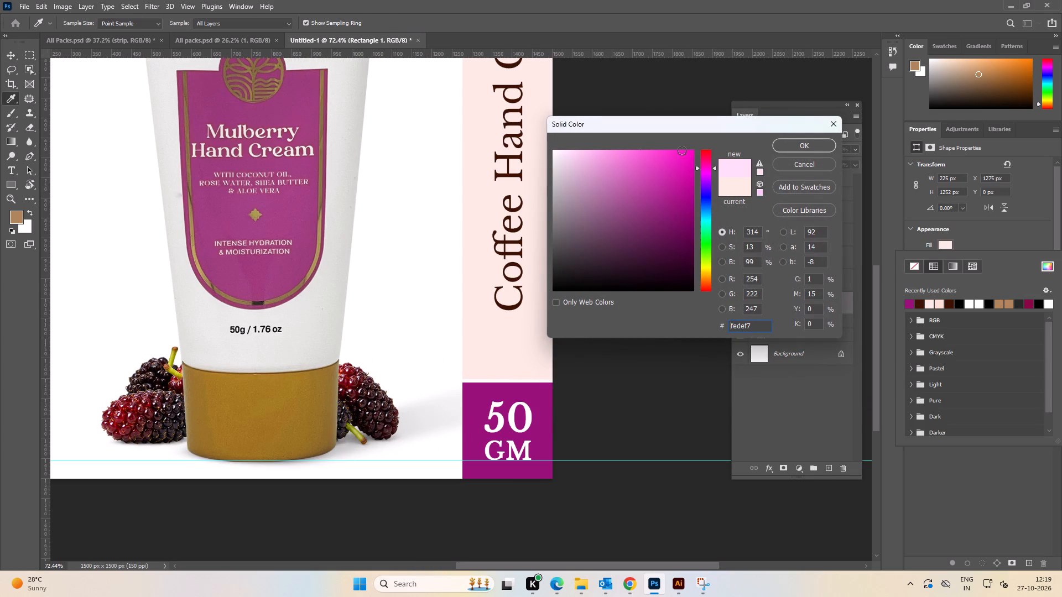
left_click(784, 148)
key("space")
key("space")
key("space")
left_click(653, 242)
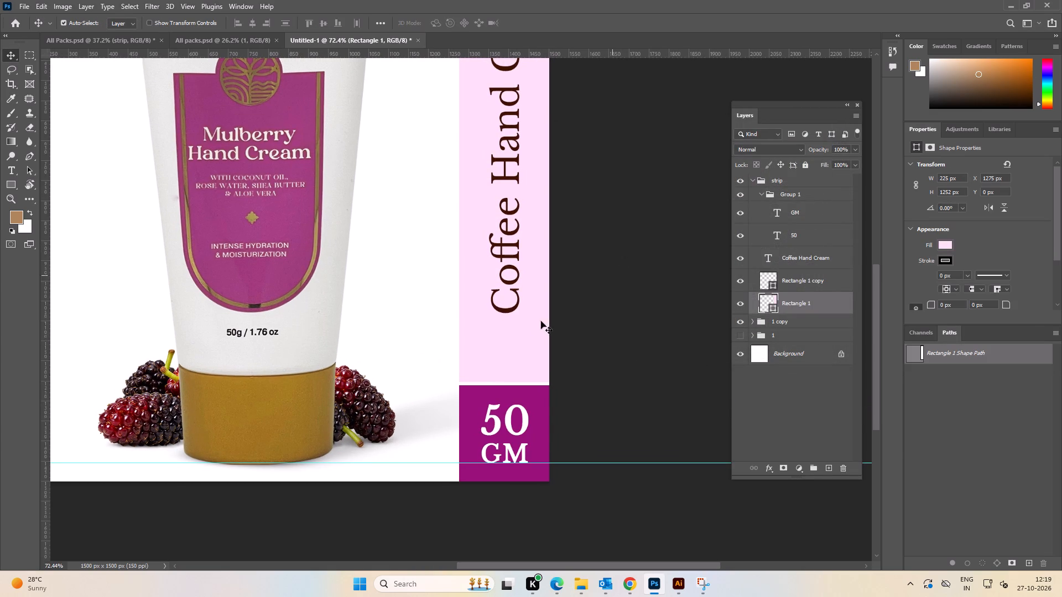
Recolour the vertical Coffee Hand Cream text to purple 991179, sampled from the 50 GM block.
left_click(511, 310)
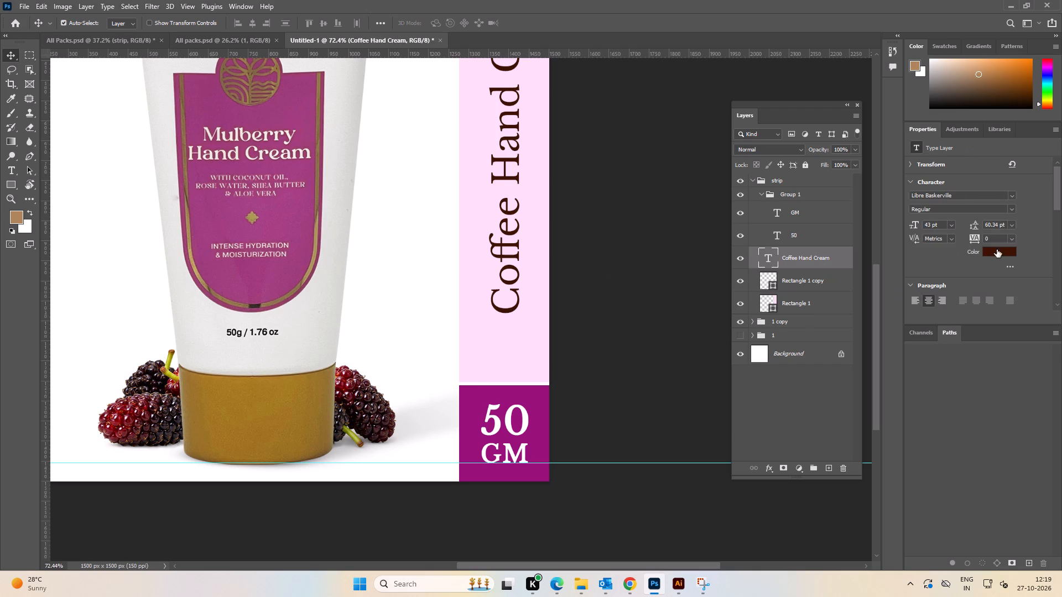
left_click(997, 249)
left_click(539, 395)
left_click(793, 140)
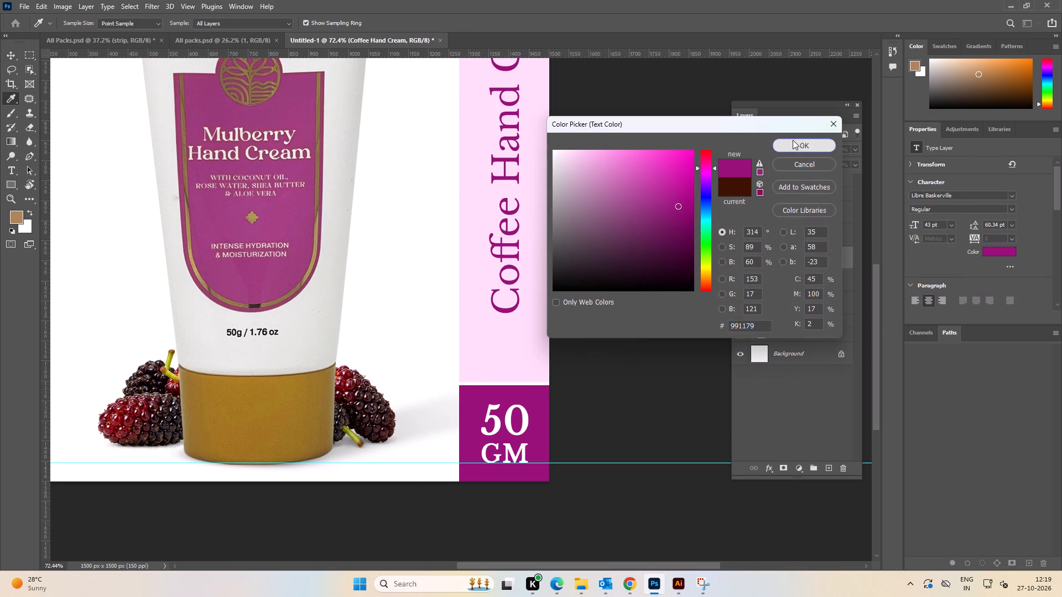
left_click(633, 280)
Set the strip's tall upper rectangle fill to the lighter pink fde4f7.
left_click(517, 326)
left_click(945, 244)
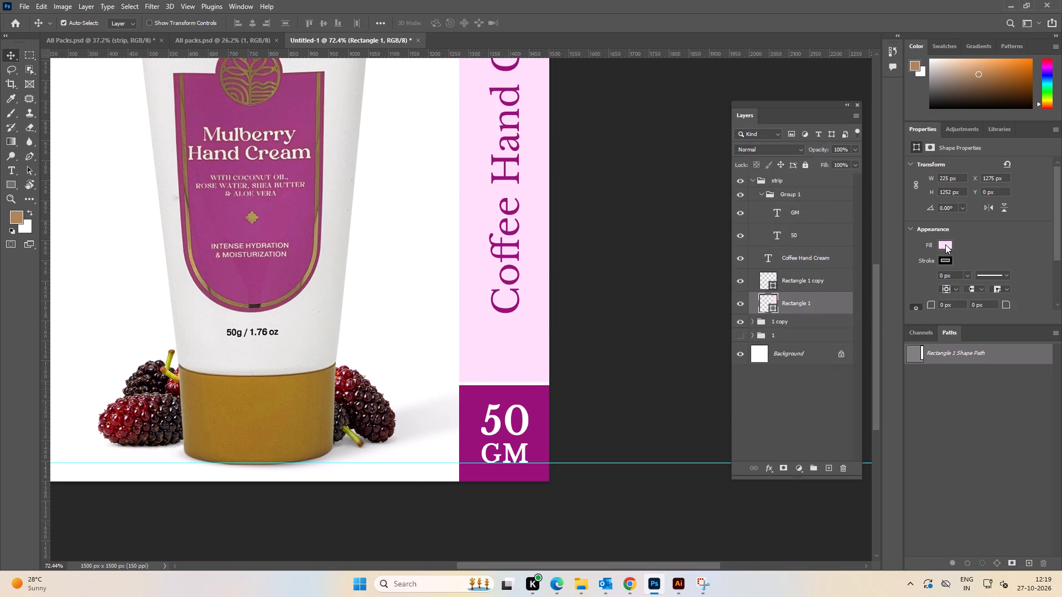
left_click(1051, 269)
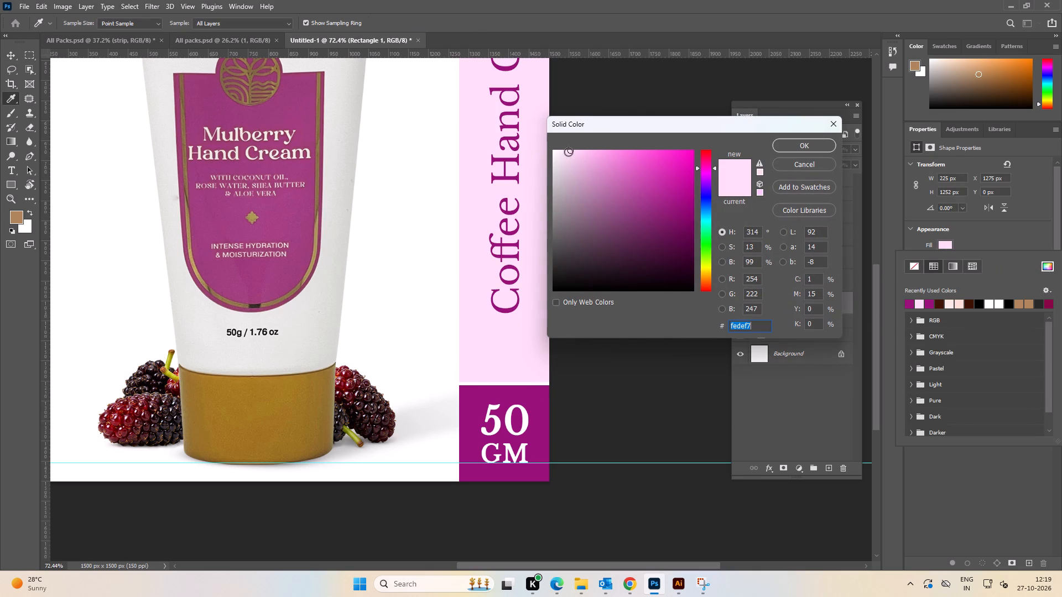
left_click(566, 151)
left_click(783, 148)
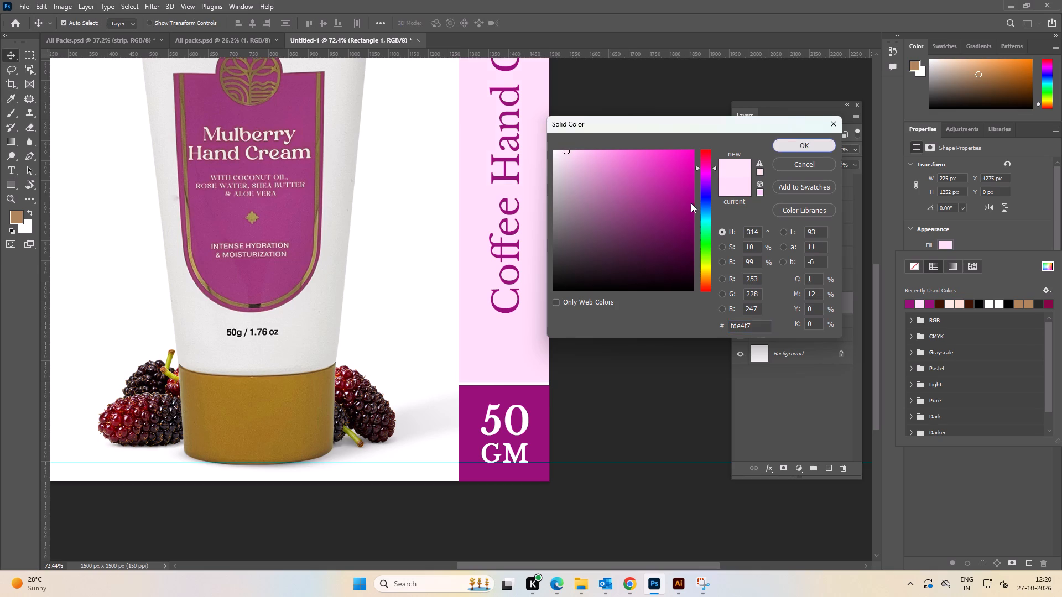
left_click(644, 242)
Replace the word Coffee with Mulberry in the strip's vertical text so it reads Mulberry Hand Cream.
scroll(644, 240, "down", 4, "alt")
key("space")
scroll(576, 249, "down", 5, "alt")
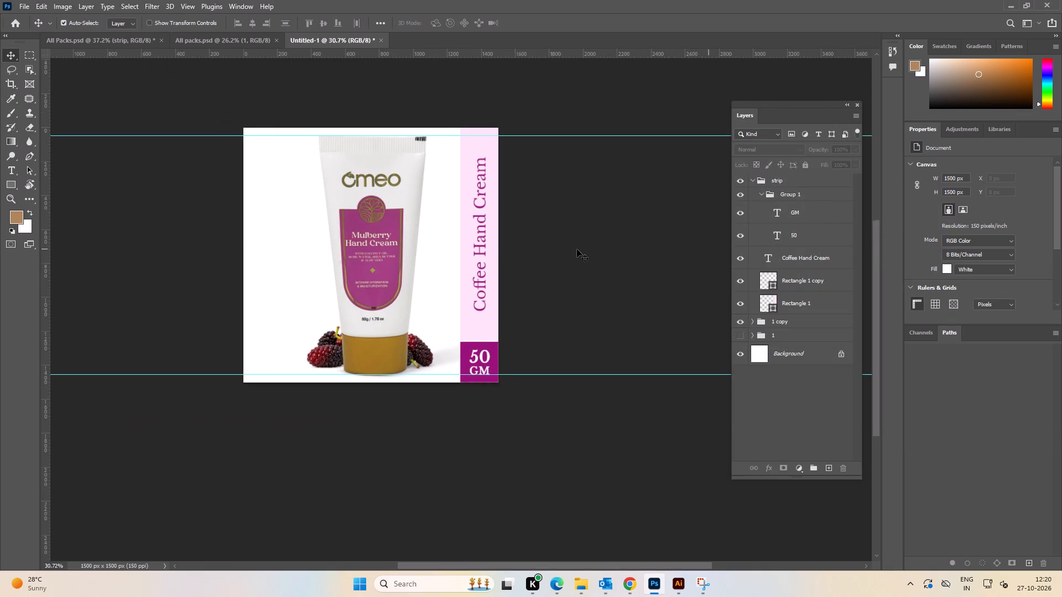
key("space")
left_click_drag(557, 242, 587, 242)
scroll(525, 269, "up", 7, "alt")
key("space")
key("space")
key("space")
key("space")
key("space")
key("space")
key("space")
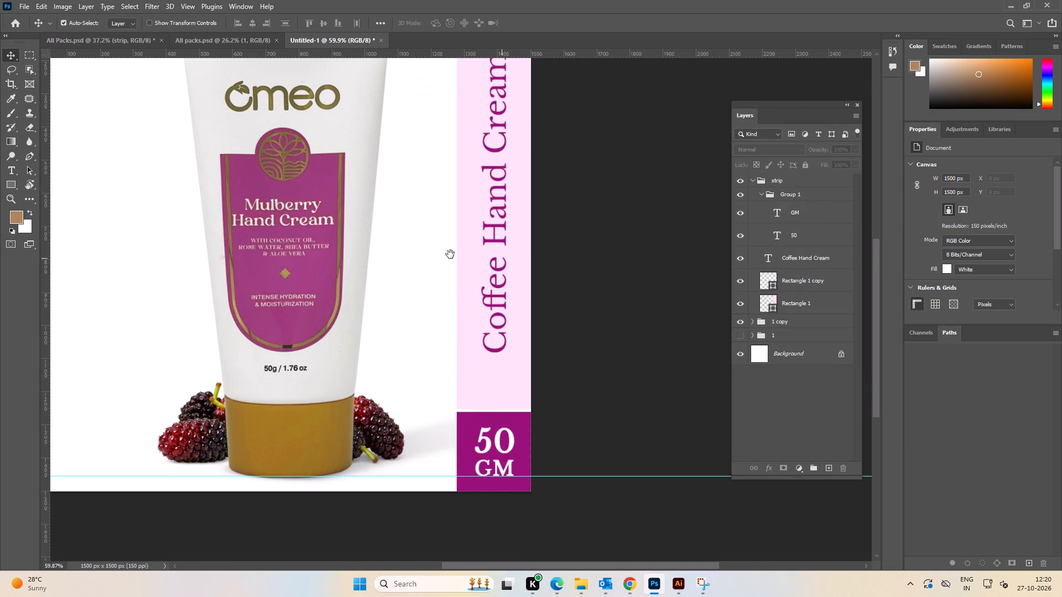
left_click_drag(450, 254, 528, 287)
key("t")
left_click(572, 326)
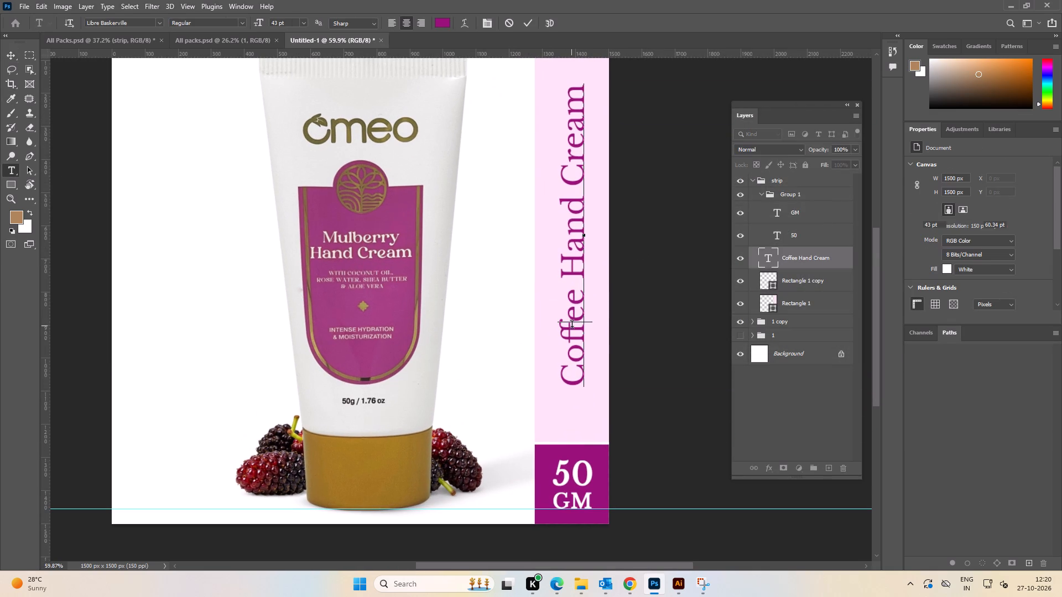
key("Left")
key("Left")
key("Right")
key("Right")
key("Right")
key("Right")
key("ctrl+shift+Right")
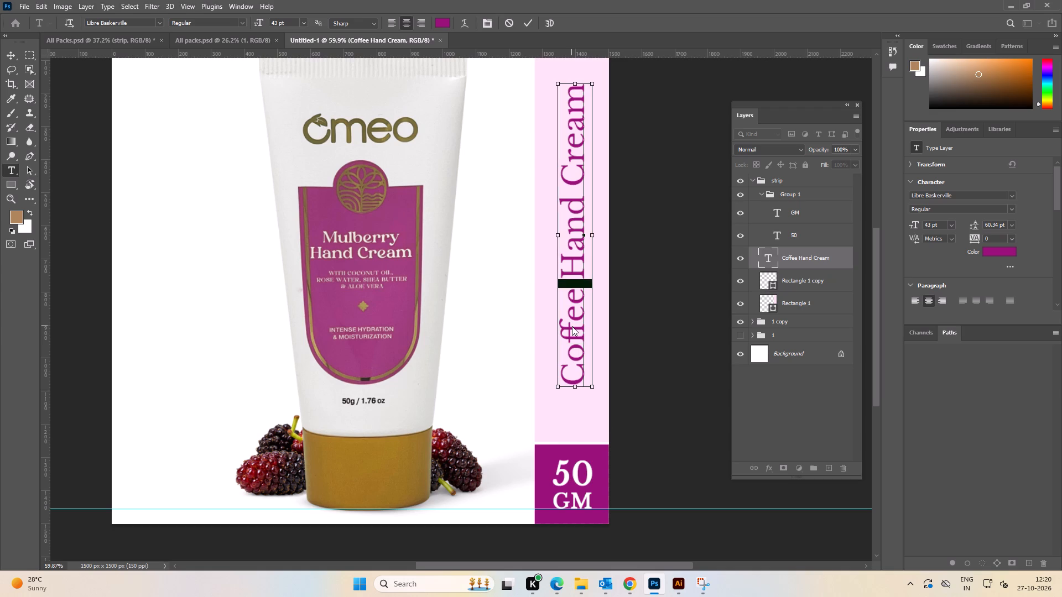
key("ctrl+shift+Right")
key("ctrl+shift+Right")
key("ctrl+shift+Left")
key("ctrl+shift+Left")
key("ctrl+shift+Left")
key("ctrl+shift+Left")
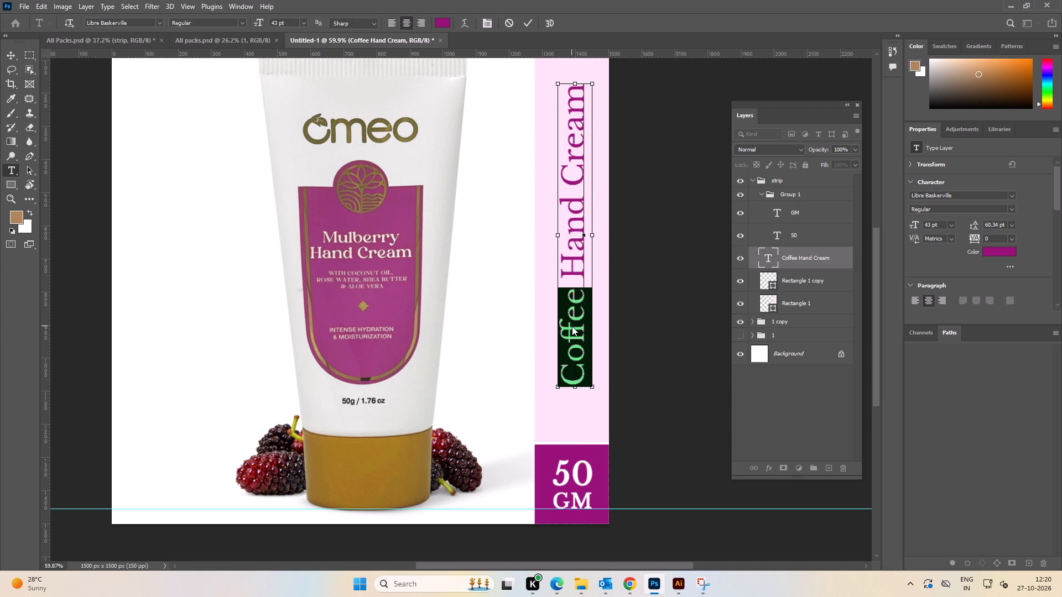
type("Mul")
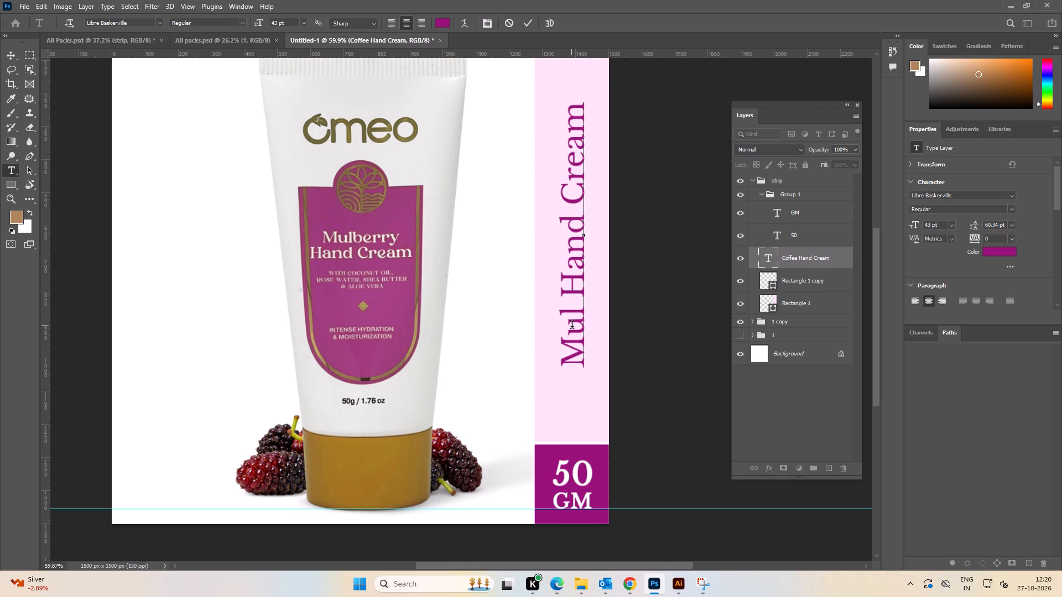
type("be")
key("BackSpace")
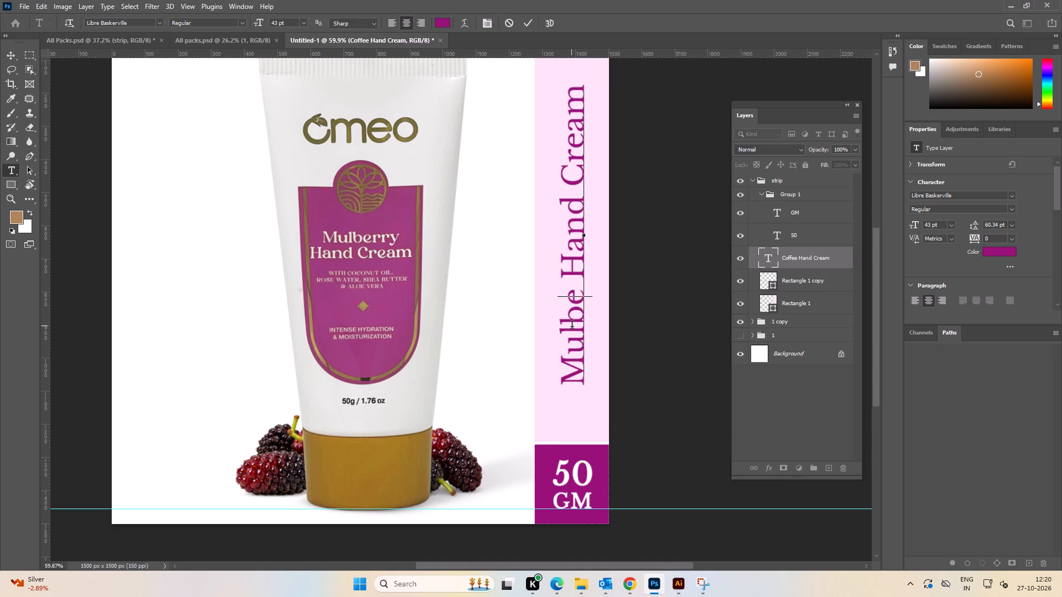
type("erry")
left_click(8, 49)
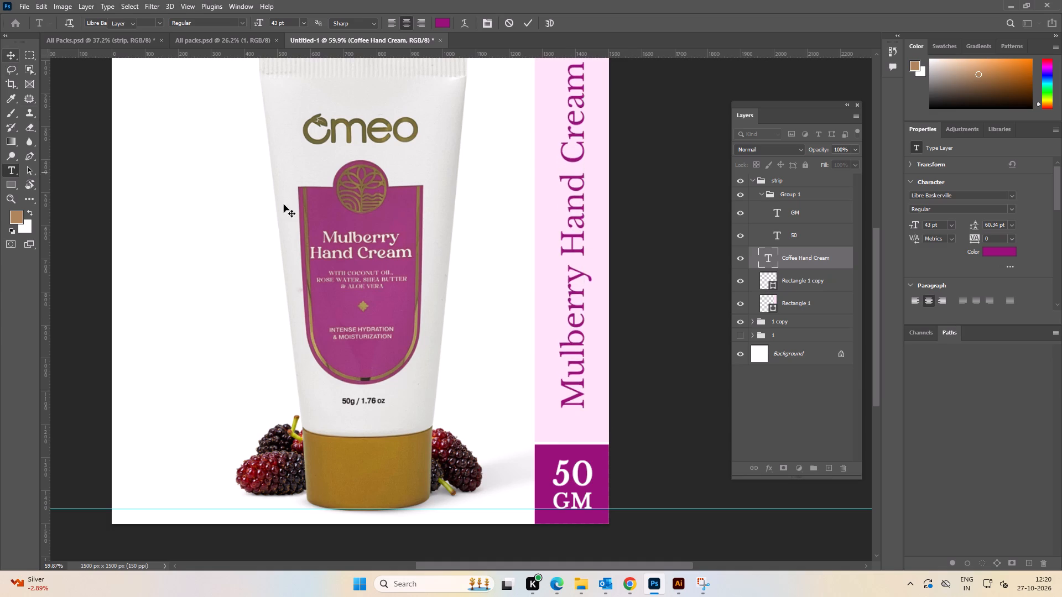
Set the Mulberry Hand Cream strip text's font size to 40 pt.
scroll(371, 227, "down", 7, "alt")
left_click(574, 219)
scroll(497, 231, "up", 3, "alt")
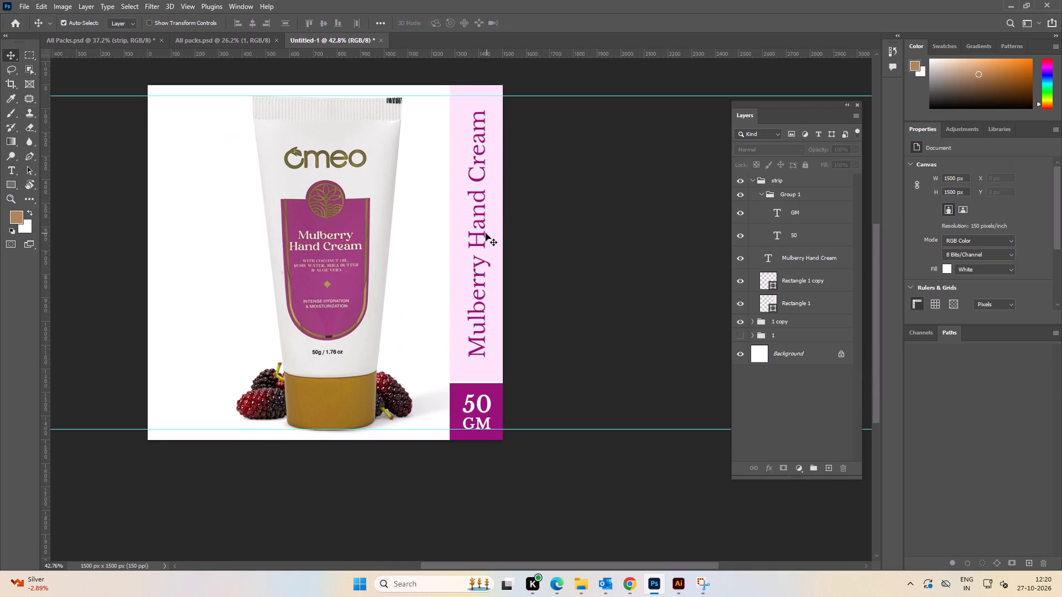
left_click(483, 233)
left_click_drag(936, 225, 918, 225)
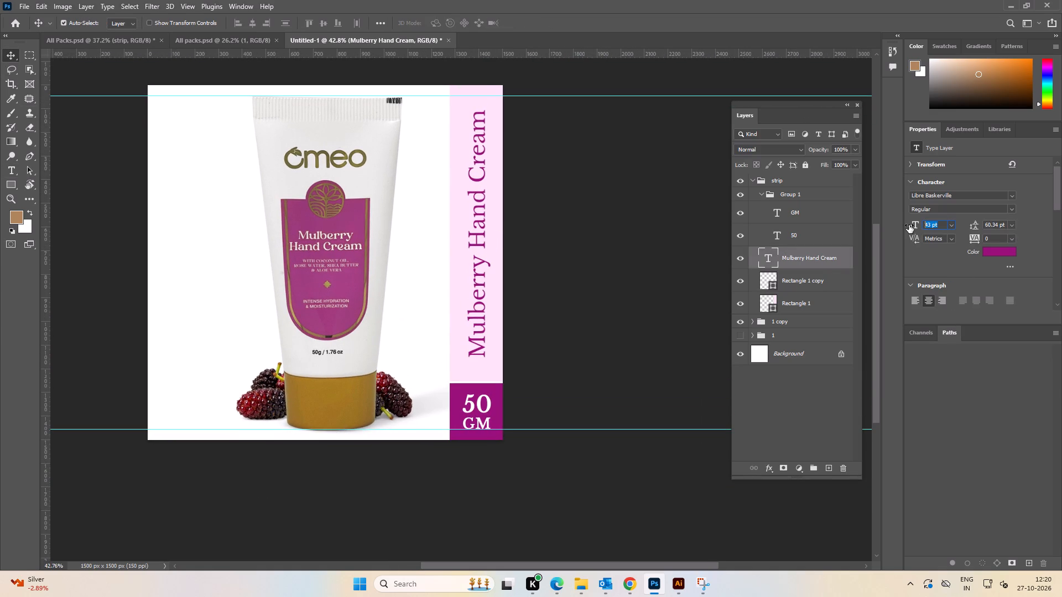
type("40")
key("Return")
left_click(601, 190)
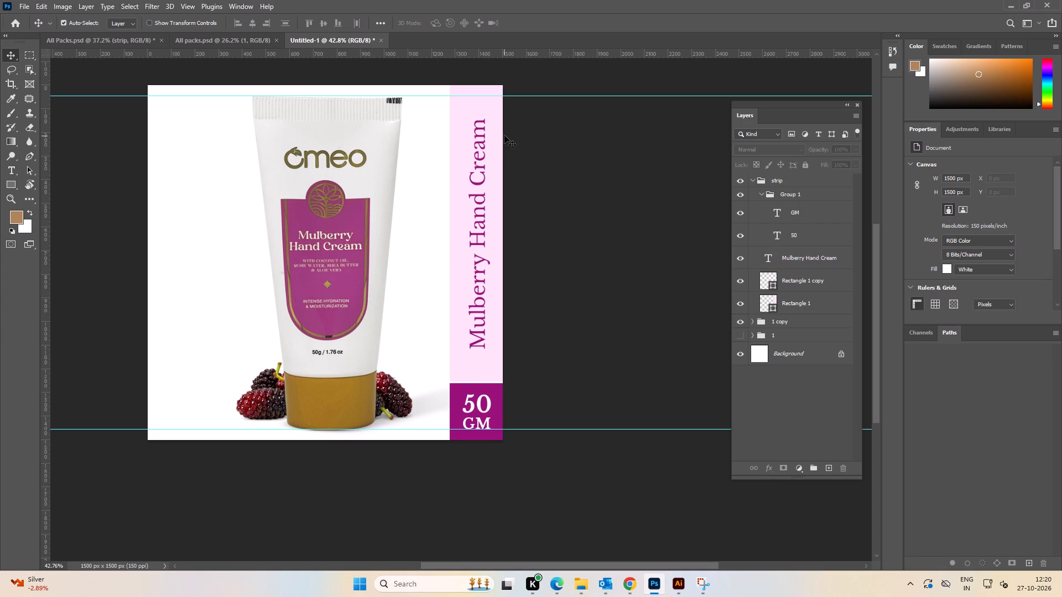
Centre the Mulberry Hand Cream text horizontally and vertically on the strip's pale pink rectangle.
left_click(479, 184)
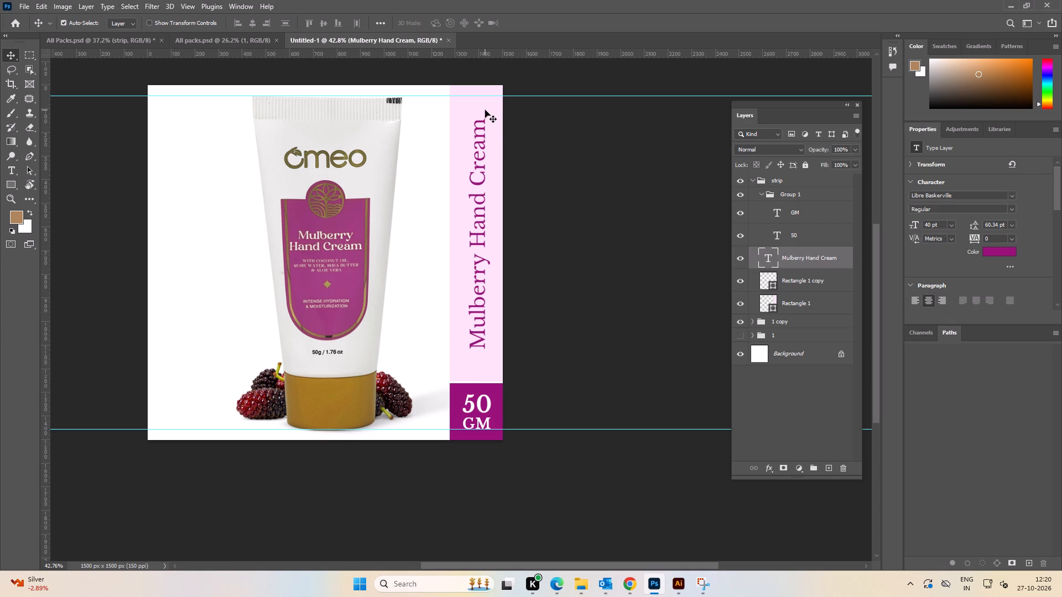
left_click(485, 110, "shift")
left_click(254, 26)
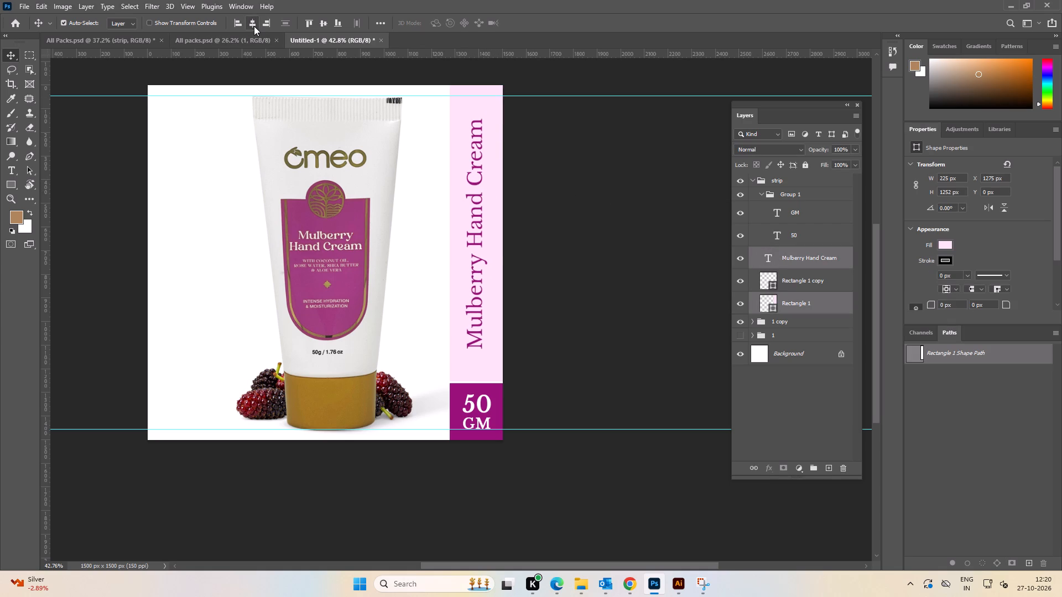
left_click(324, 25)
left_click(628, 262)
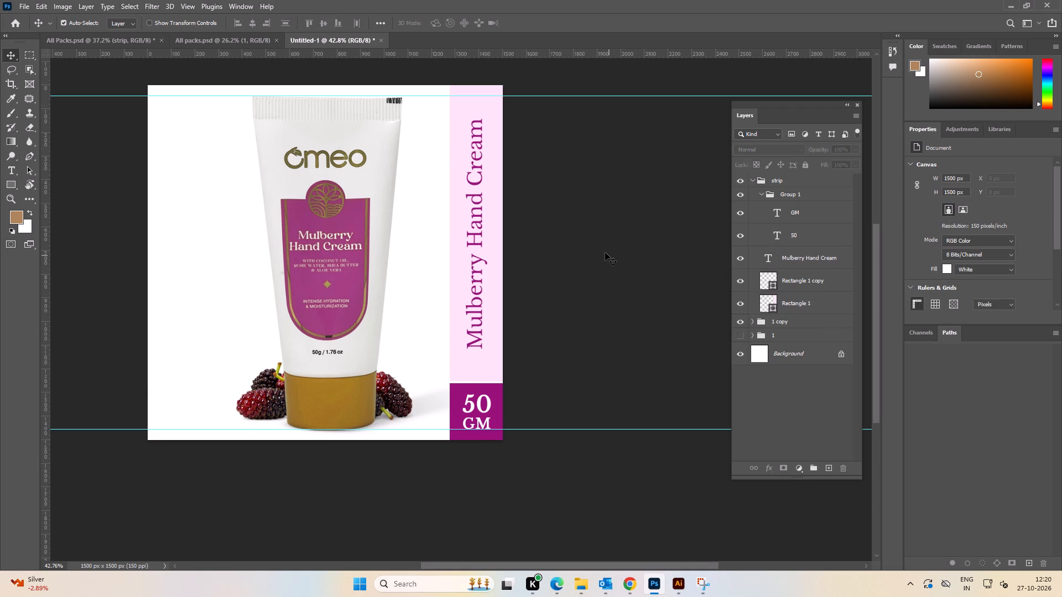
scroll(605, 253, "down", 4, "alt")
key("space")
left_click(568, 275)
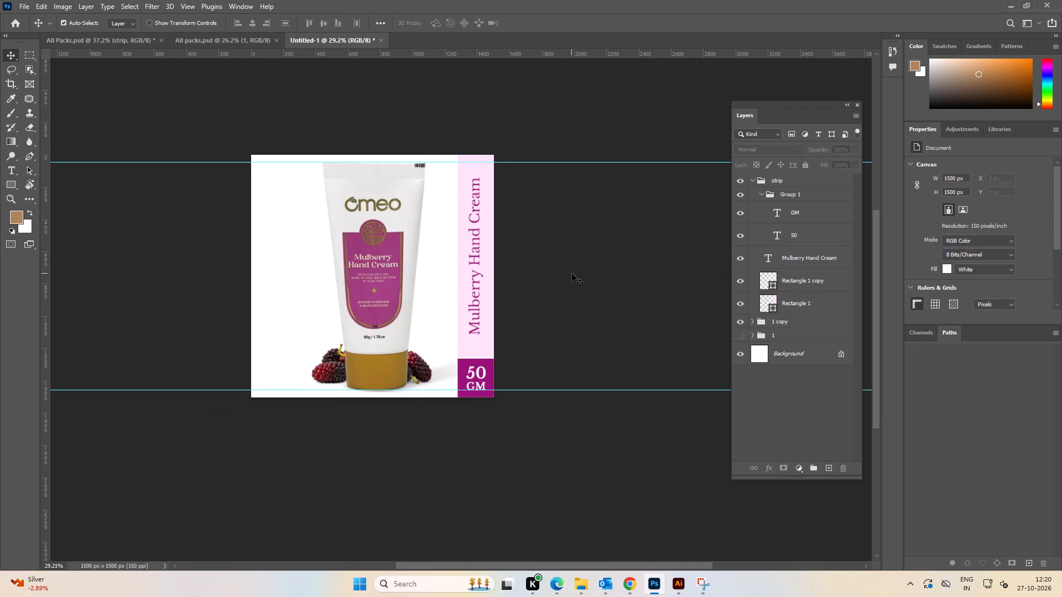
Collapse the strip group and shift the single-tube group 1 copy left about 100 px, clear of the side strip.
scroll(356, 333, "up", 3, "alt")
scroll(368, 326, "down", 3, "alt")
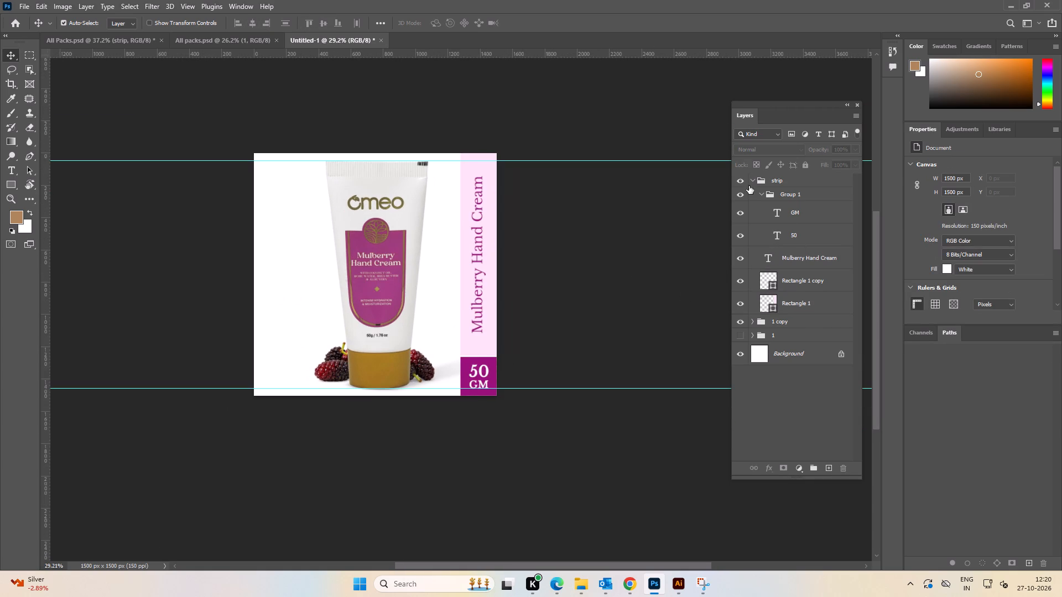
left_click(752, 179)
left_click(684, 218)
left_click(786, 201)
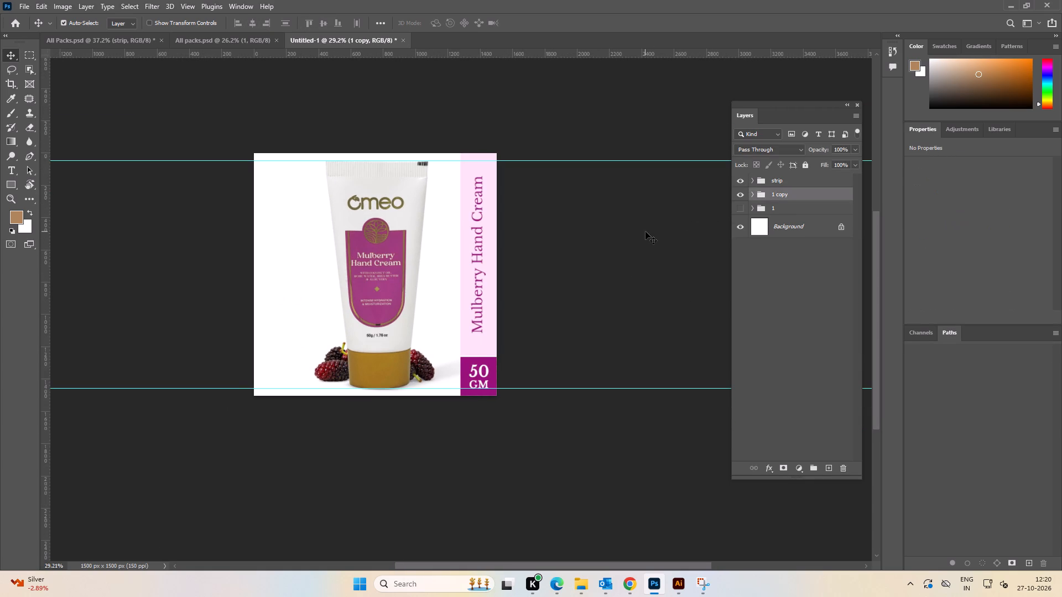
key("shift+Left")
key("shift+Left")
key("shift+Left")
key("shift+Left")
key("shift+Left")
key("shift+Left")
key("shift+Left")
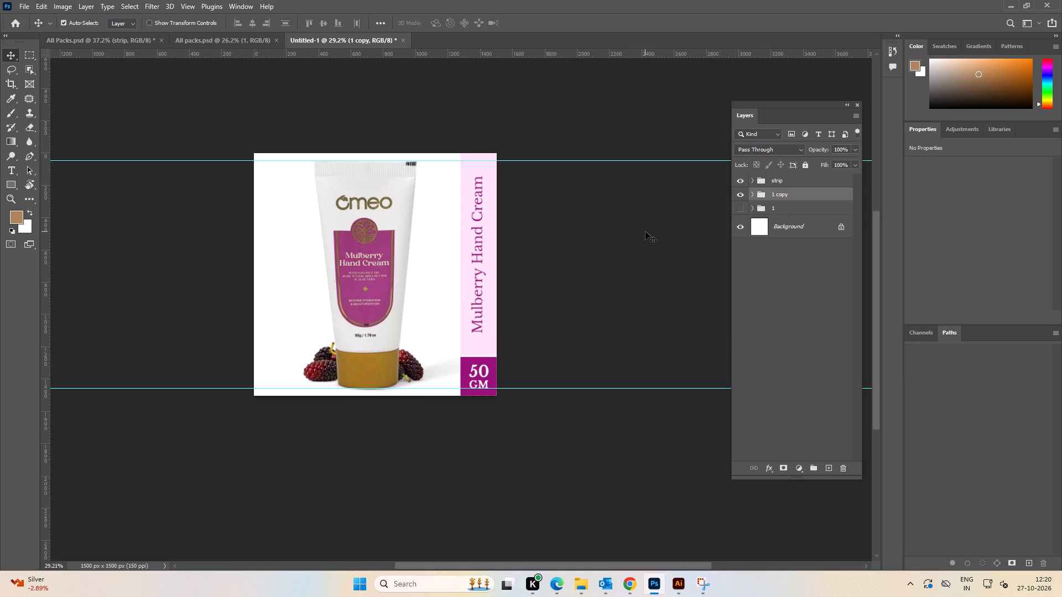
key("shift+Left")
key("shift+Left")
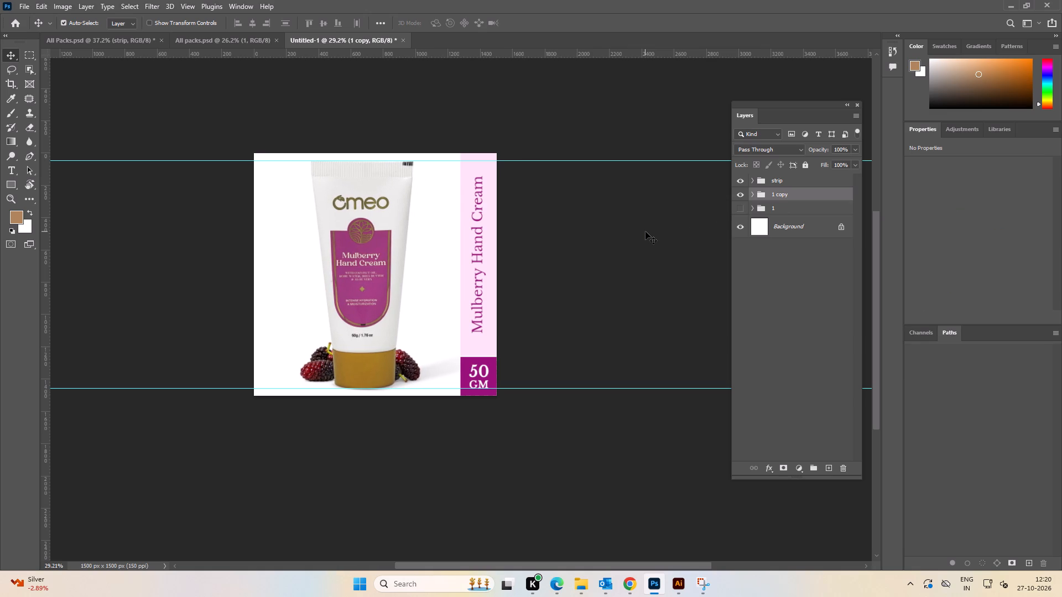
key("shift+Left")
key("Left")
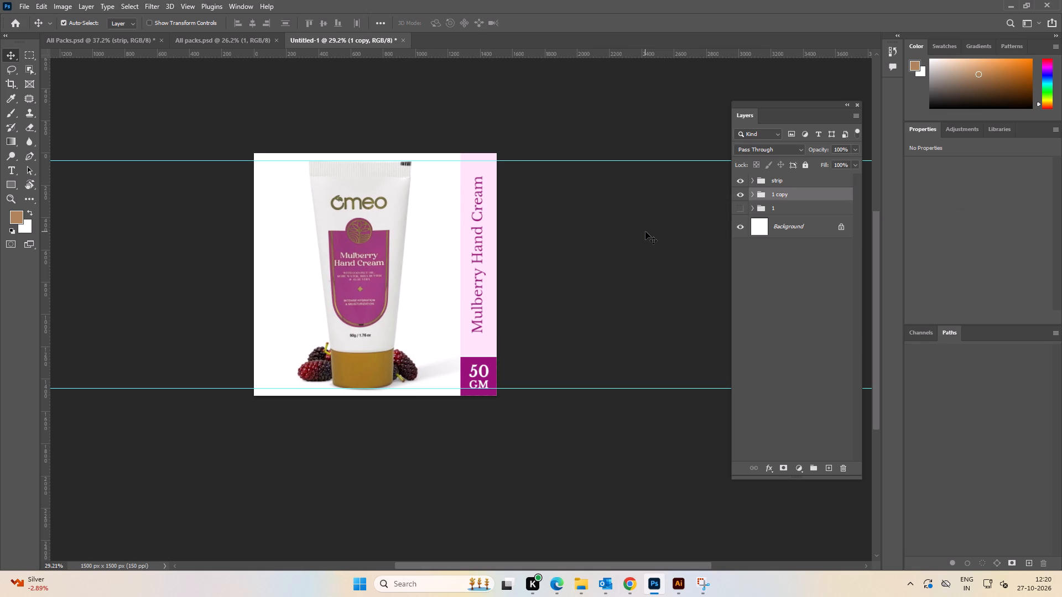
key("Left")
key("Left")
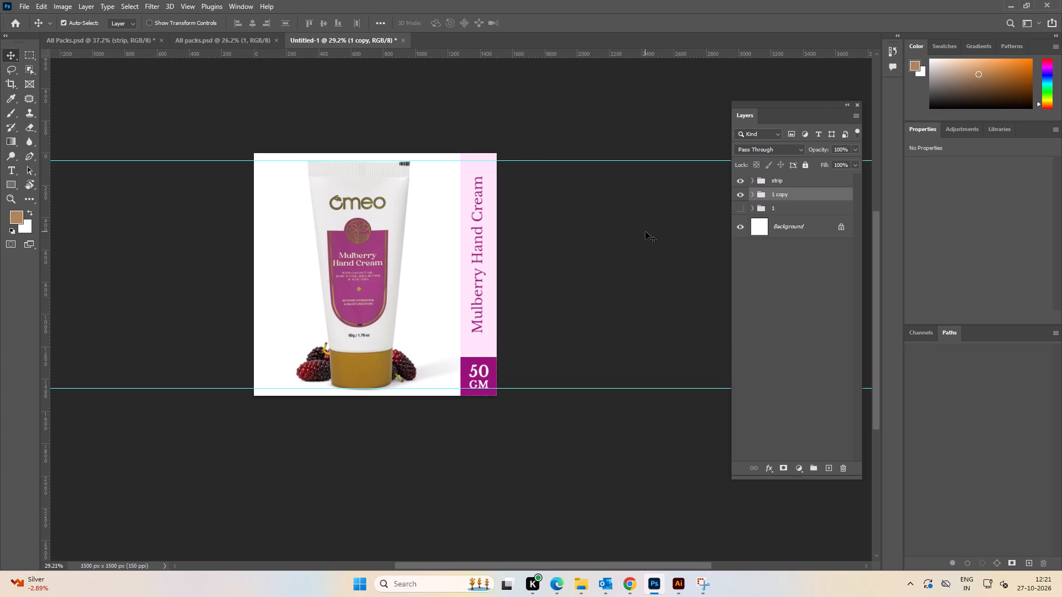
key("Right")
key("Right")
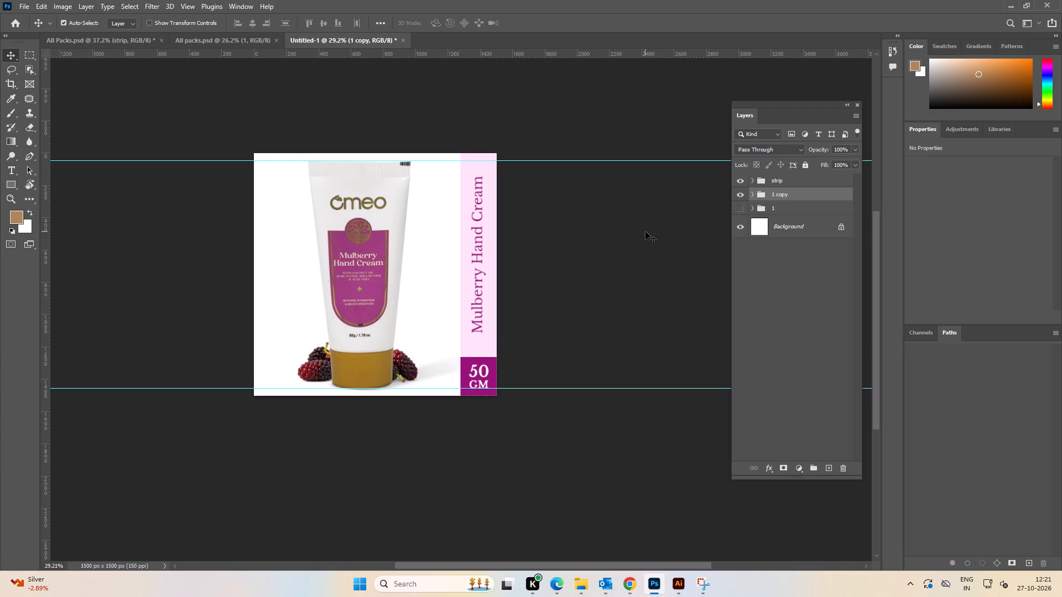
double_click(643, 232)
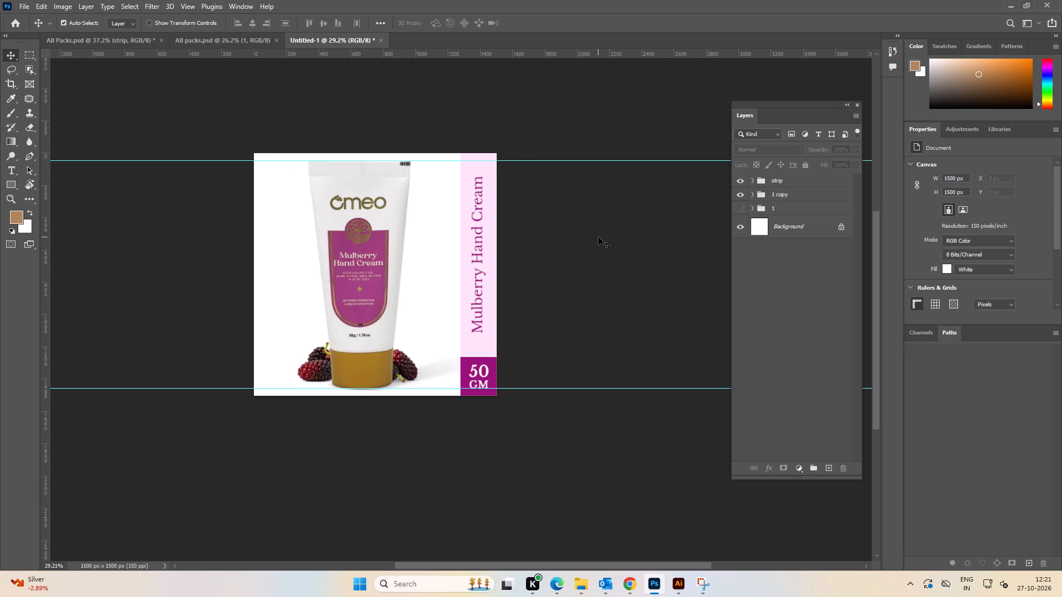
Export the single-tube strip image as a JPG named 7 in the Mulberry-Hand-Cream 1500x1500 folder.
key("ctrl+alt+shift+w")
left_click(695, 477)
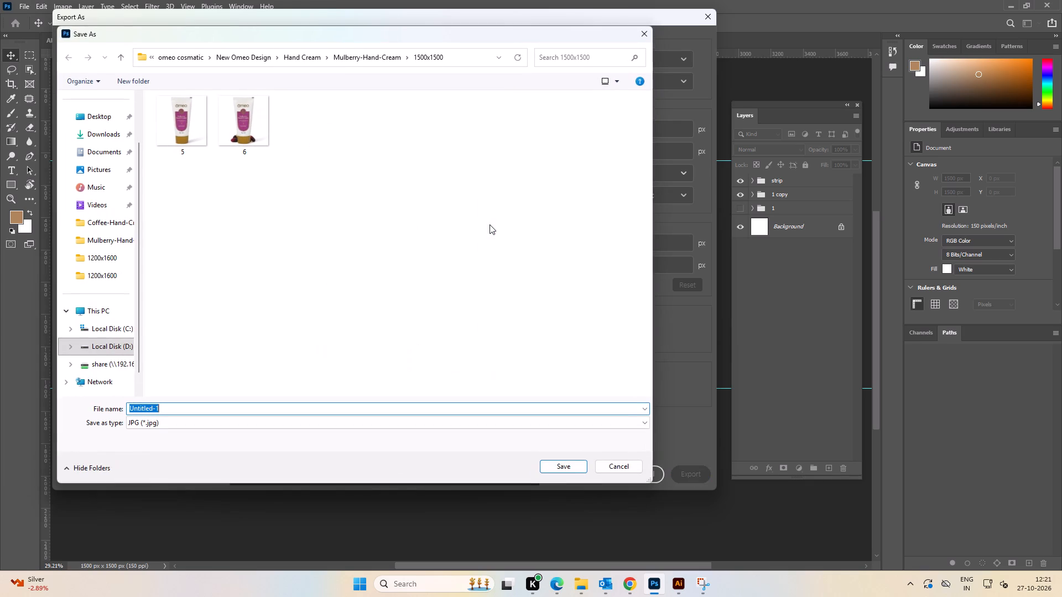
key("7")
key("Return")
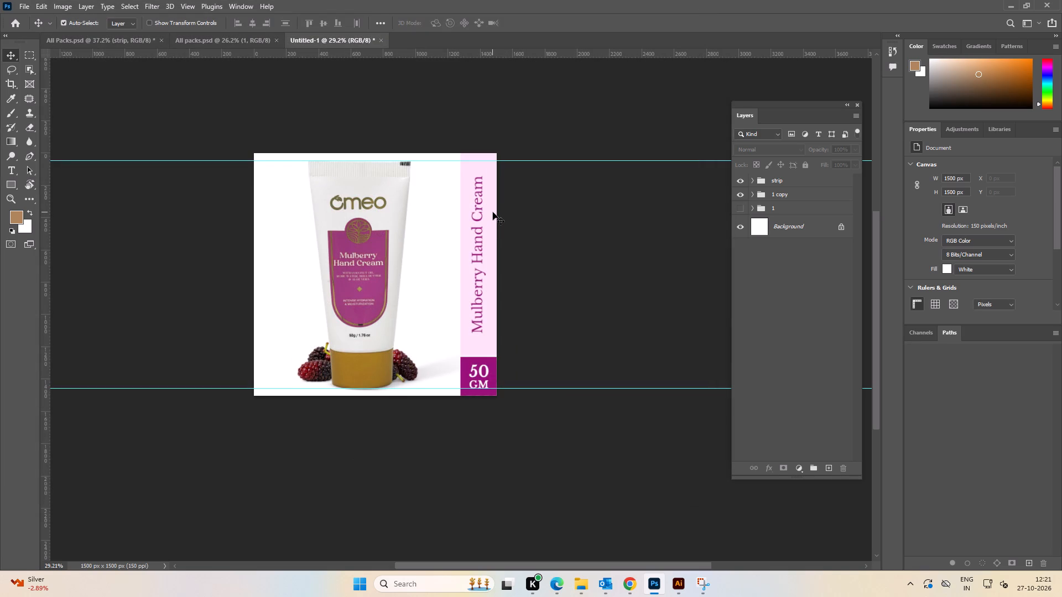
Move the strip group into the 1 copy group and hide that group.
scroll(560, 249, "down", 2, "alt")
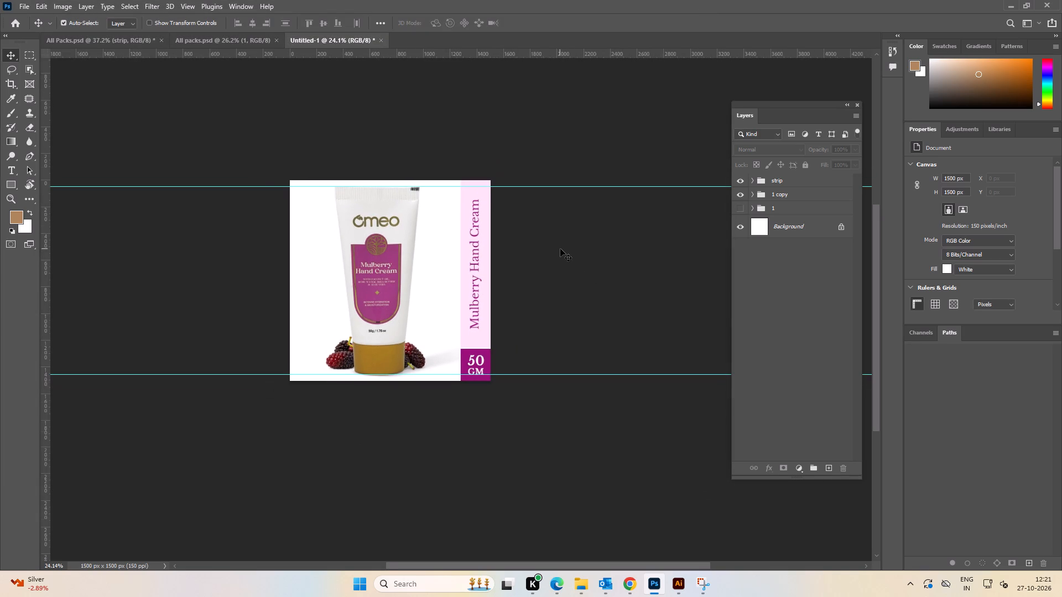
key("space")
left_click_drag(564, 256, 570, 257)
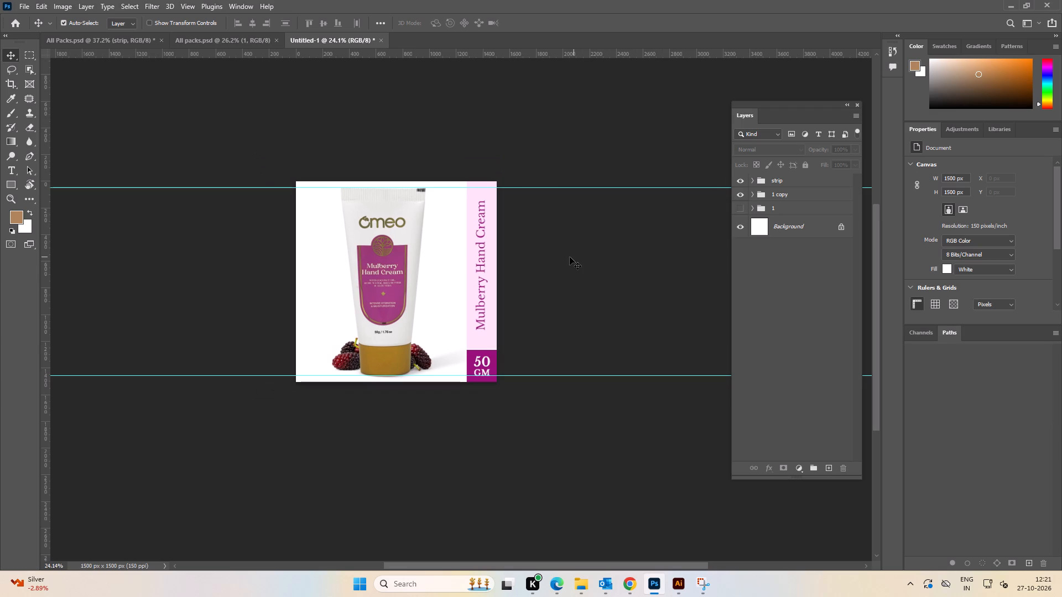
left_click_drag(777, 178, 782, 190)
left_click_drag(782, 190, 782, 193)
left_click(742, 178)
left_click(398, 108)
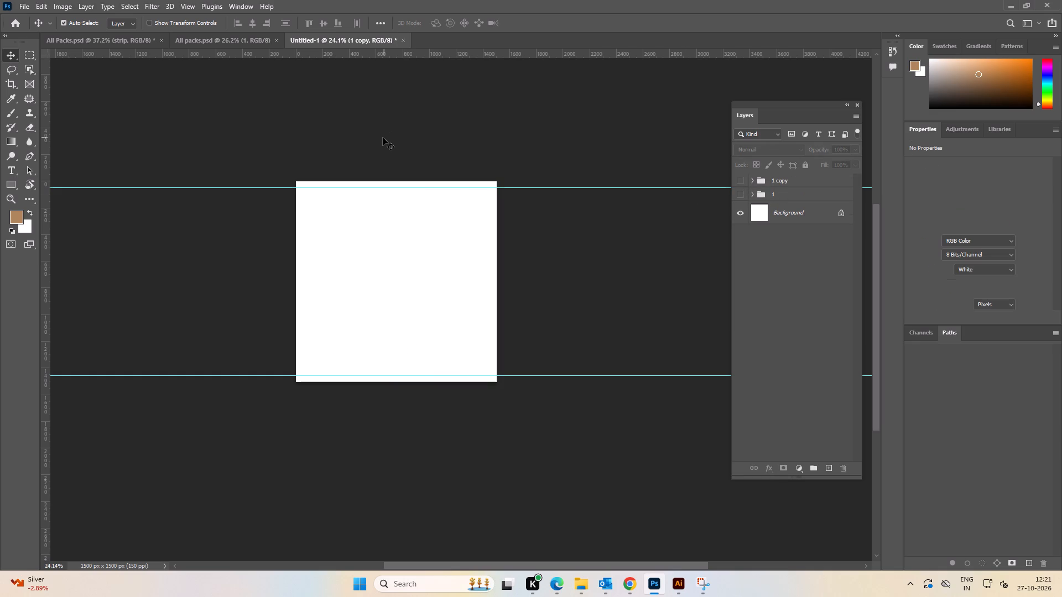
Copy group 2, the two-tube pack, from All packs.psd and paste it visibly above 1 copy in the 1500 px document.
left_click(216, 35)
left_click(315, 41)
left_click(207, 40)
left_click(773, 198)
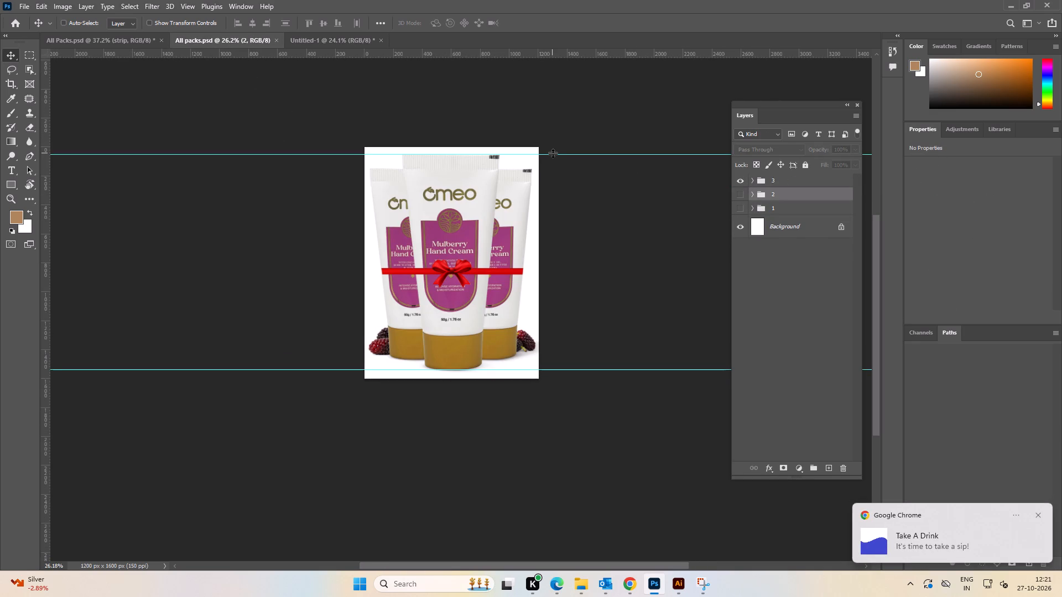
key("ctrl+c")
left_click(316, 42)
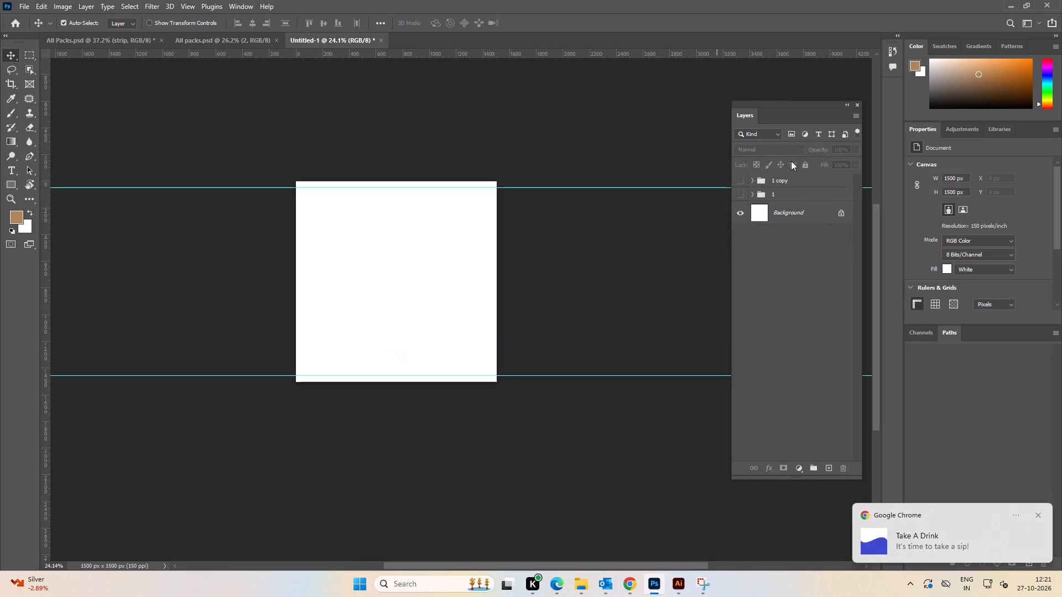
left_click(784, 184)
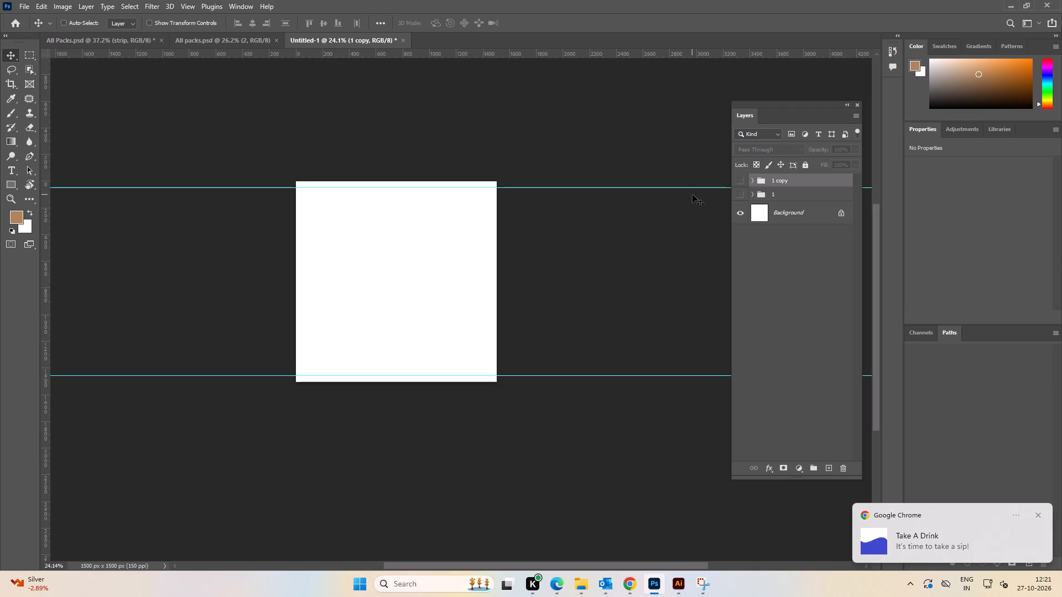
key("ctrl+v")
left_click(738, 182)
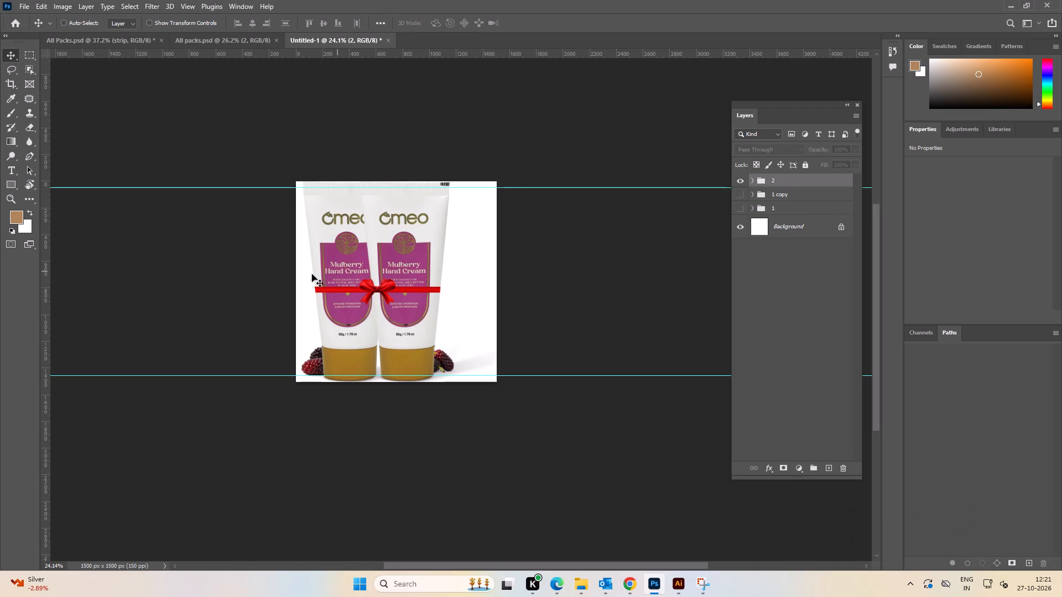
Scale the two-tube group proportionally to about 94.88% so the tubes fit between the upper and lower guides.
key("space")
key("space")
key("space")
key("space")
left_click_drag(290, 277, 315, 276)
key("ctrl+t")
scroll(442, 198, "up", 3, "alt")
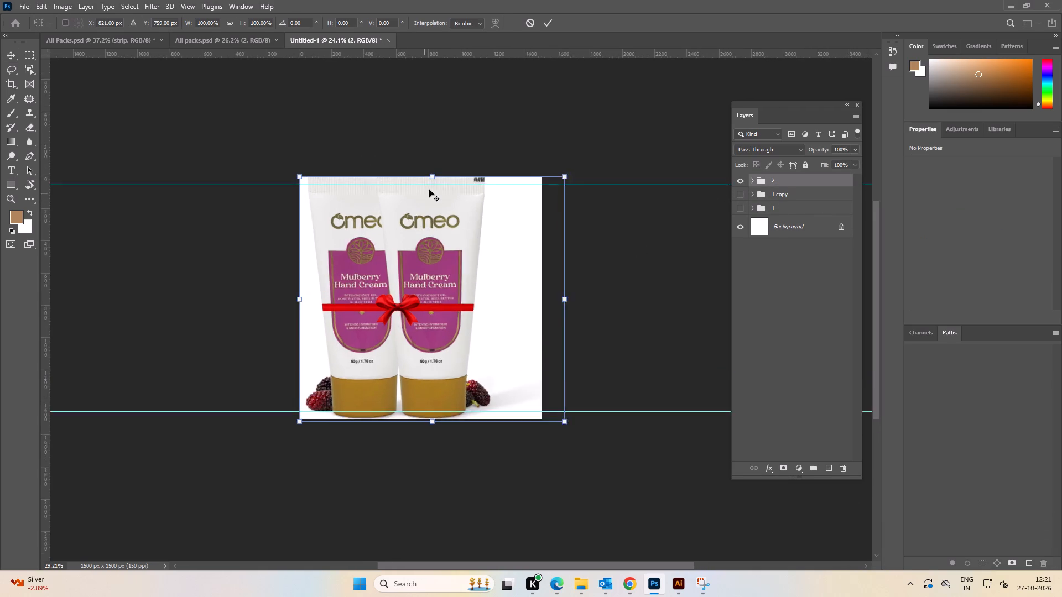
scroll(429, 190, "up", 4, "alt")
left_click(444, 167)
left_click_drag(444, 165, 442, 176, "shift")
key("space")
key("space")
key("space")
key("space")
left_click_drag(441, 359, 460, 212)
scroll(445, 420, "up", 4, "alt")
scroll(446, 419, "down", 1, "alt")
scroll(446, 419, "up", 1, "alt")
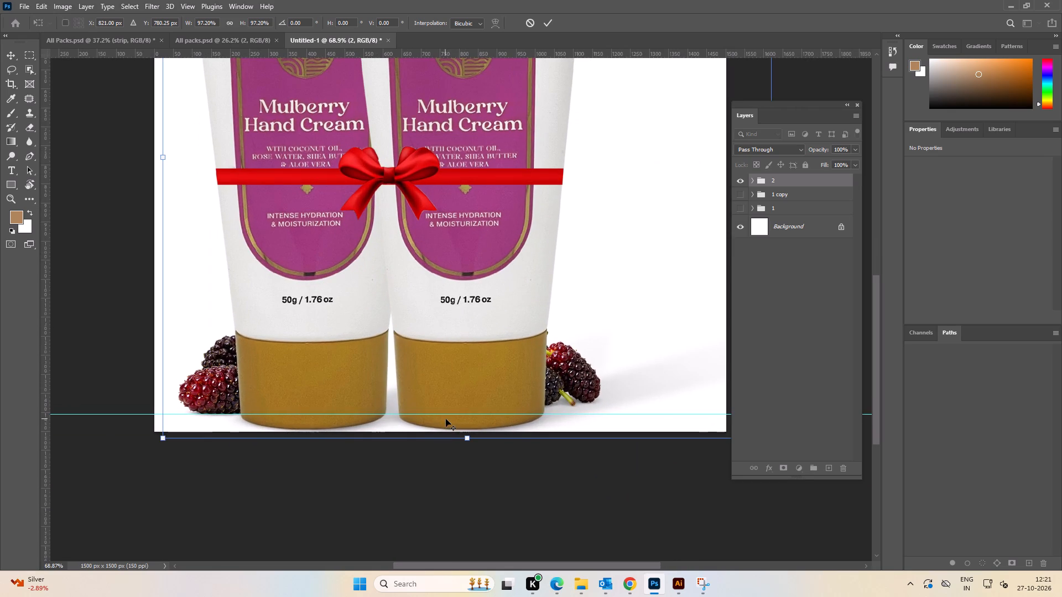
scroll(463, 442, "up", 5, "alt")
left_click(472, 456)
left_click_drag(472, 456, 473, 440, "shift")
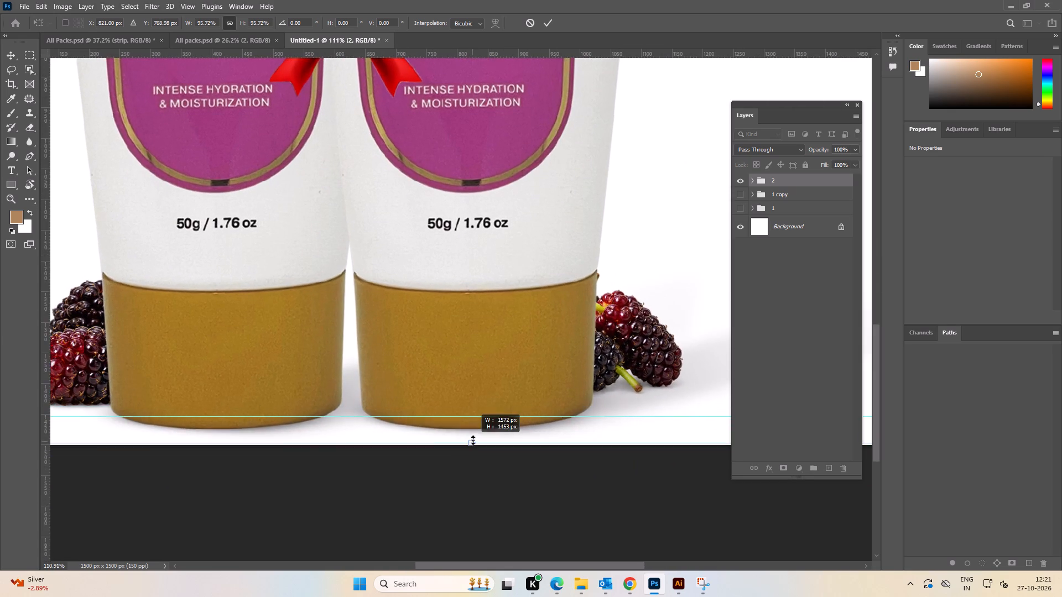
left_click_drag(473, 440, 475, 434, "shift")
scroll(496, 314, "down", 10, "alt")
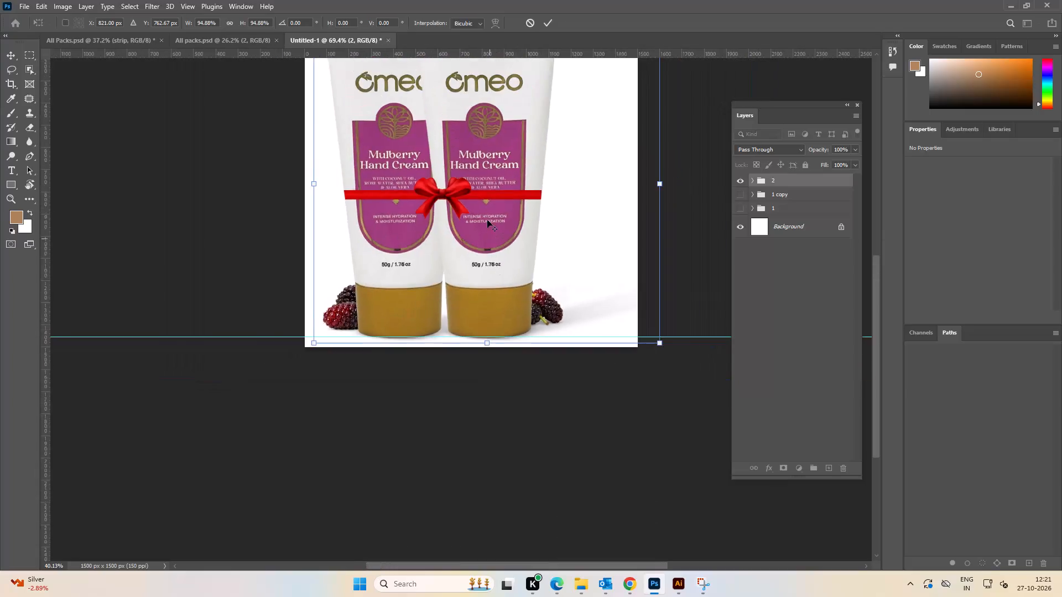
scroll(487, 220, "down", 4, "alt")
Shift the two-tube group right about 136 px to centre the tubes on the canvas, and apply the transform.
key("space")
left_click_drag(493, 180, 490, 241)
scroll(479, 239, "up", 3, "alt")
left_click_drag(479, 237, 504, 237)
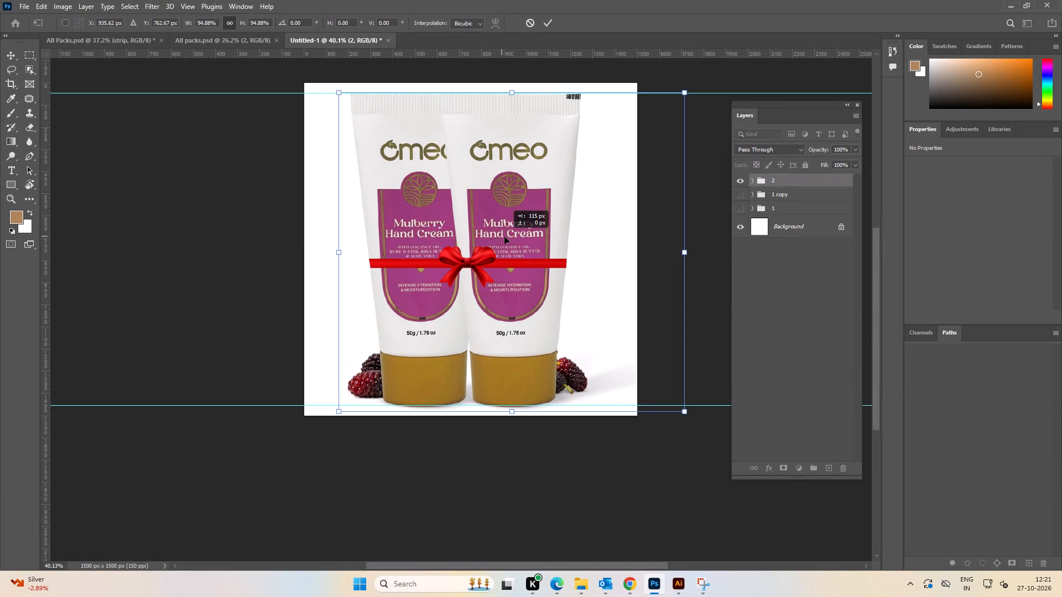
left_click_drag(504, 237, 508, 237)
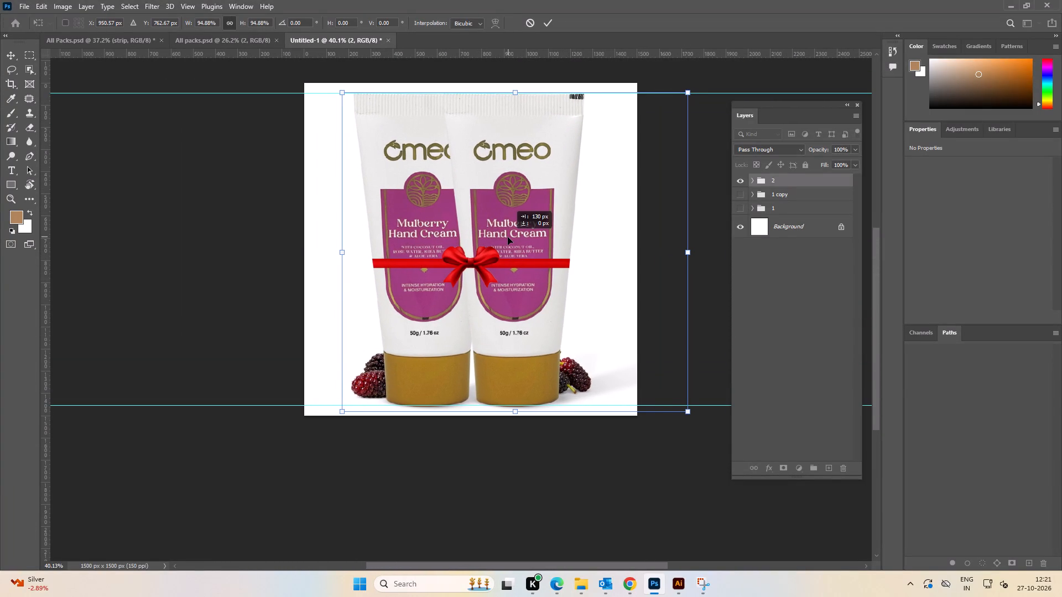
left_click_drag(508, 237, 509, 237)
left_click(509, 237, "shift")
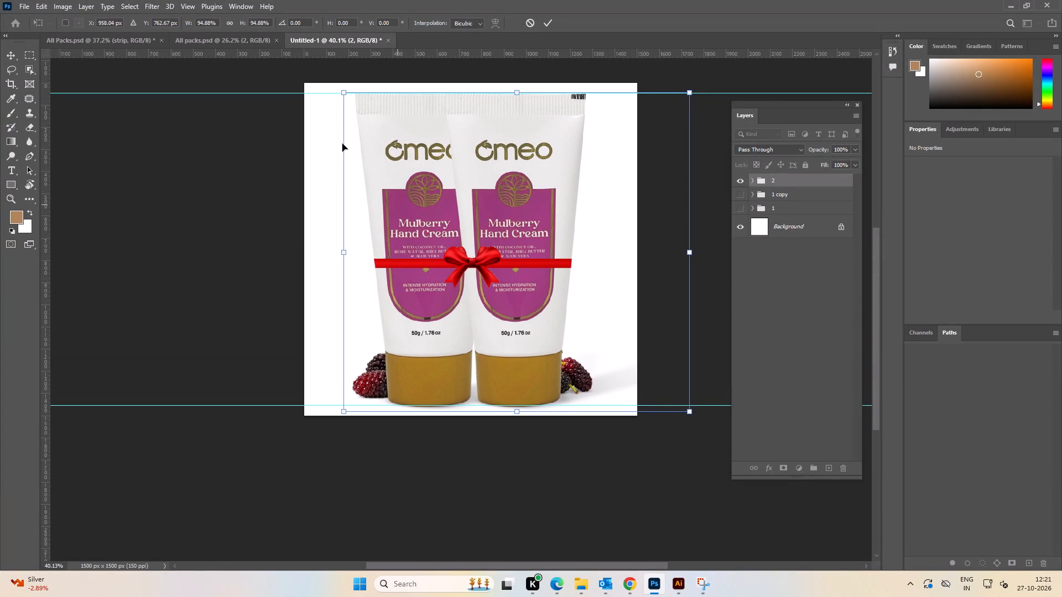
left_click(554, 22)
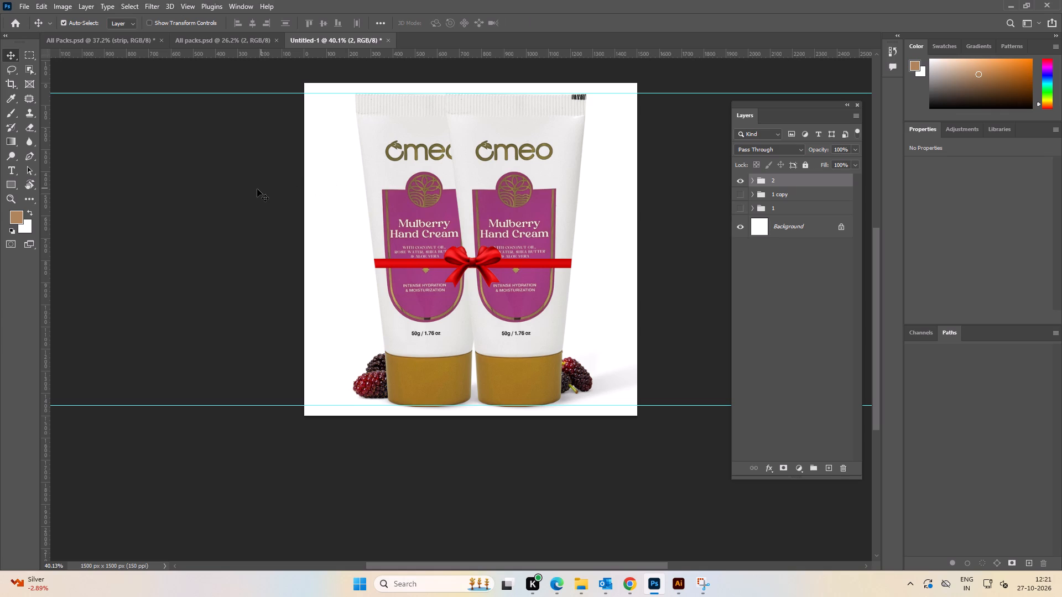
key("Left")
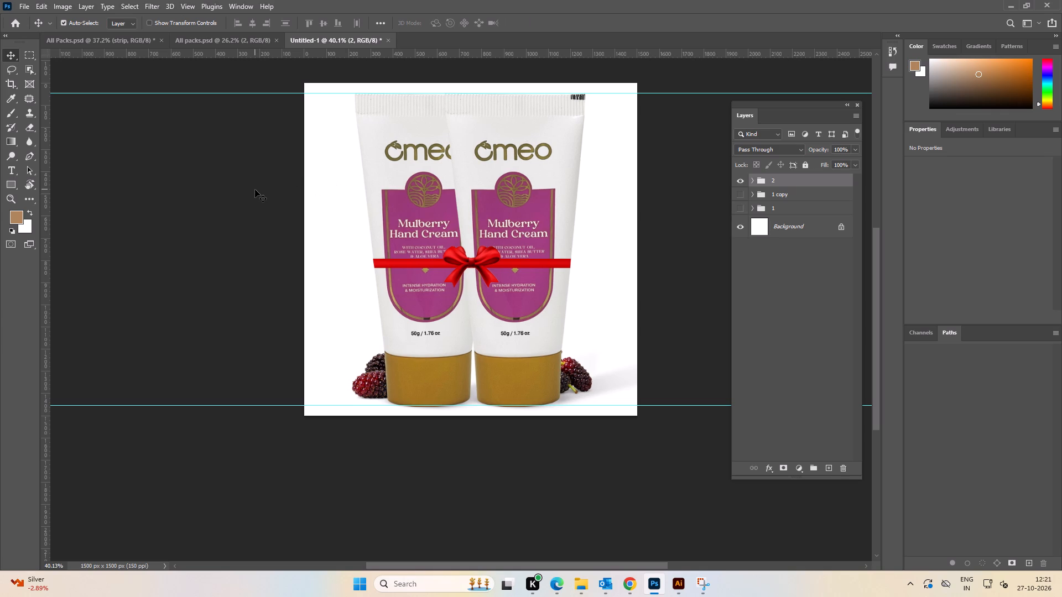
double_click(678, 266)
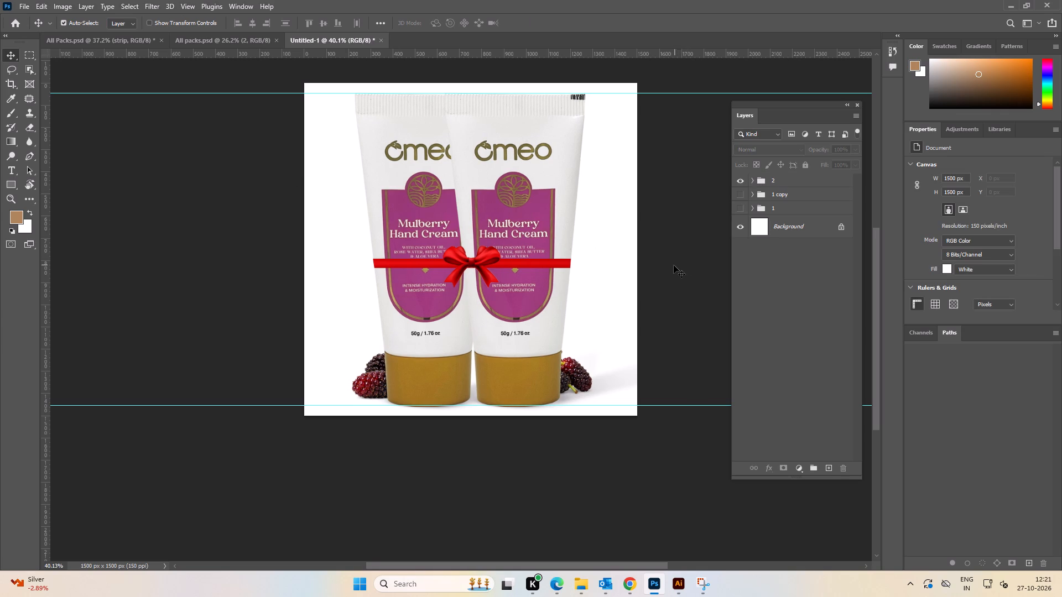
Examine the two-tube pack's ribbon, tube edges and placement on the canvas, both close up and as a whole.
scroll(674, 265, "down", 4, "alt")
key("space")
left_click(671, 269)
scroll(484, 268, "up", 11, "alt")
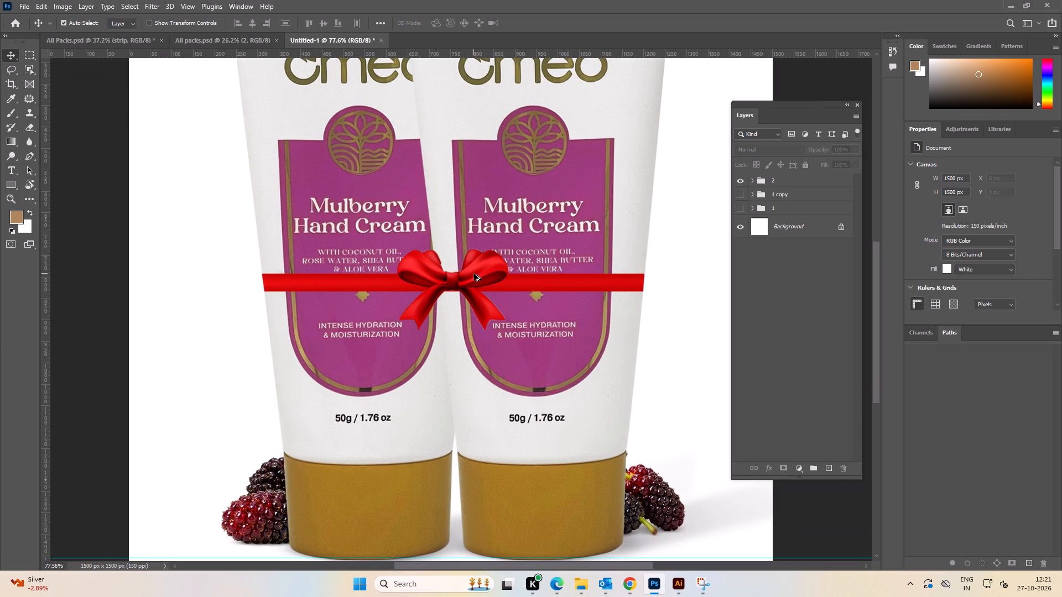
scroll(474, 274, "down", 10, "alt")
key("space")
key("space")
left_click_drag(494, 217, 485, 241)
left_click(626, 240)
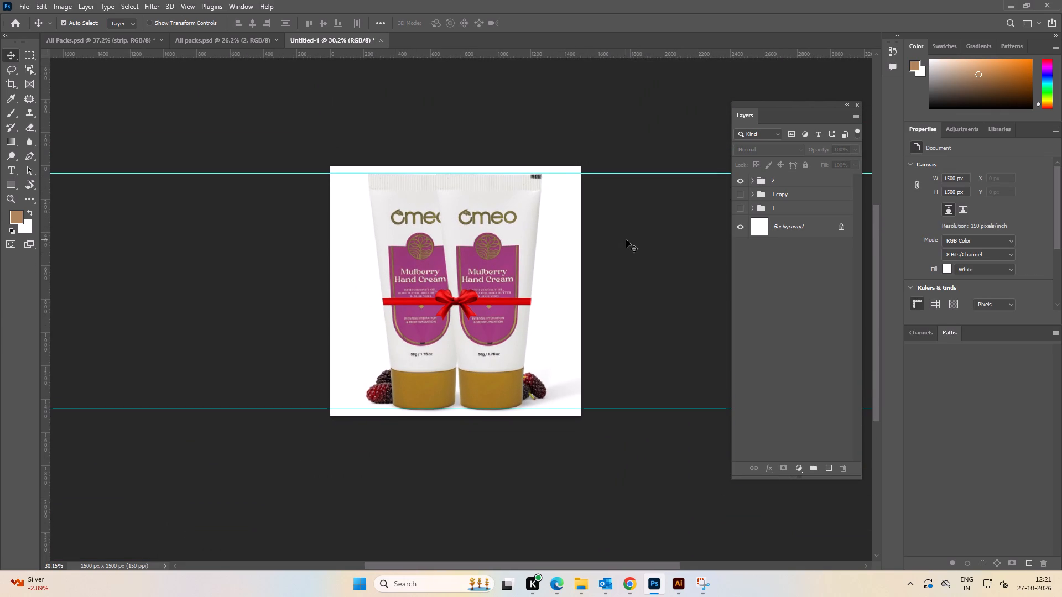
scroll(459, 130, "up", 7, "alt")
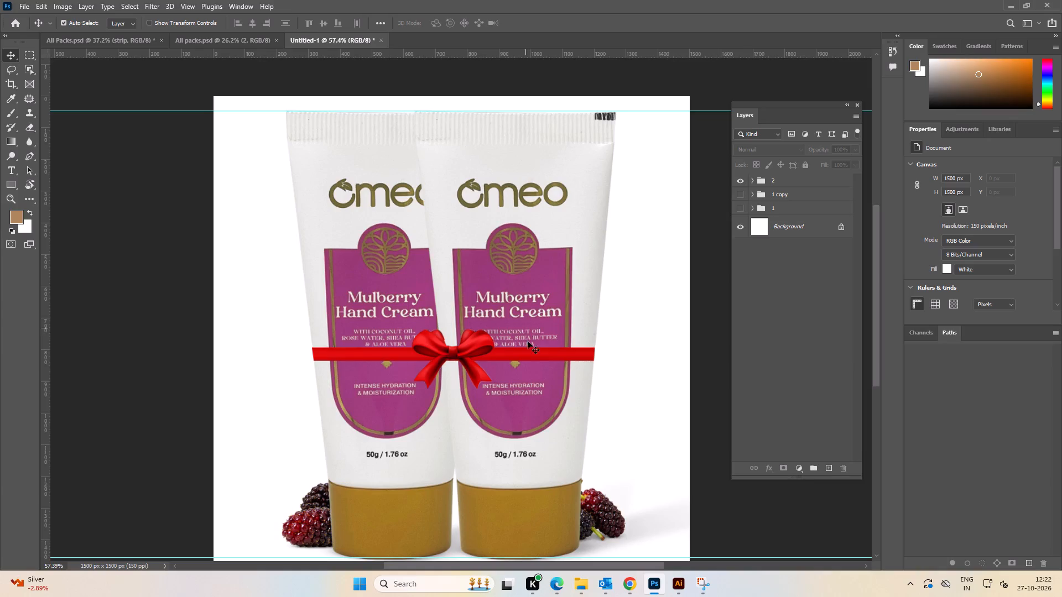
scroll(526, 336, "down", 3, "alt")
key("space")
key("space")
key("space")
key("space")
key("space")
key("space")
key("space")
left_click_drag(528, 367, 509, 349)
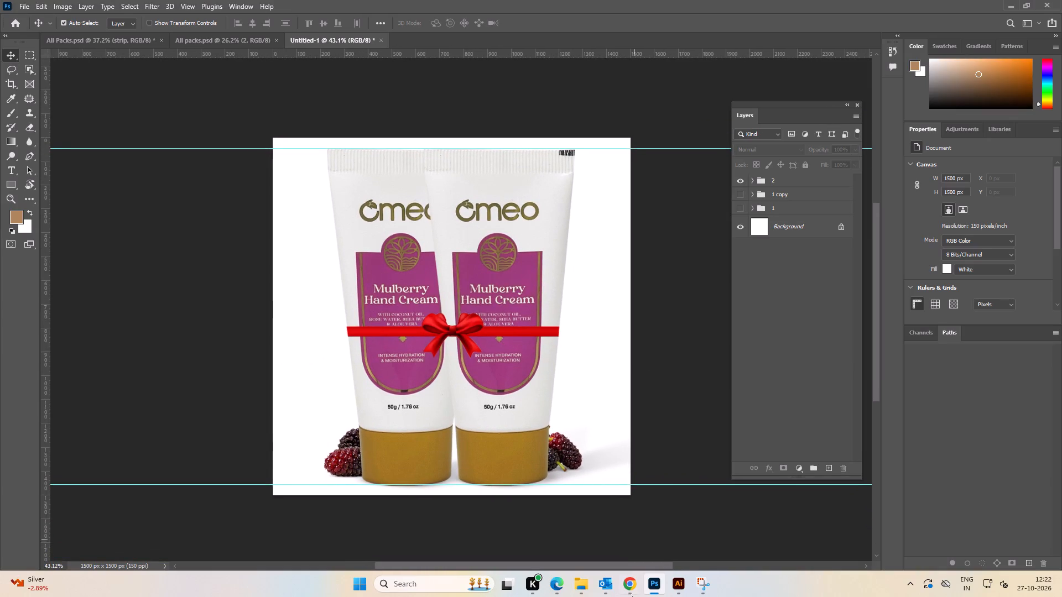
Switch to Chrome and search Google for restro in a new tab.
left_click(633, 578)
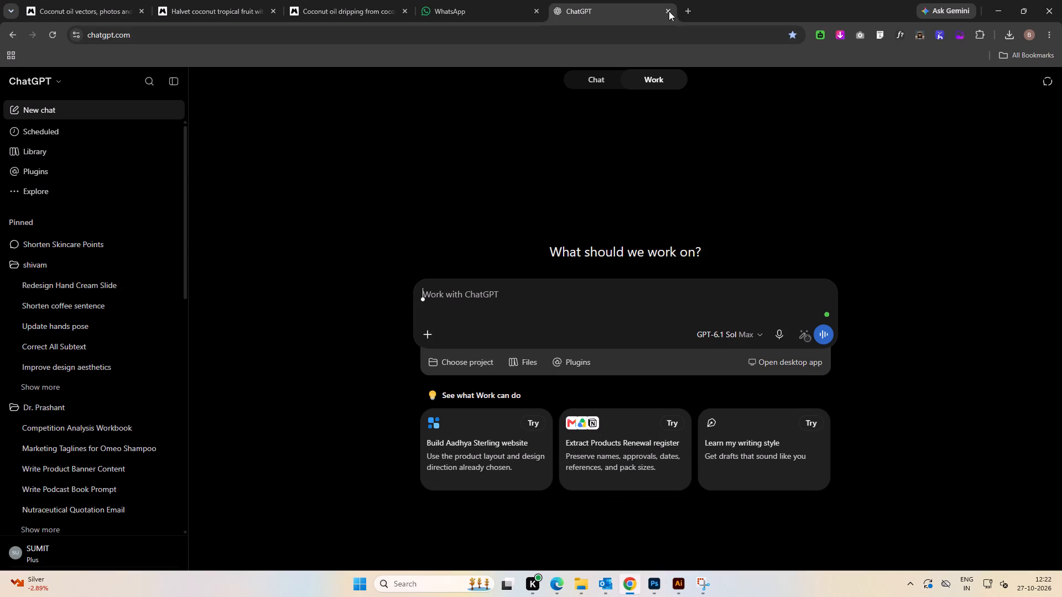
left_click(690, 9)
type("restro")
key("Return")
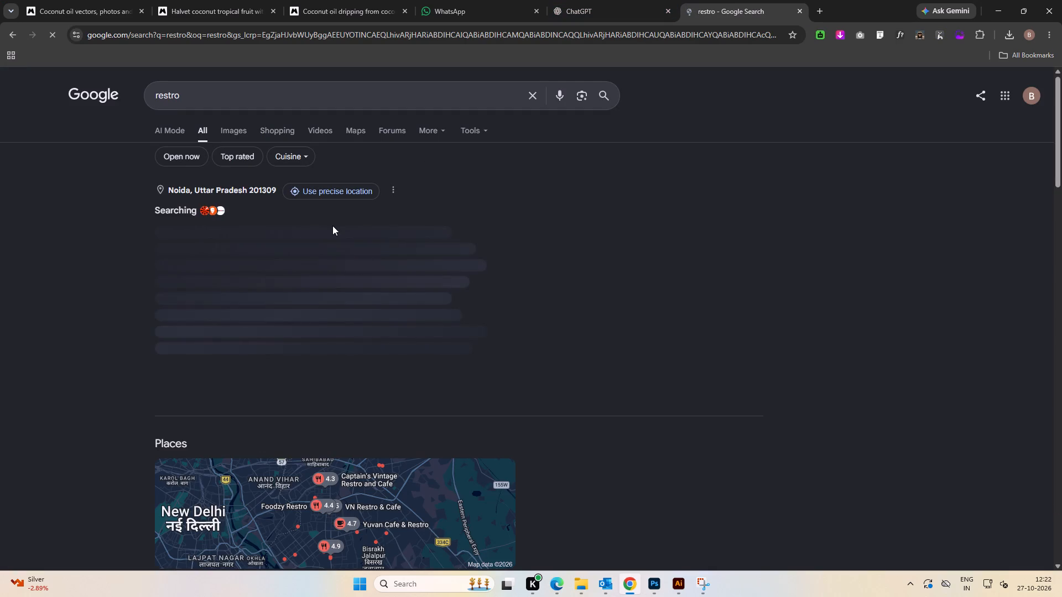
scroll(332, 222, "down", 4)
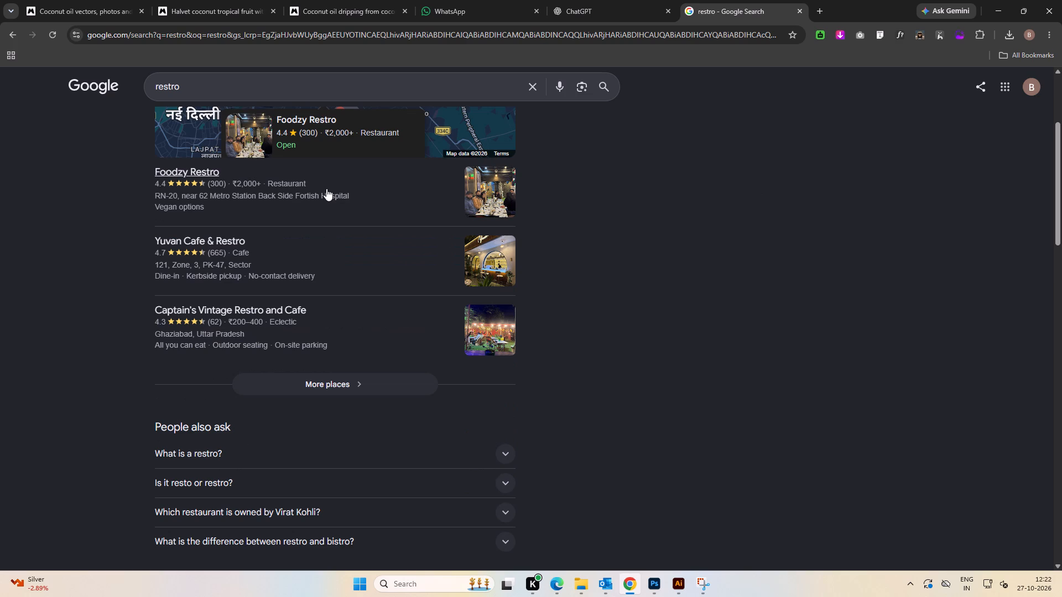
scroll(326, 188, "up", 7)
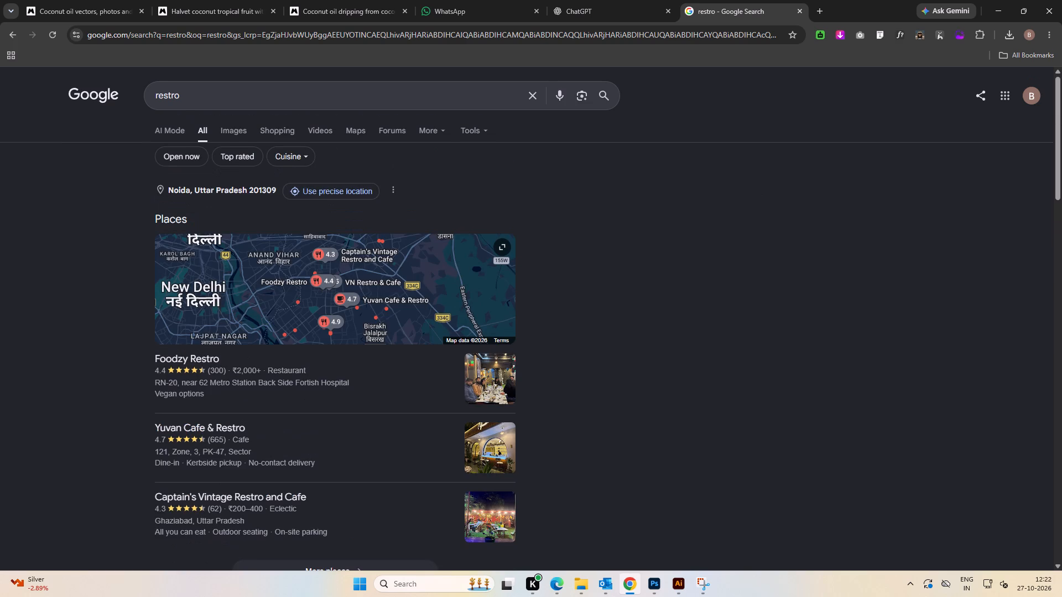
left_click(285, 89)
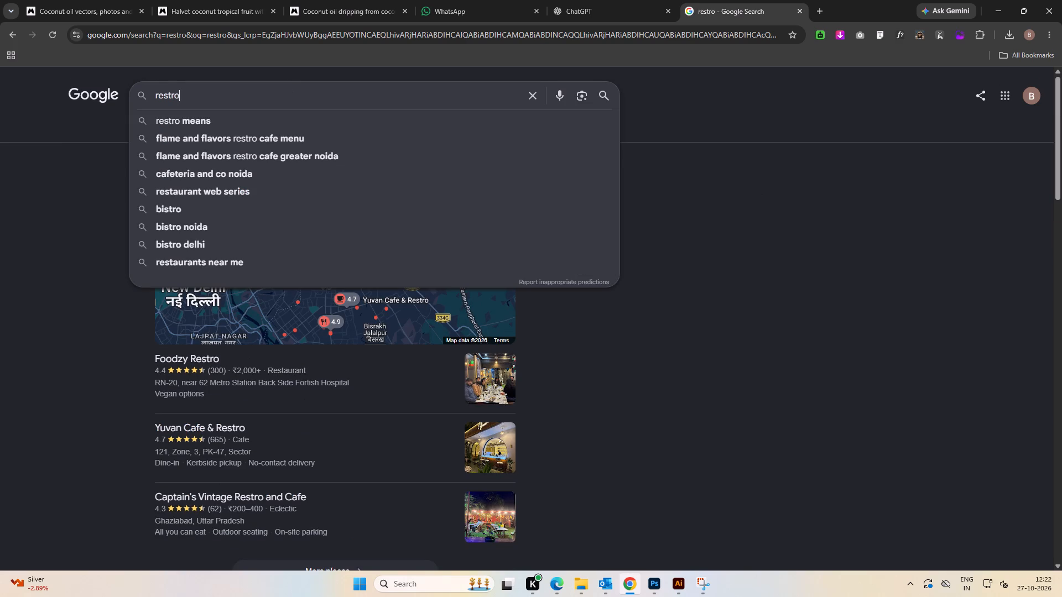
key("ctrl+Left")
key("ctrl+Left")
type("what is")
key("space")
key("Return")
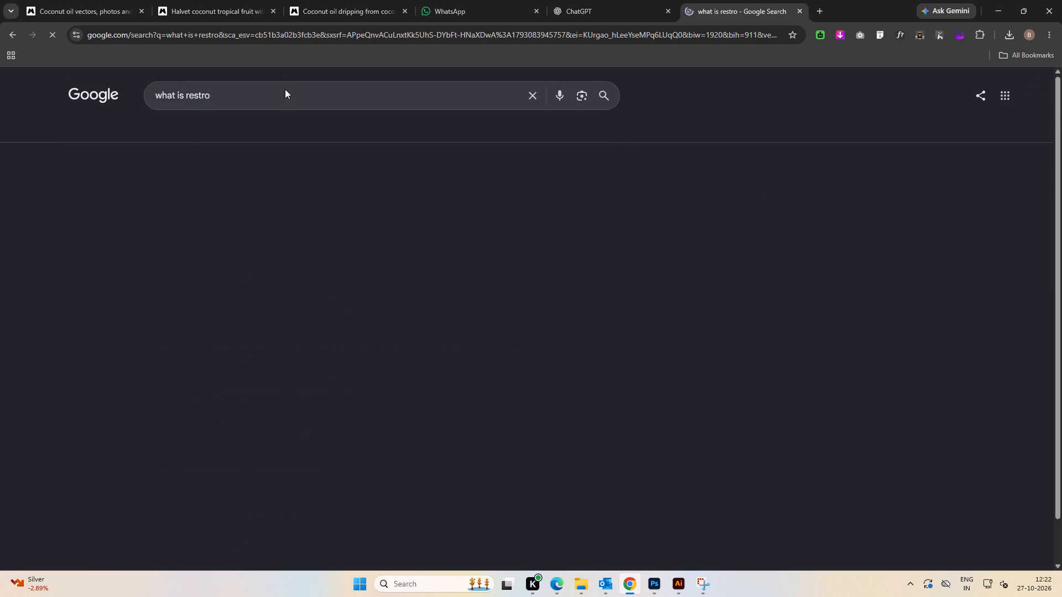
left_click(410, 338)
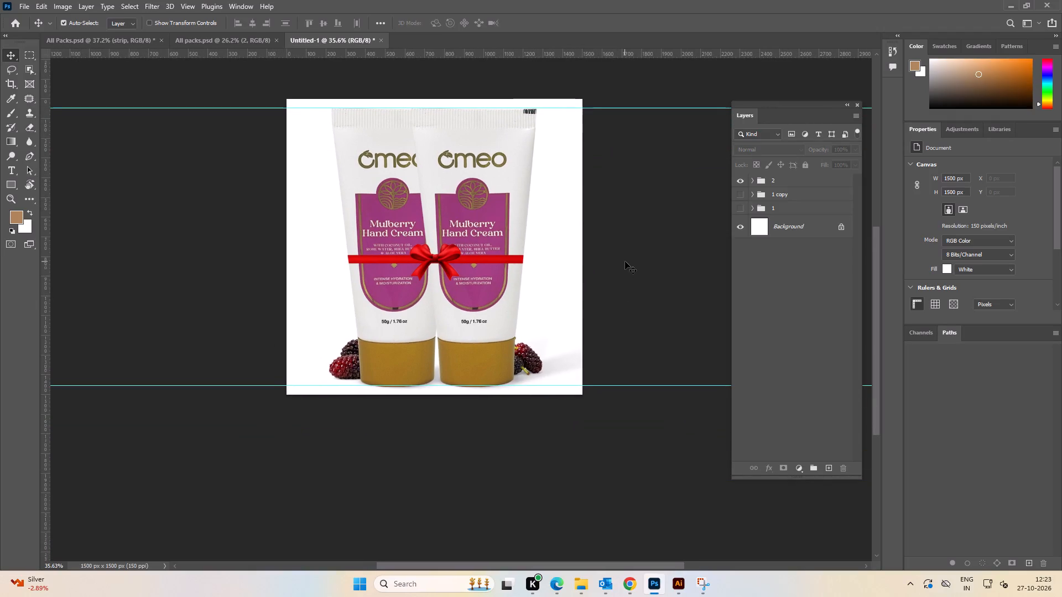
left_click(625, 261)
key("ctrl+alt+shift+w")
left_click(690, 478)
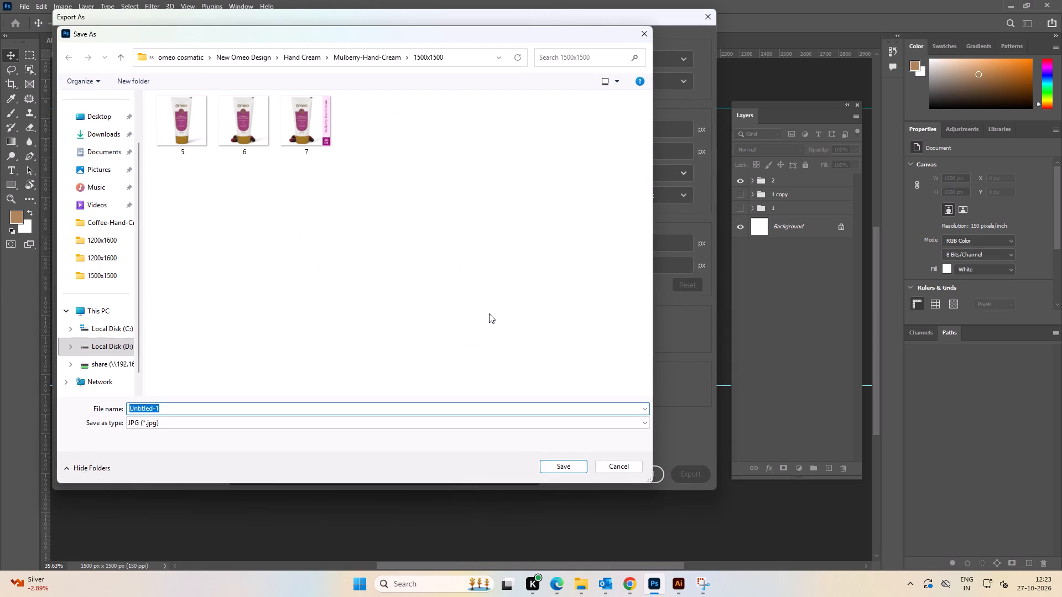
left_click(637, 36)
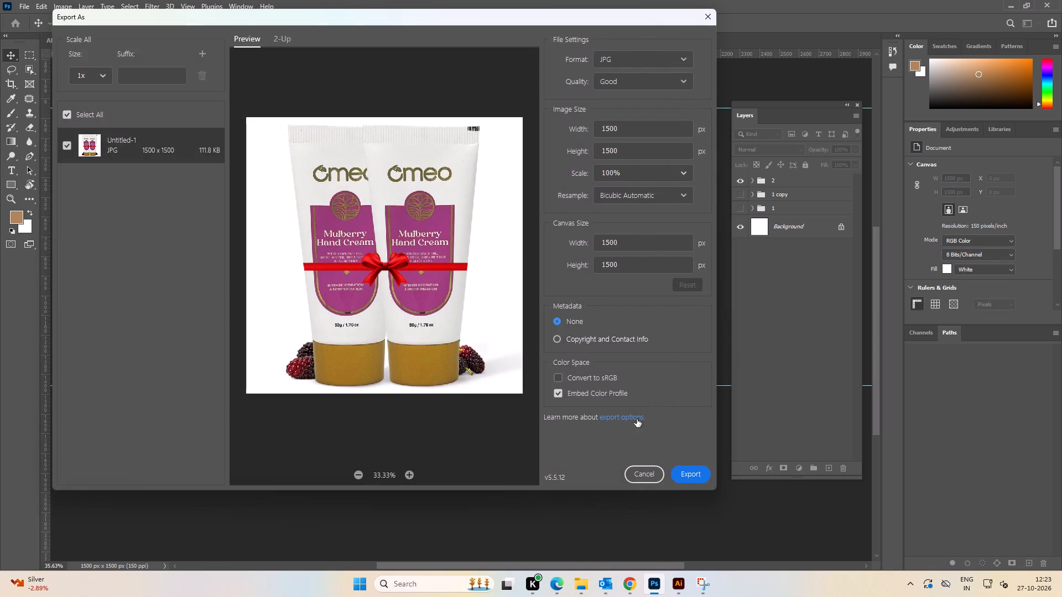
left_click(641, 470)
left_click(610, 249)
Hide both Three Mulberries layers inside group 2 so only the two ribboned tubes show.
key("space")
key("space")
key("space")
key("space")
left_click_drag(591, 273, 600, 273)
left_click(640, 318)
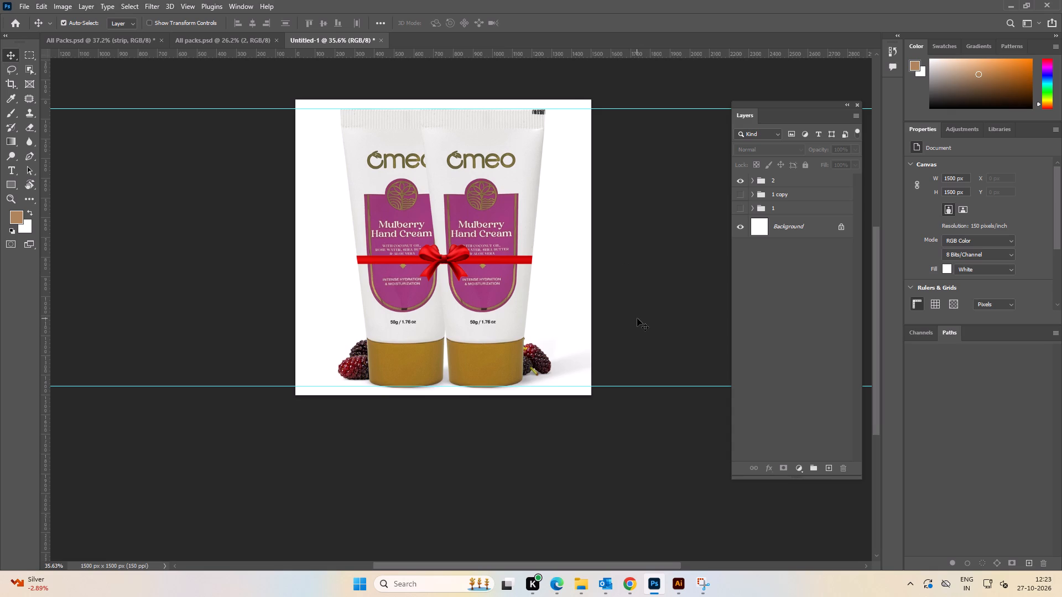
left_click(674, 337)
left_click(753, 178)
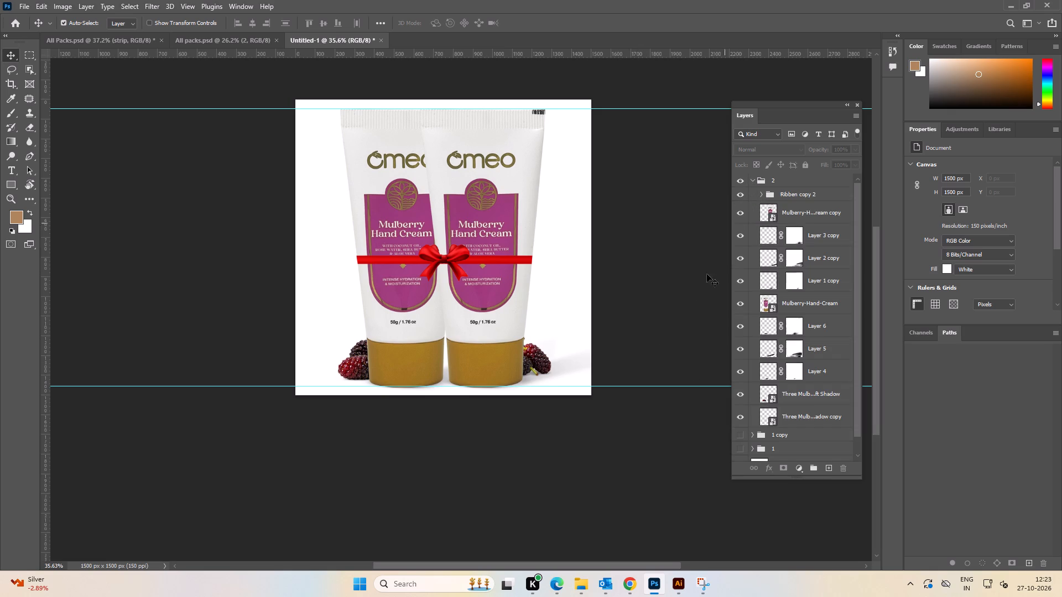
left_click(742, 415)
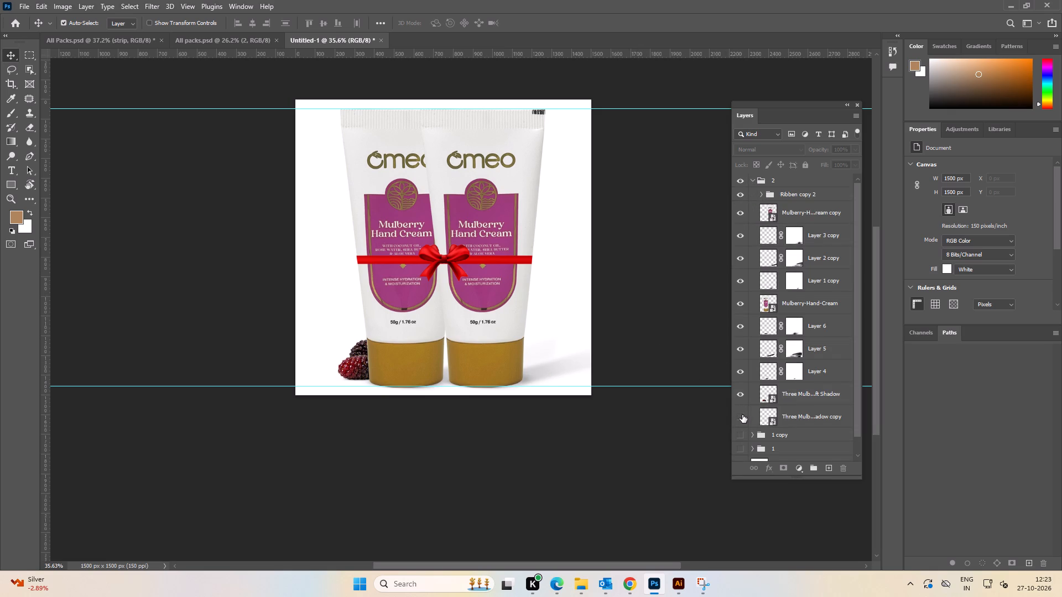
double_click(742, 415)
left_click(740, 393)
Export the two-tube pack without mulberries as a JPG named 8 in the Mulberry-Hand-Cream 1500x1500 folder.
key("ctrl+alt+shift+w")
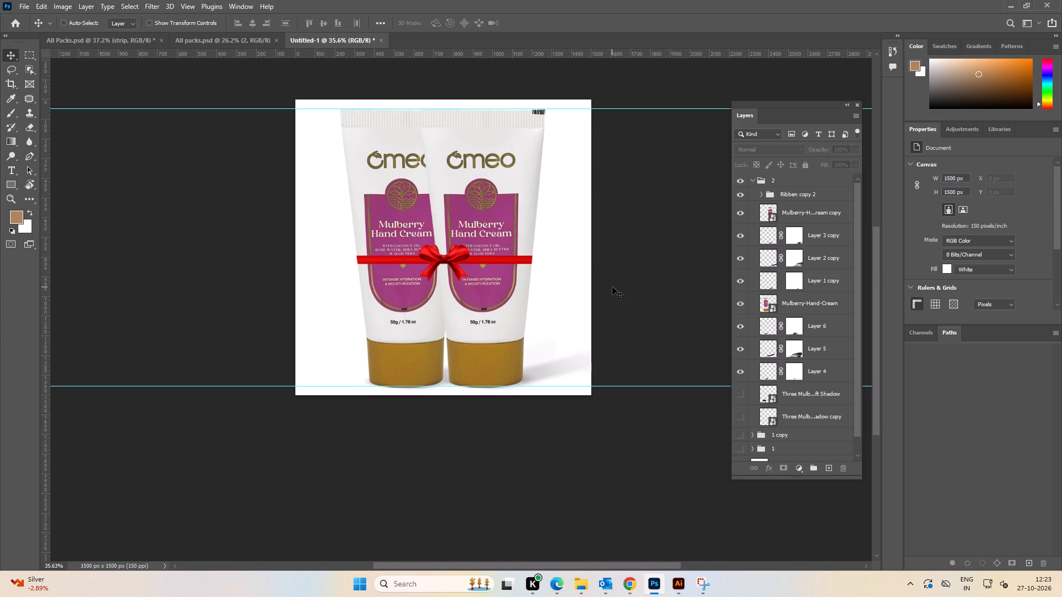
left_click(701, 475)
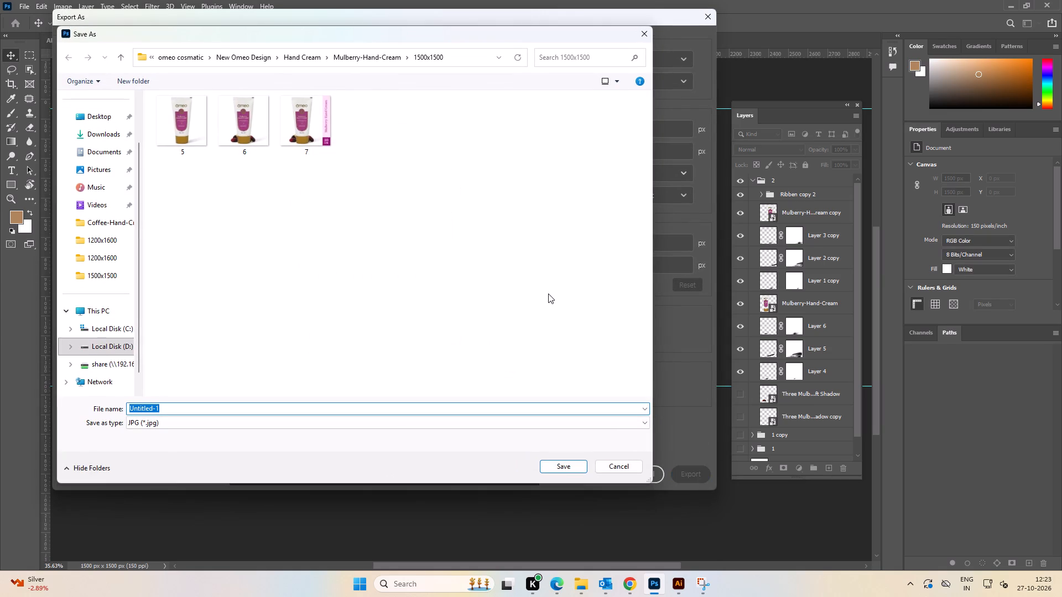
key("8")
key("Return")
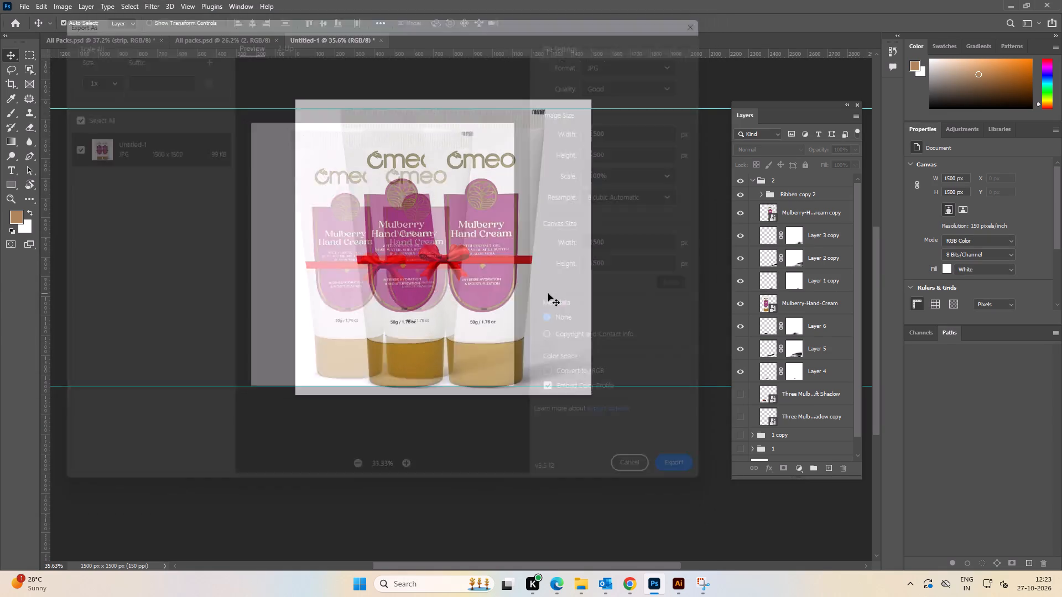
Undo the hiding of the two mulberry layers.
key("ctrl+z")
key("ctrl+z")
left_click(639, 292)
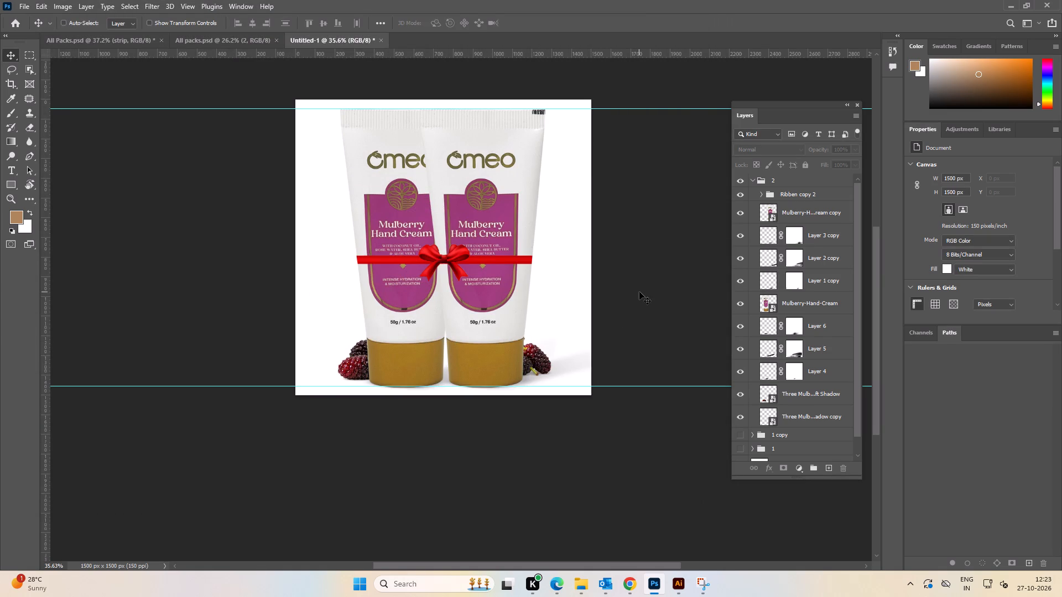
Export the two-tube pack with mulberries as a JPG named 9 in the 1500x1500 folder.
key("ctrl+alt+shift+w")
left_click(689, 475)
key("9")
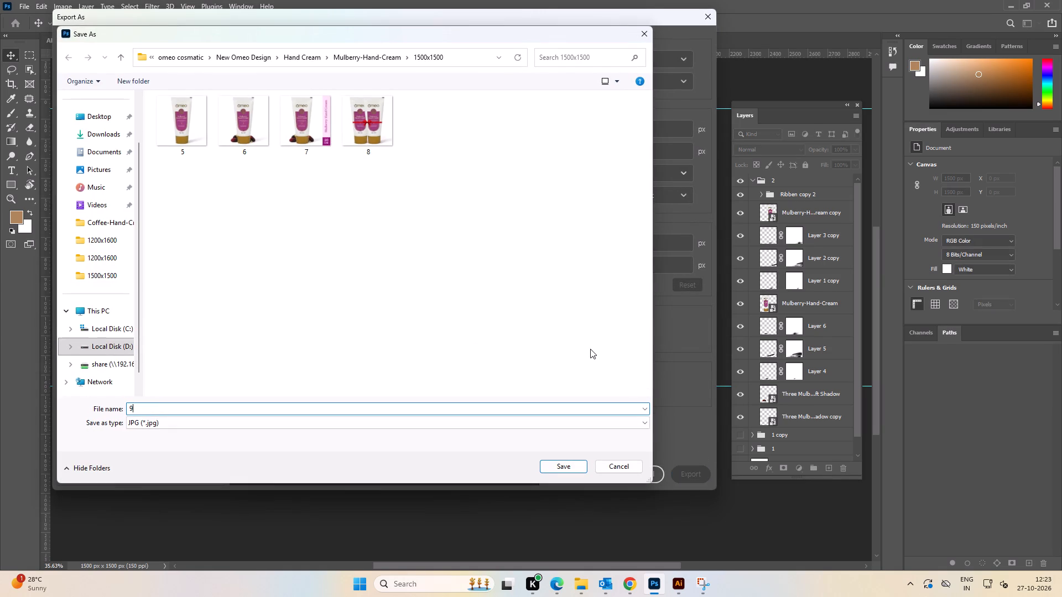
key("Return")
Duplicate group 2 and hide the original group, leaving the copy visible.
left_click(726, 251)
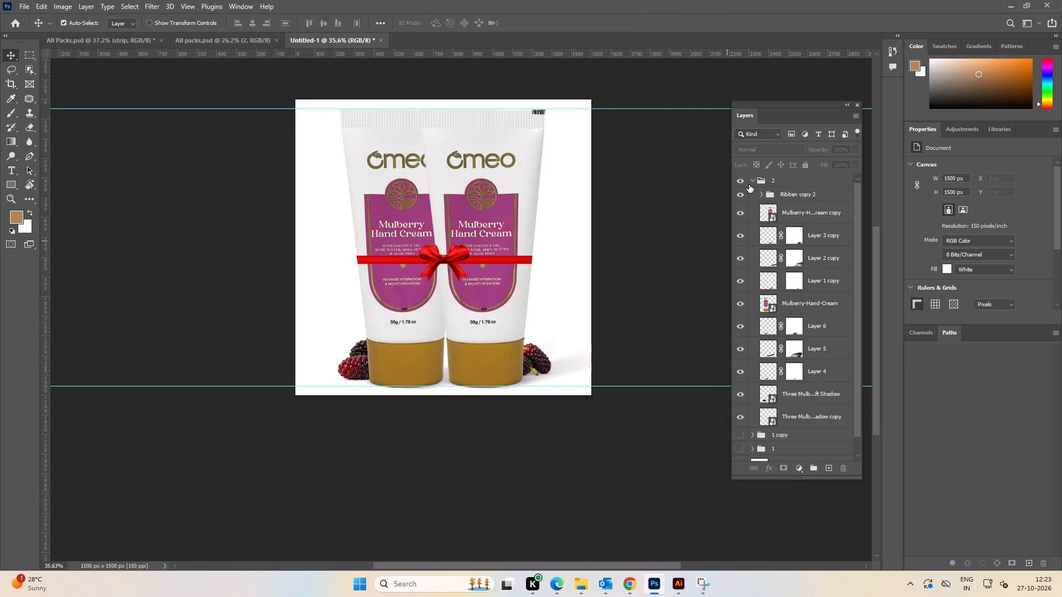
left_click(749, 184)
left_click(752, 180)
left_click(670, 197)
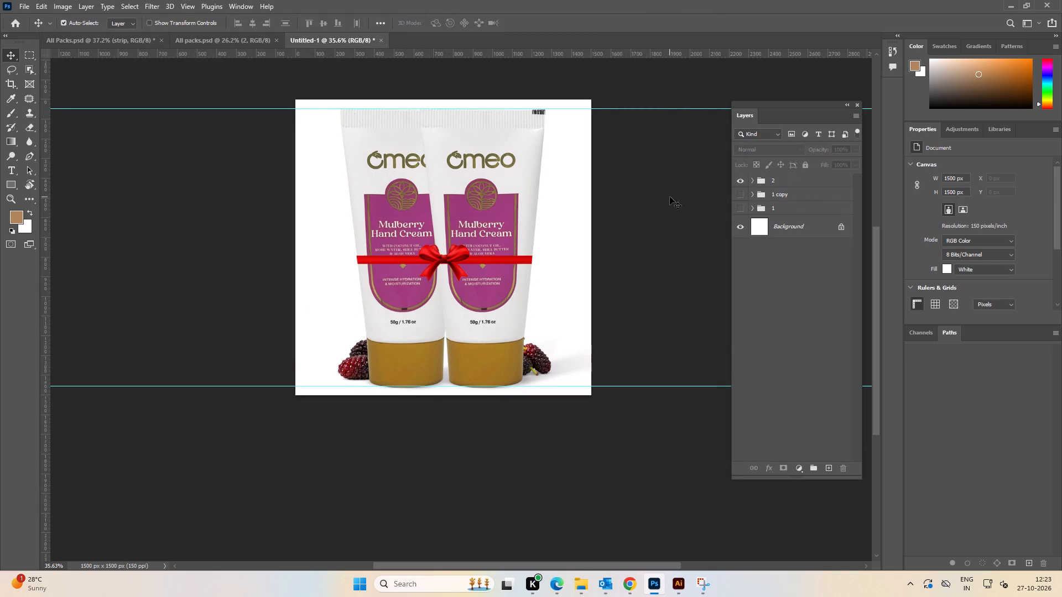
key("ctrl+j")
left_click(780, 179)
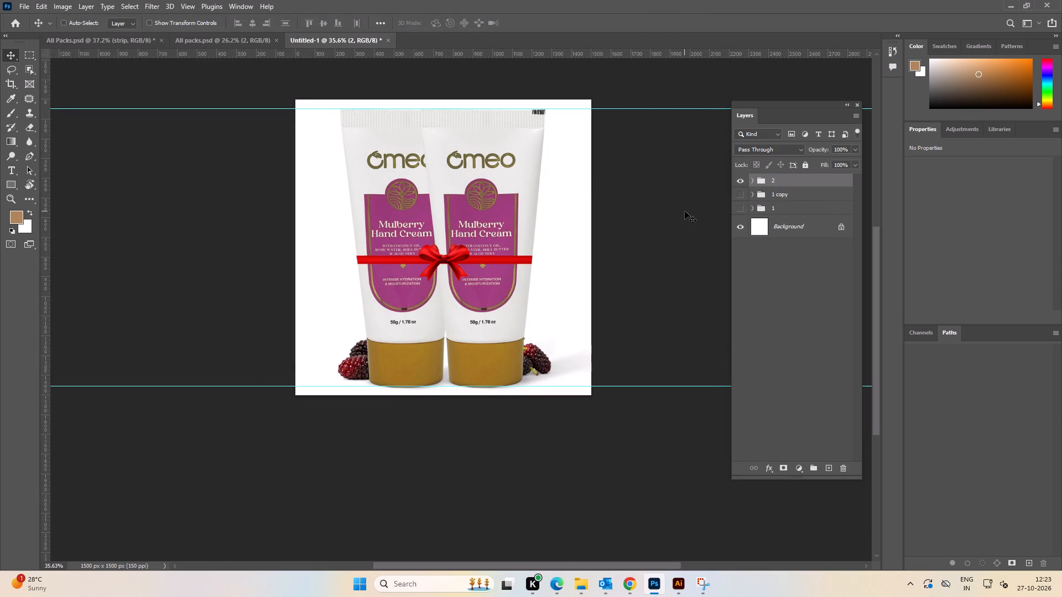
key("ctrl+j")
left_click(738, 197)
Move all layers of the copied two-tube group left about 120 px to make room for the side strip.
scroll(650, 234, "down", 1, "alt")
key("space")
left_click(651, 235)
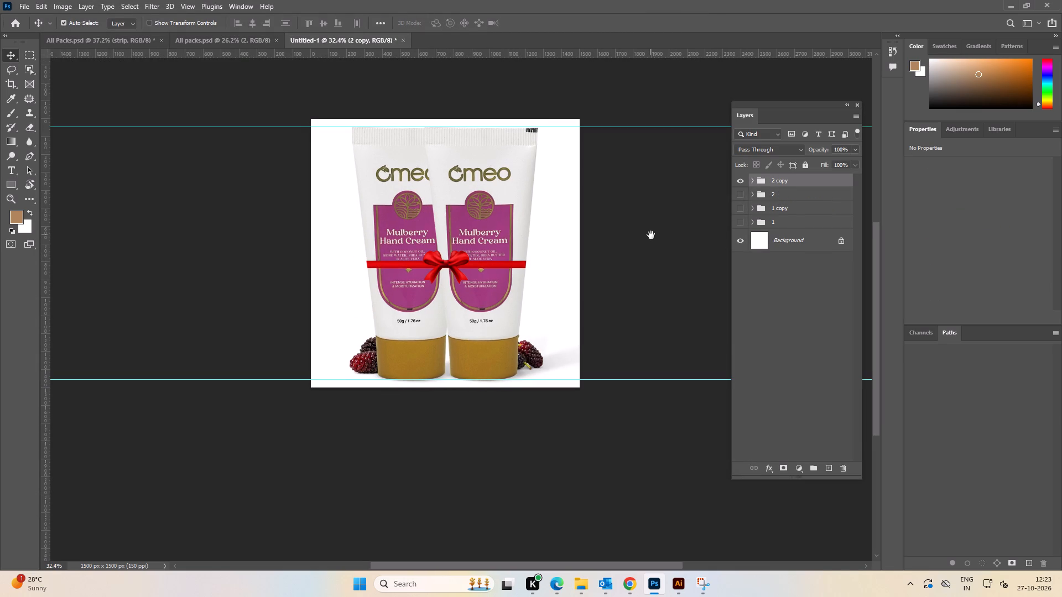
left_click_drag(634, 435, 235, 85)
scroll(494, 256, "up", 3, "alt")
left_click_drag(496, 244, 467, 244)
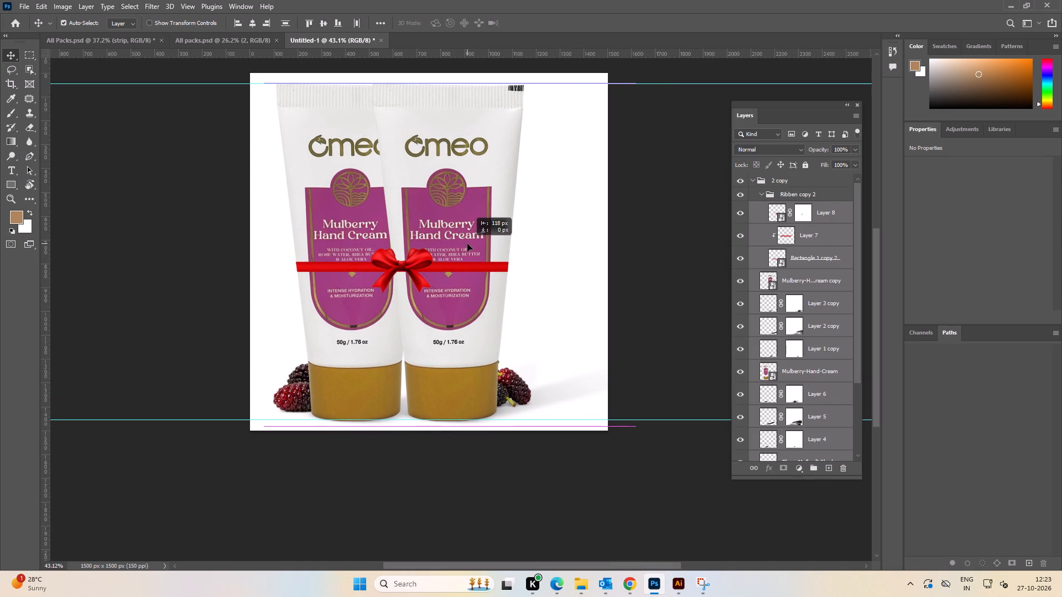
left_click_drag(467, 244, 466, 244)
scroll(466, 244, "down", 4, "alt")
double_click(606, 237)
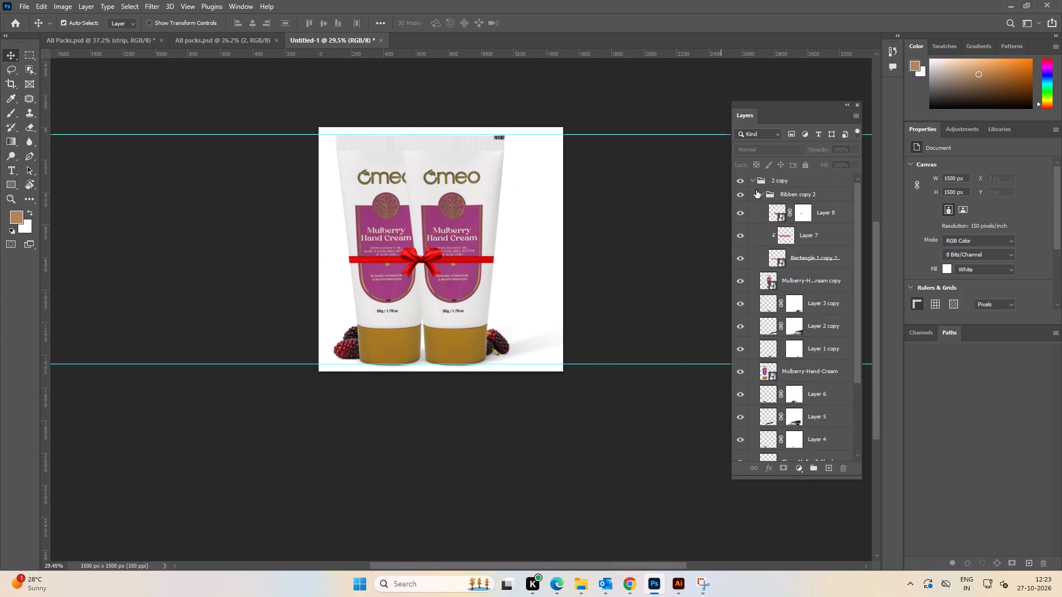
left_click(751, 180)
left_click(670, 207)
Duplicate the strip group from group 1 copy and move the duplicate to the top of the layer stack.
left_click(753, 207)
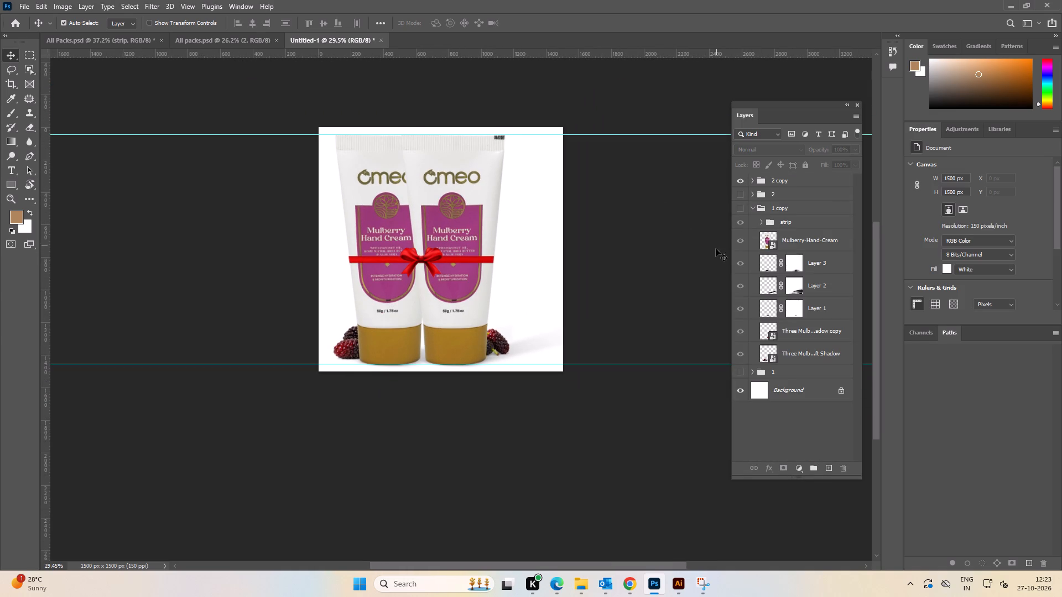
left_click(799, 224)
key("ctrl+j")
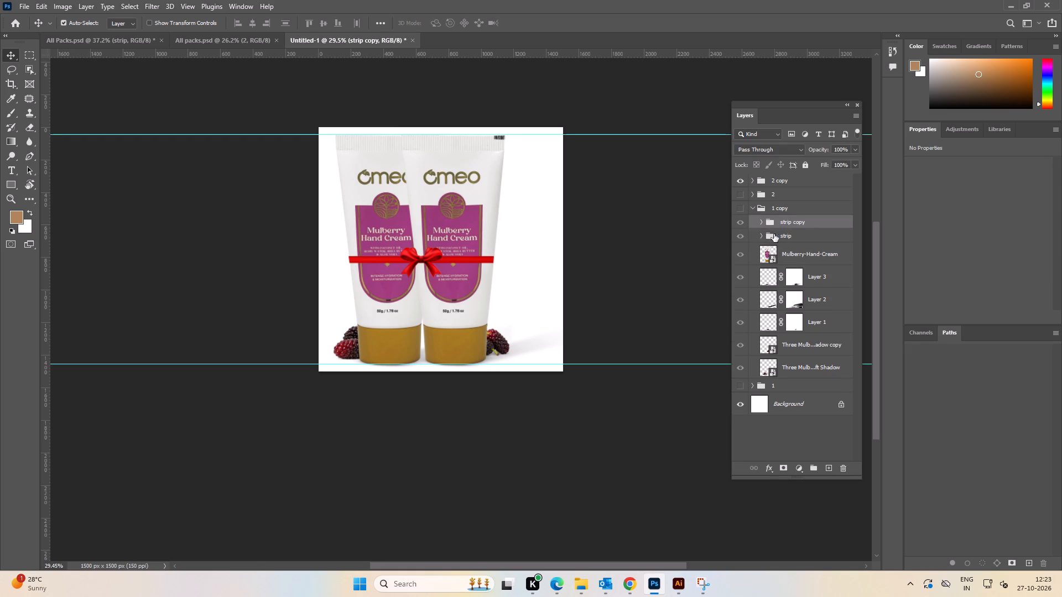
left_click_drag(794, 223, 792, 177)
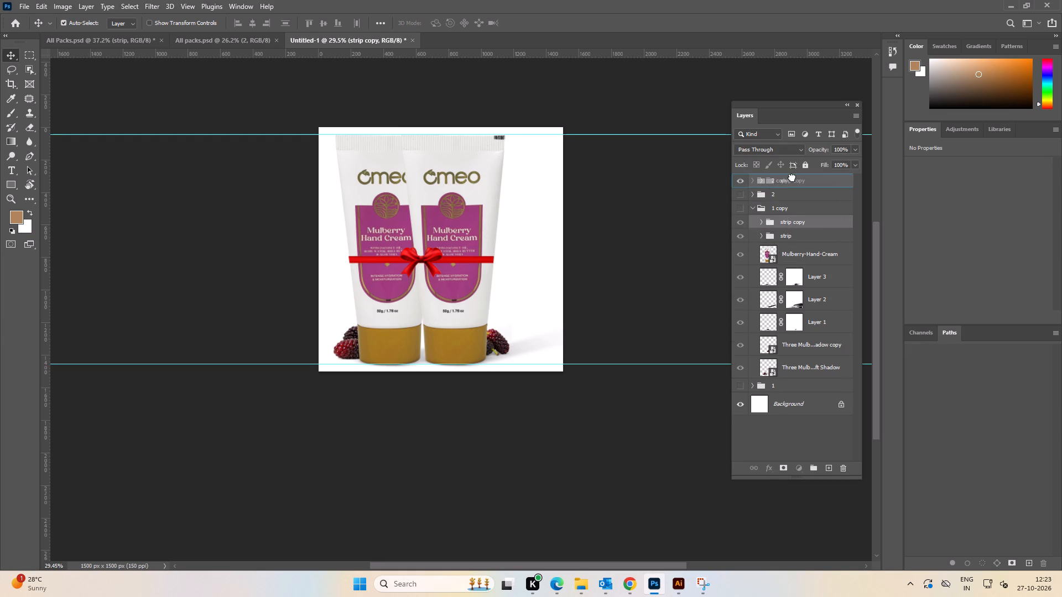
left_click_drag(792, 177, 790, 174)
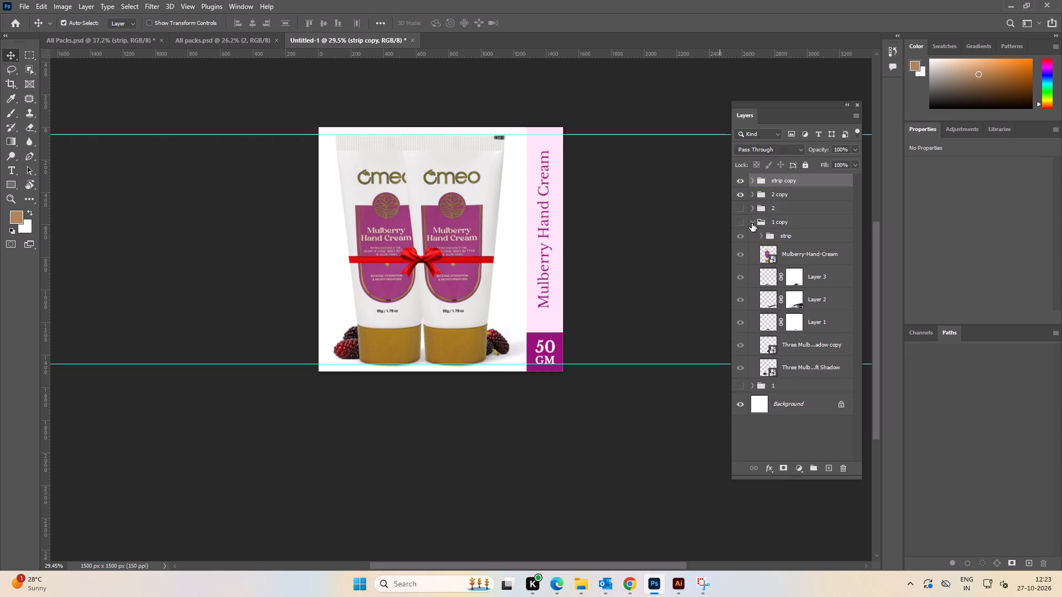
left_click(752, 223)
left_click(663, 221)
Delete the vertical Mulberry Hand Cream text from the copied strip and collapse its group.
left_click(542, 300)
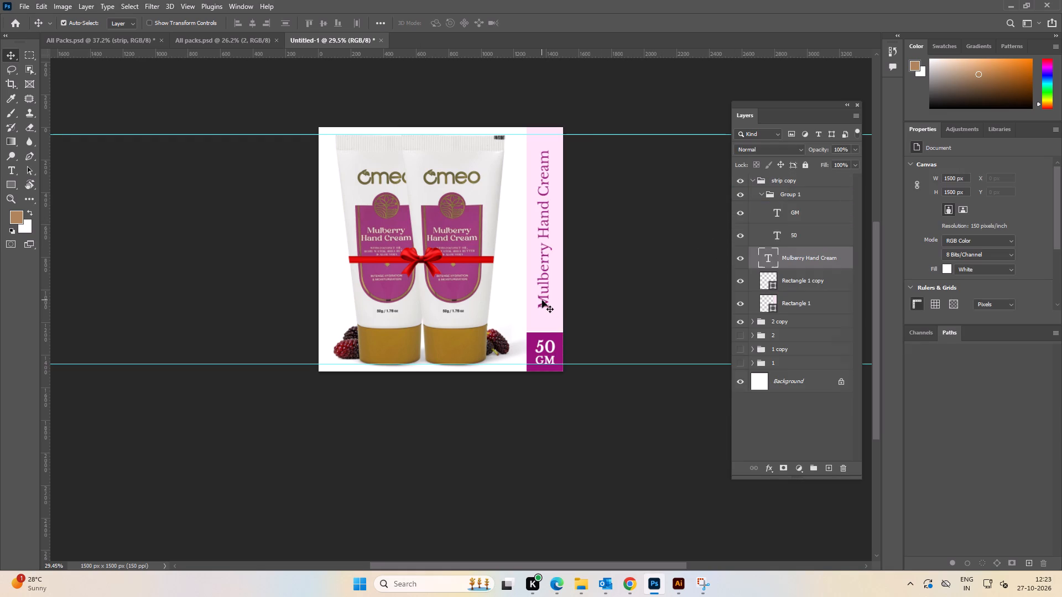
key("Delete")
left_click(638, 261)
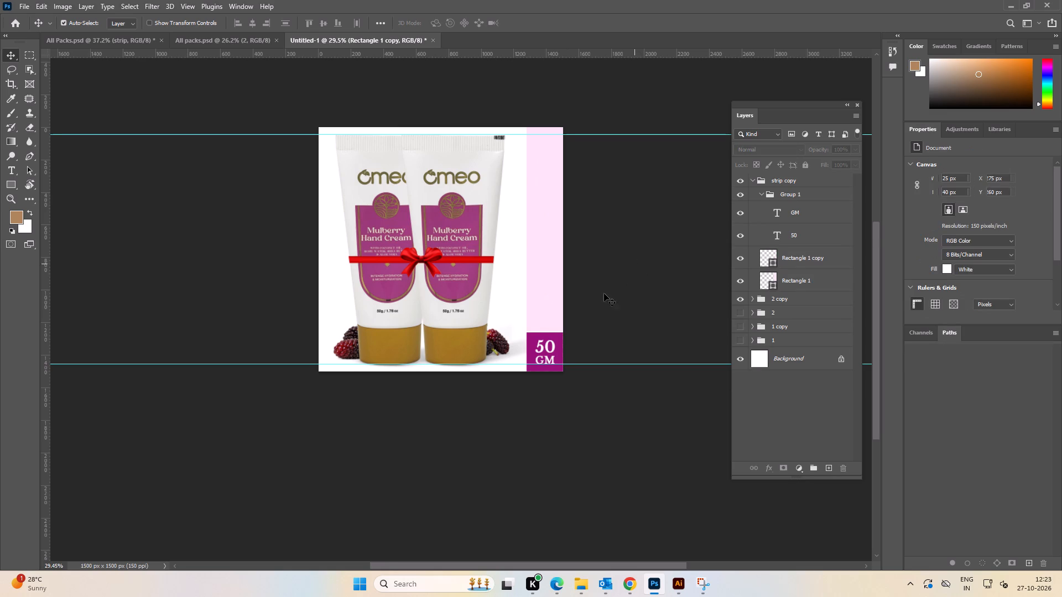
scroll(510, 315, "up", 3, "alt")
scroll(510, 315, "down", 2, "alt")
key("space")
key("space")
left_click_drag(628, 263, 639, 276)
left_click(642, 271)
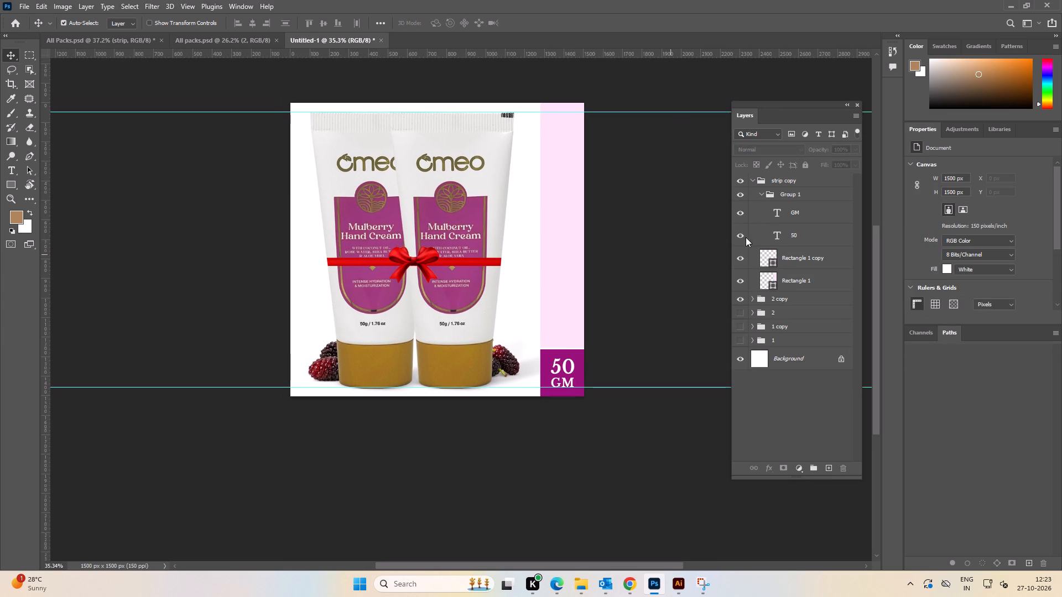
left_click(753, 183)
left_click(695, 204)
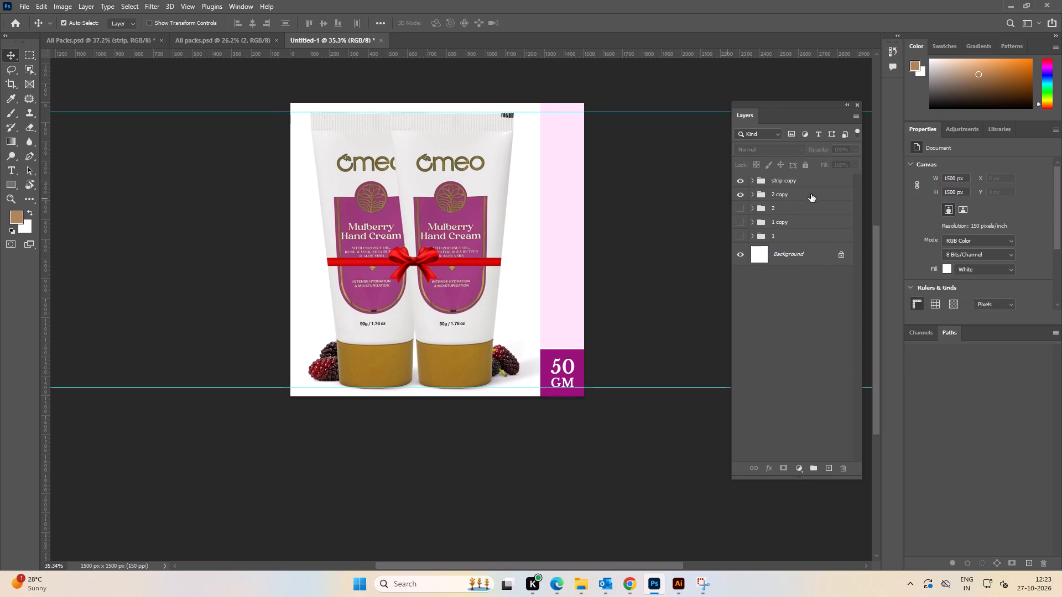
Nudge the 2 copy group right by about 7 px to rebalance the tubes beside the strip.
left_click(812, 192)
key("Right")
key("Right")
key("Right")
key("Right")
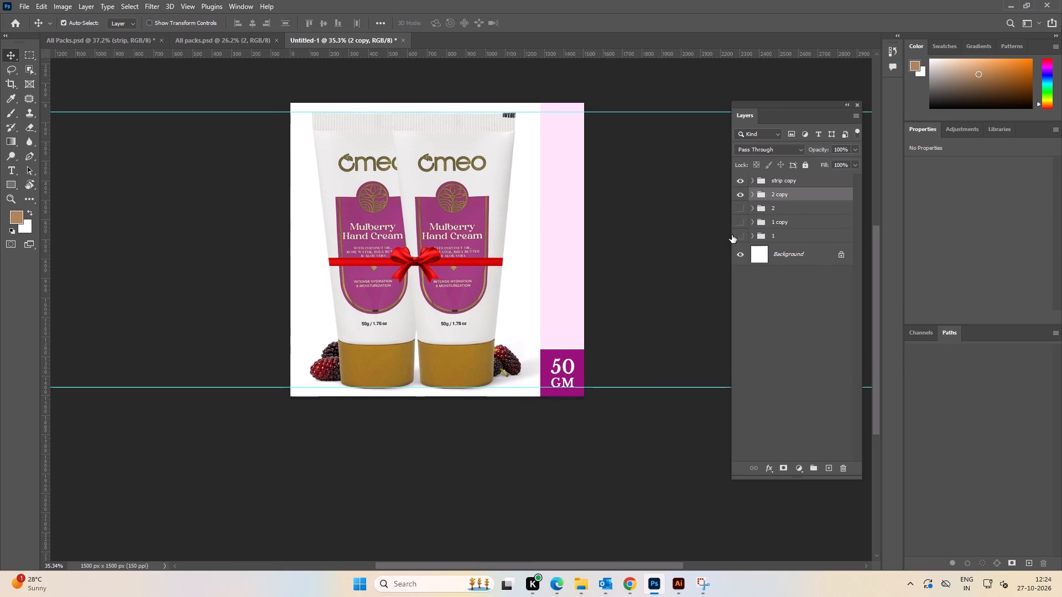
key("Right")
key("Right")
key("Right")
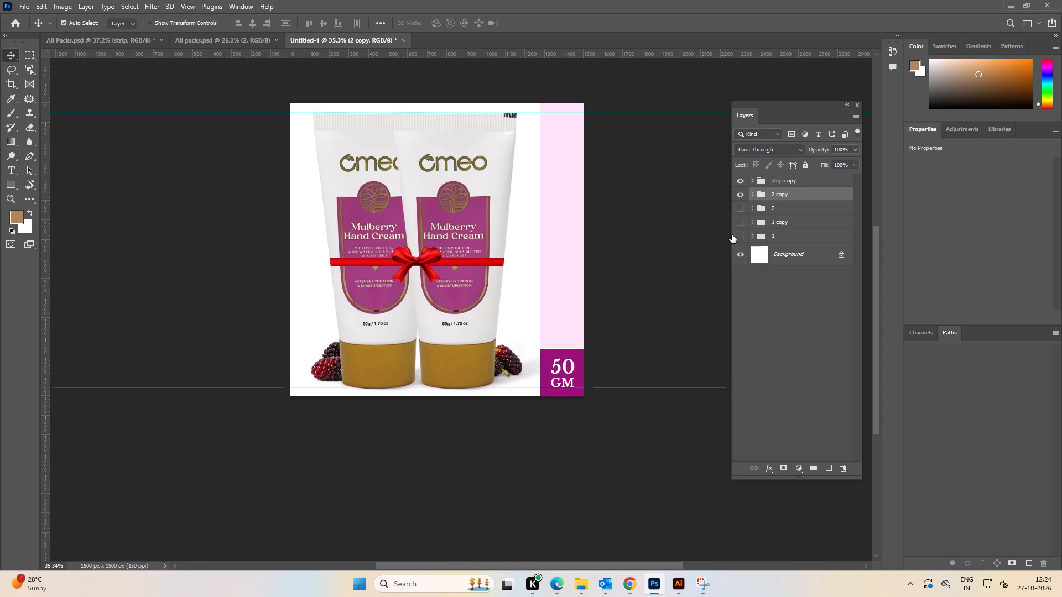
double_click(651, 226)
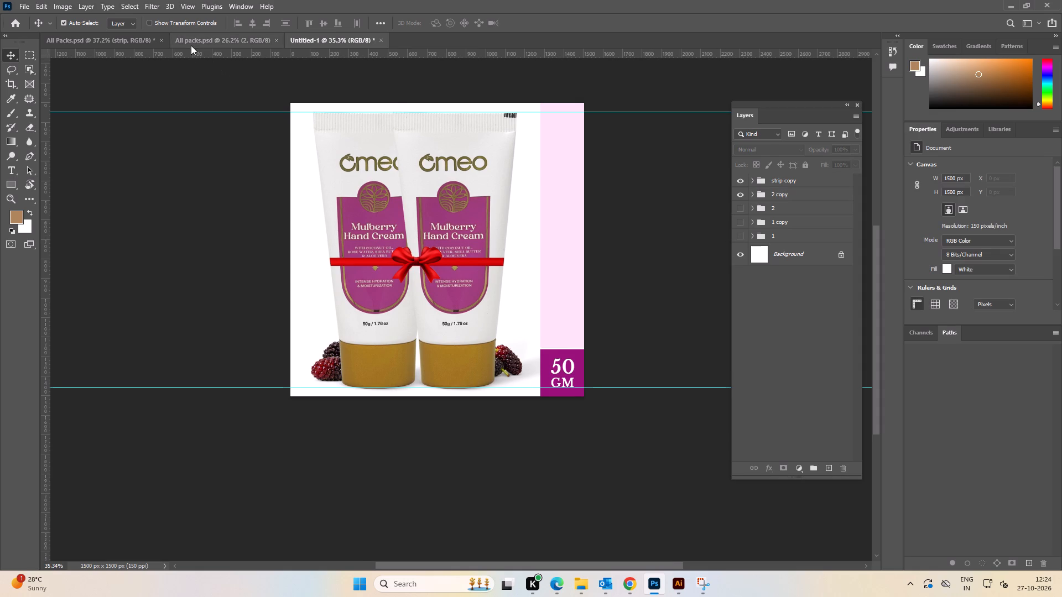
Copy the vertical "Pack of 3" text from the Coffee Hand Cream pack document and place it on the Mulberry strip.
left_click(191, 45)
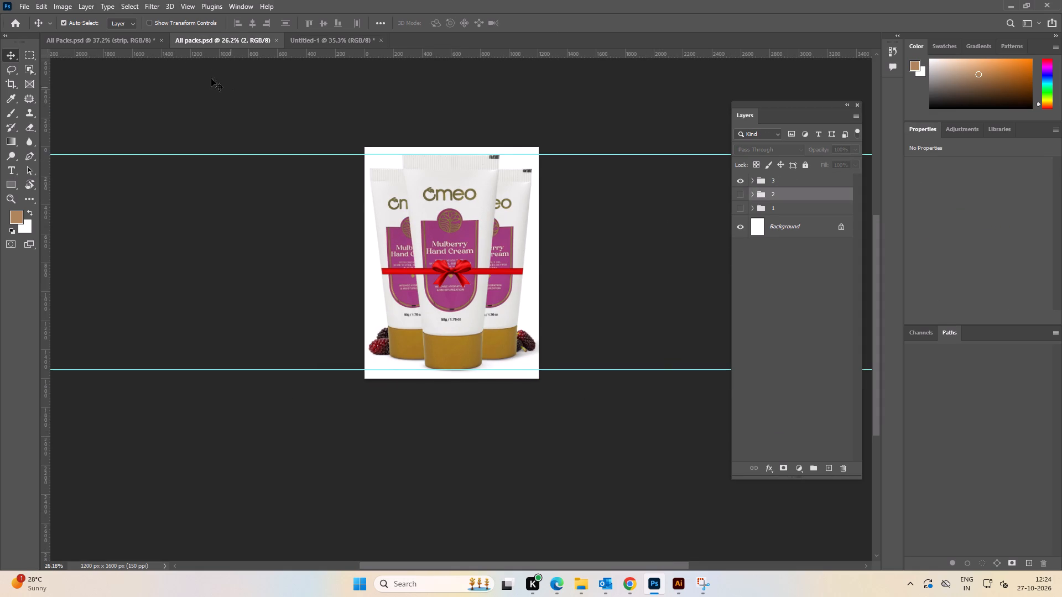
left_click(123, 40)
left_click(622, 280)
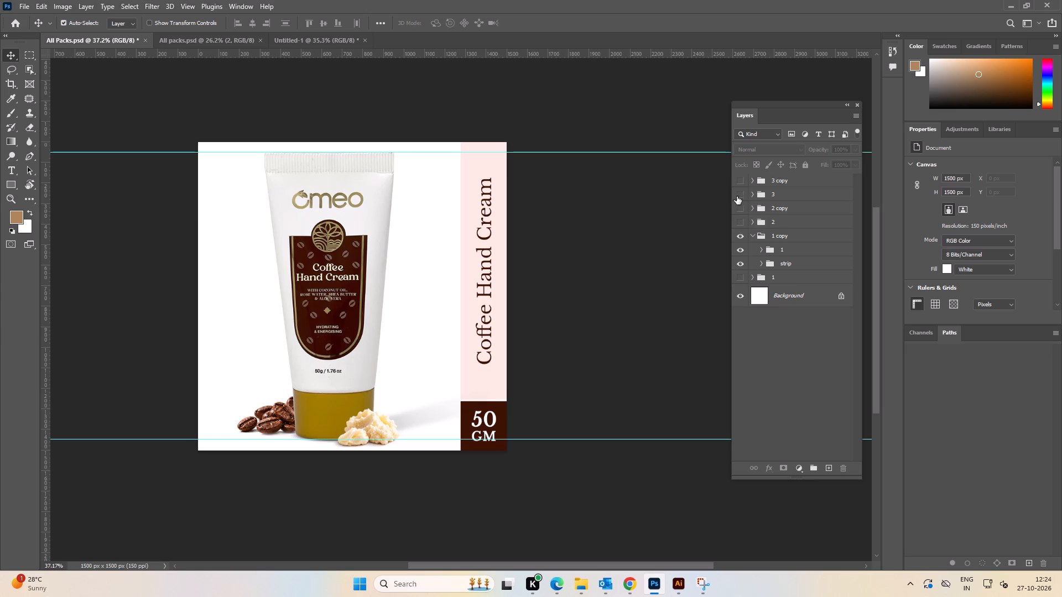
left_click(741, 181)
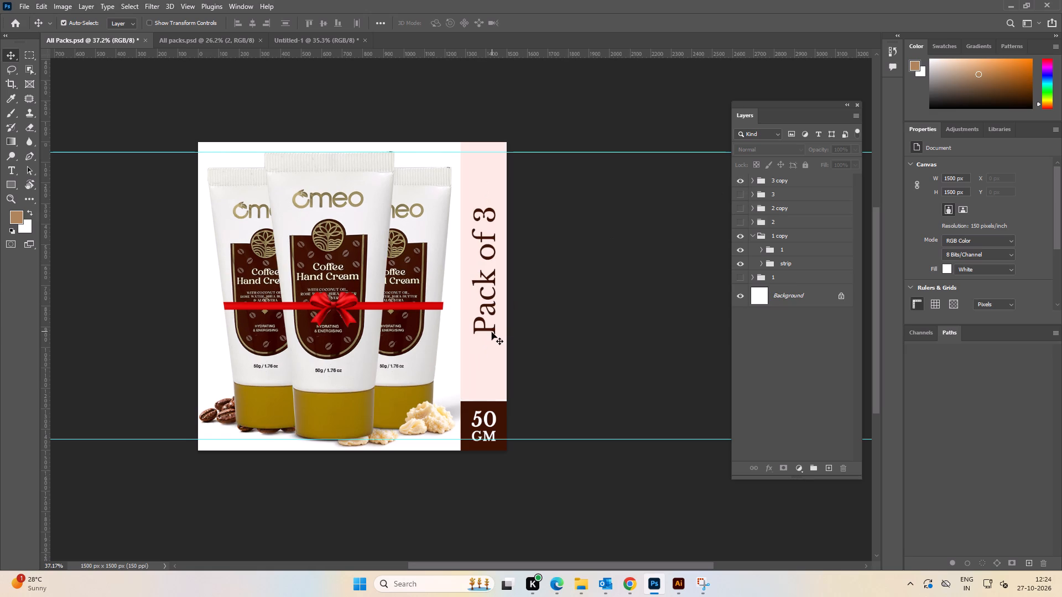
left_click(492, 330)
key("ctrl+c")
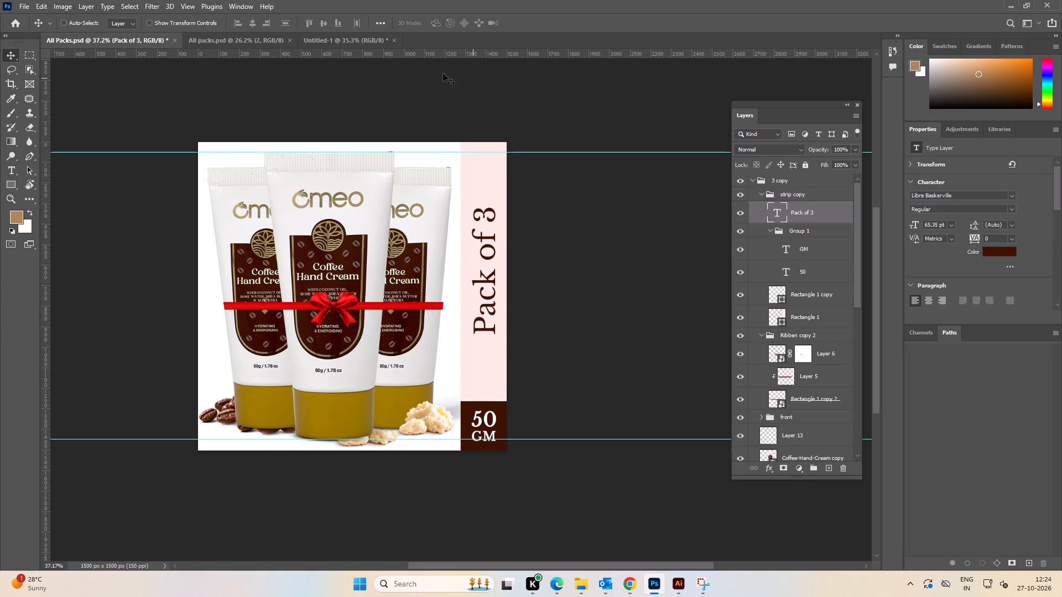
left_click(355, 42)
key("ctrl+v")
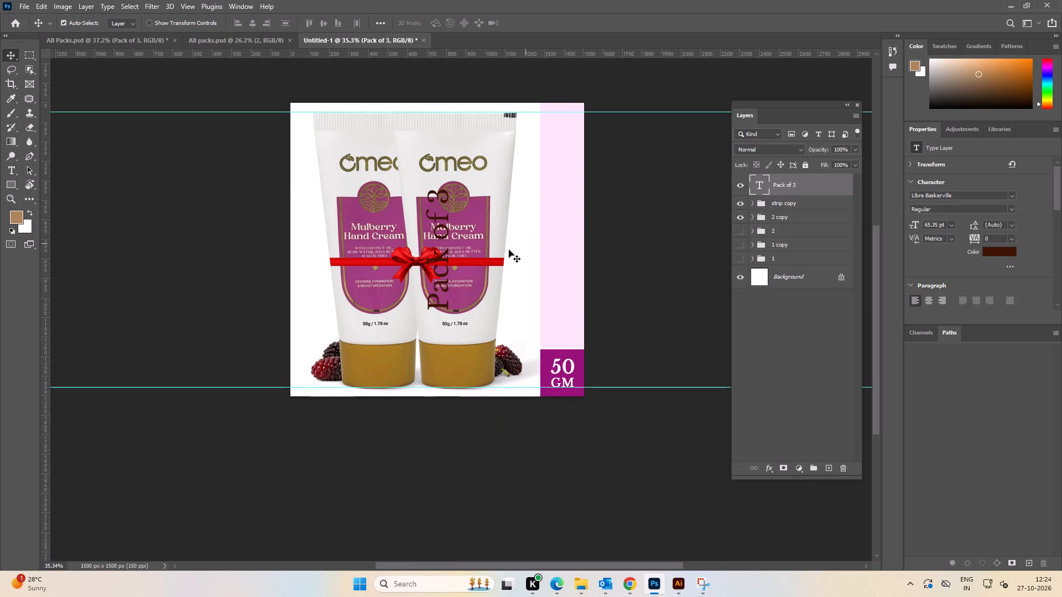
left_click_drag(436, 280, 564, 250)
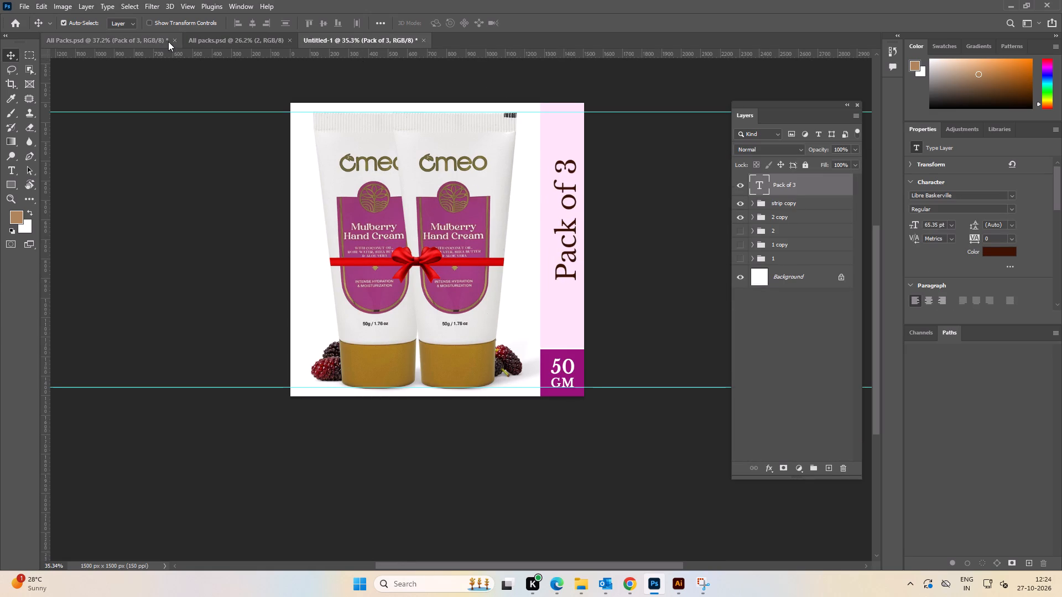
Close the Coffee Hand Cream All Packs.psd document without saving it.
left_click(174, 40)
left_click(525, 215)
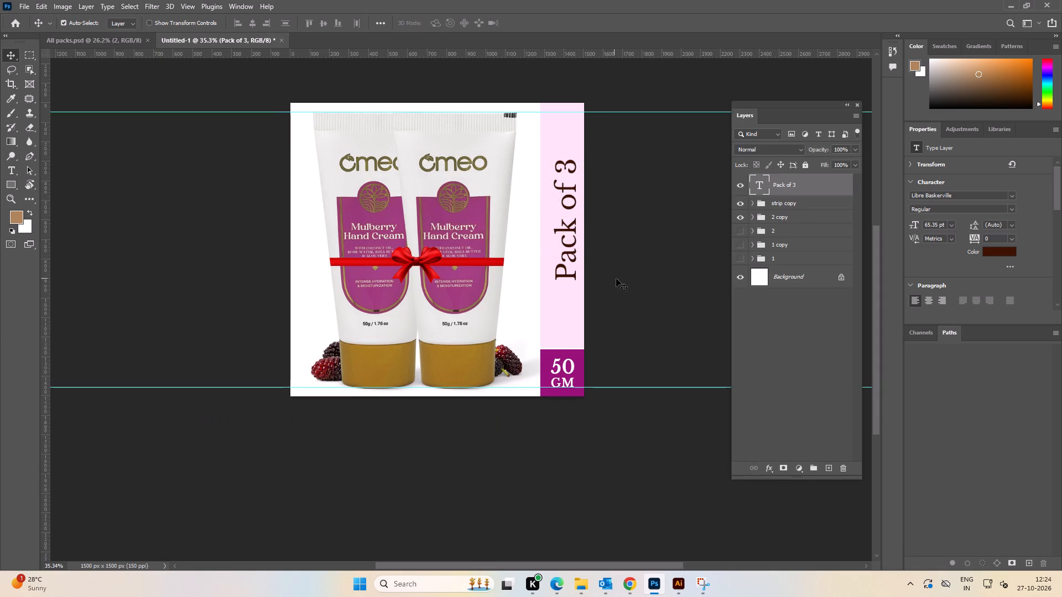
Shift the "Pack of 3" text left about 13 px towards the middle of the light pink strip.
scroll(616, 277, "up", 4, "alt")
key("space")
key("space")
left_click_drag(640, 242, 575, 294)
left_click_drag(542, 316, 537, 316)
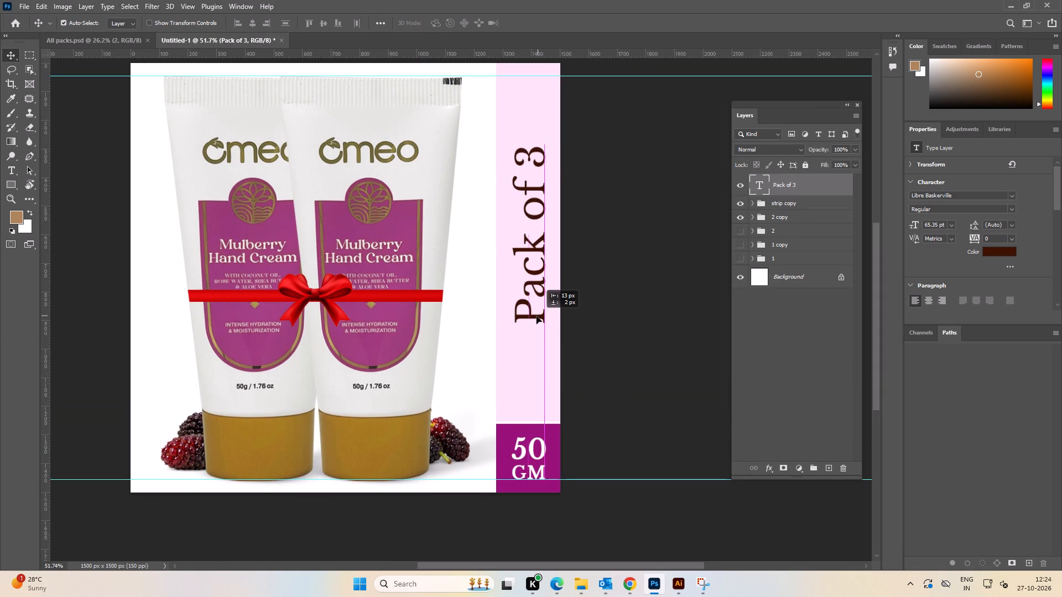
left_click_drag(537, 316, 536, 316)
Recolour the "Pack of 3" text to purple 991179, sampled from the strip's 50 GM block.
left_click(982, 252)
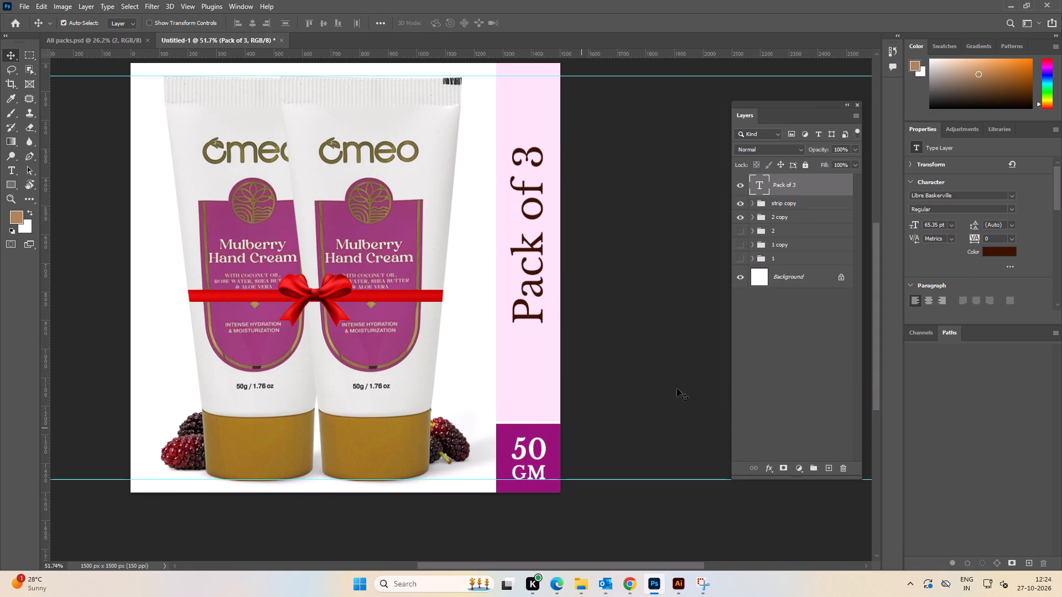
left_click(991, 250)
left_click(551, 430)
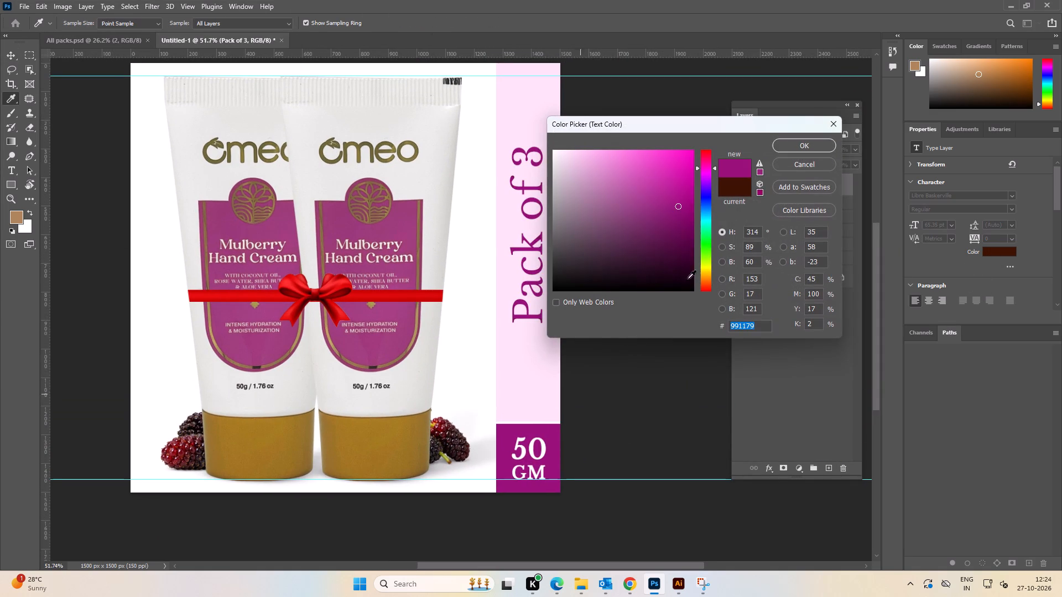
left_click(806, 148)
Align the "Pack of 3" text horizontally and vertically to the centre of the light pink Rectangle 1.
key("space")
key("space")
key("space")
key("space")
key("space")
left_click_drag(607, 233, 585, 280)
left_click(619, 201)
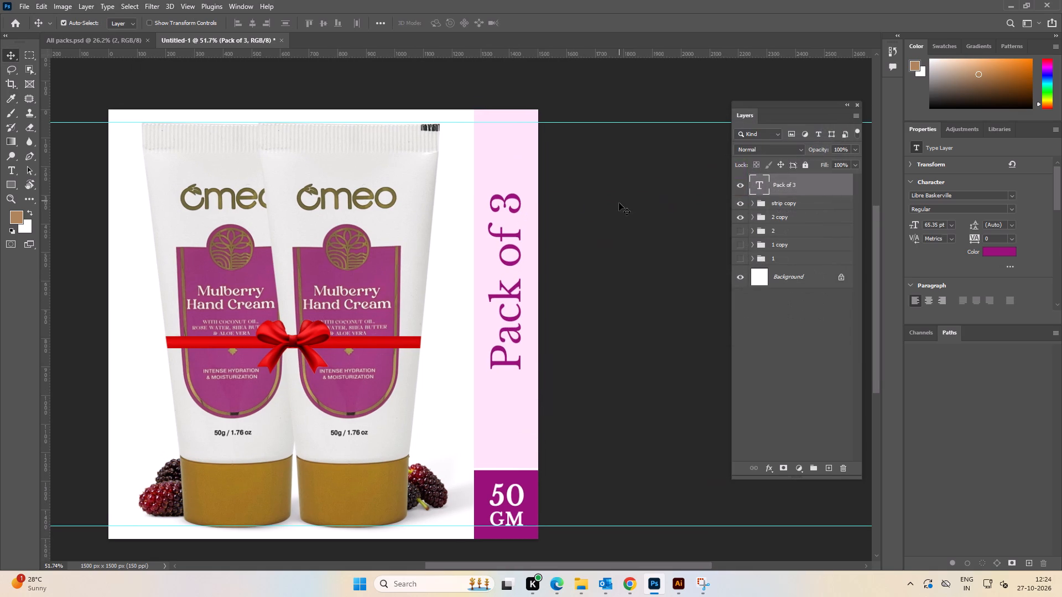
left_click(511, 197)
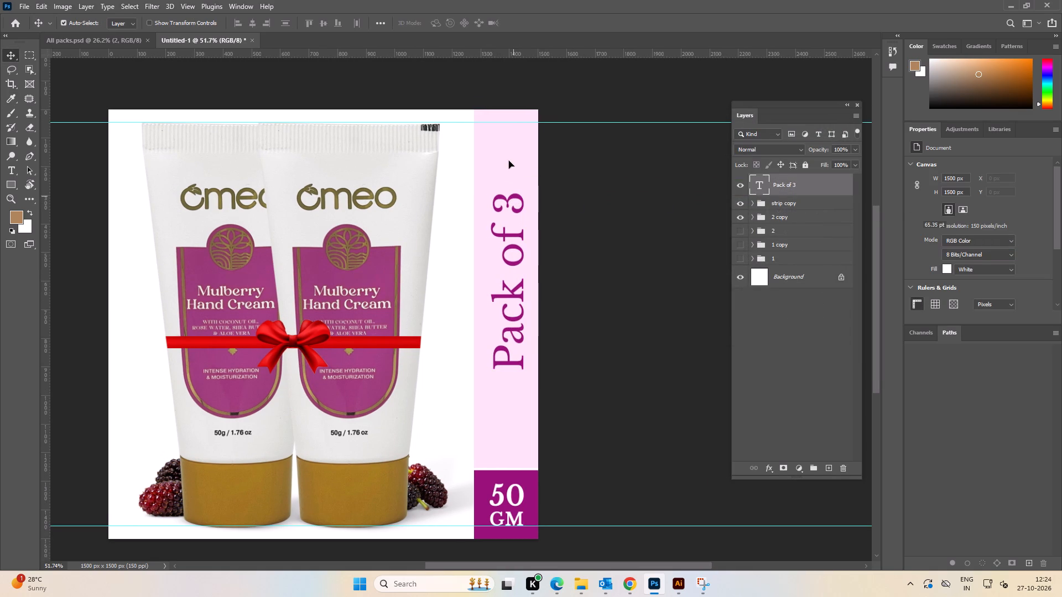
left_click(509, 160, "shift")
left_click(252, 22)
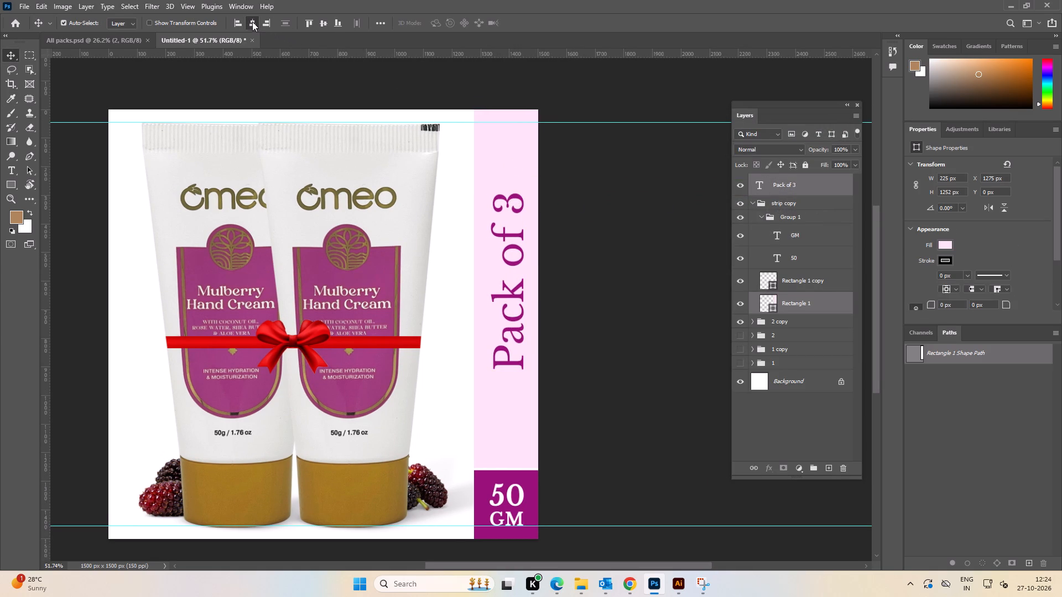
left_click(326, 23)
scroll(434, 186, "down", 4, "alt")
double_click(568, 236)
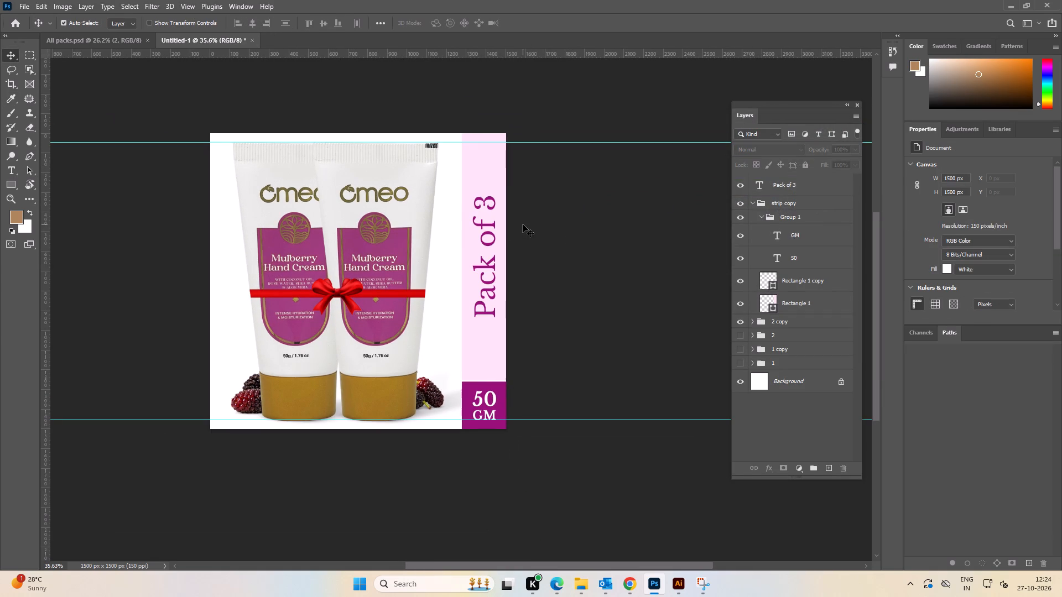
Change the vertical strip text to read "Pack of 2".
key("t")
left_click(483, 205)
key("shift+Left")
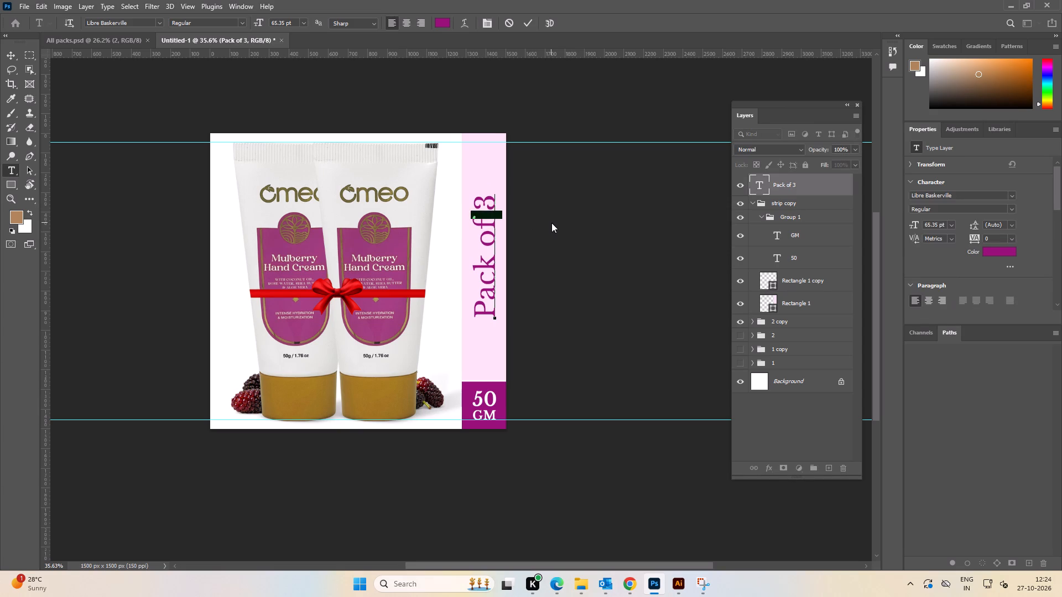
key("shift+Right")
key("shift+Right")
key("2")
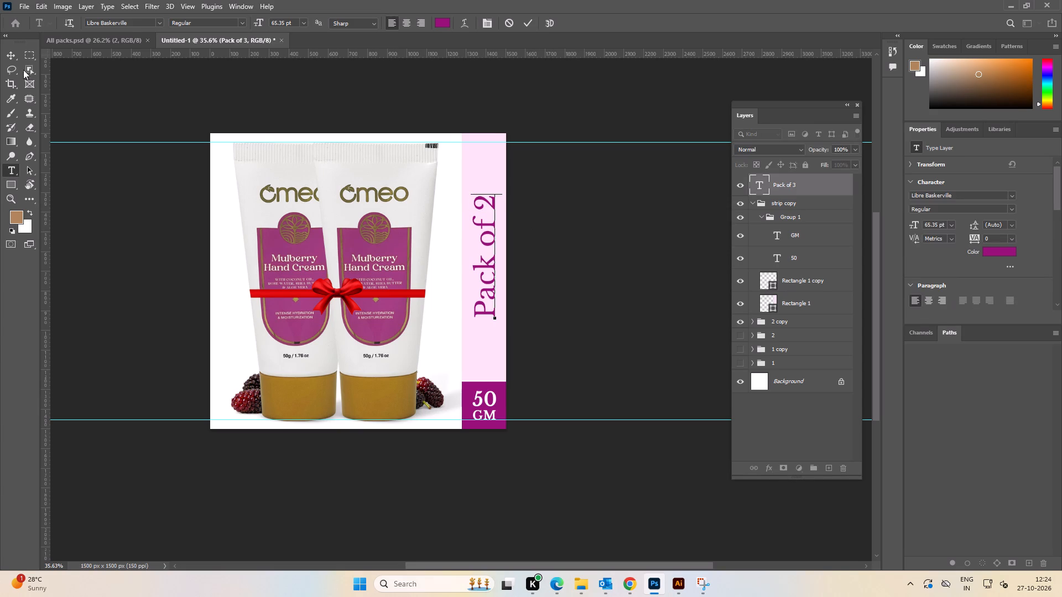
left_click(7, 54)
left_click(586, 275)
Examine the two-tube layout at different zoom levels to judge its balance against the side strip.
scroll(581, 267, "down", 2, "alt")
key("space")
key("space")
key("space")
key("space")
key("space")
key("space")
left_click_drag(577, 267, 592, 266)
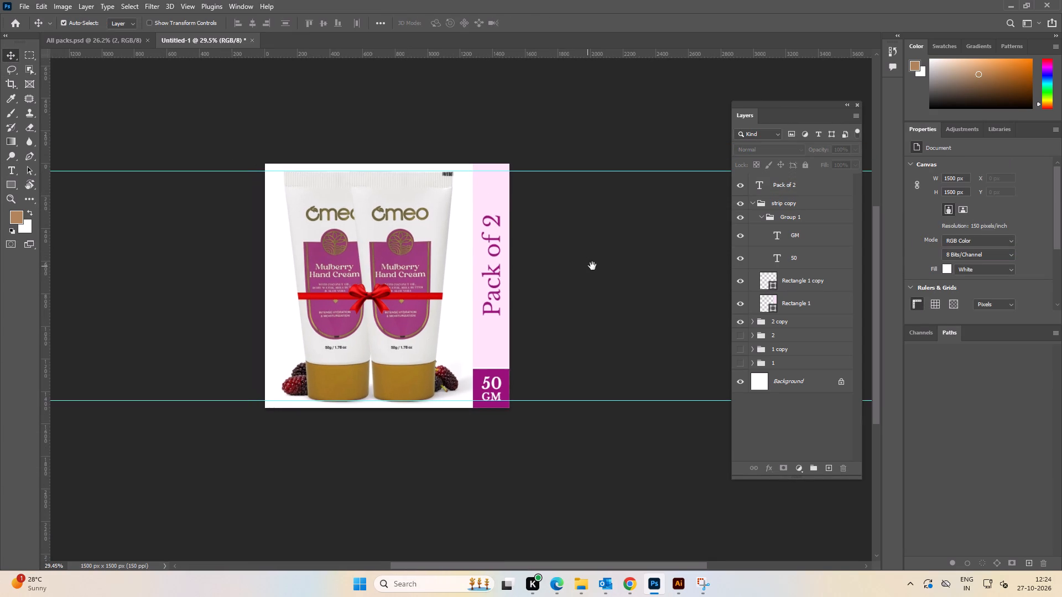
left_click_drag(592, 266, 605, 264)
scroll(544, 286, "up", 3, "alt")
key("space")
key("space")
left_click_drag(475, 291, 513, 289)
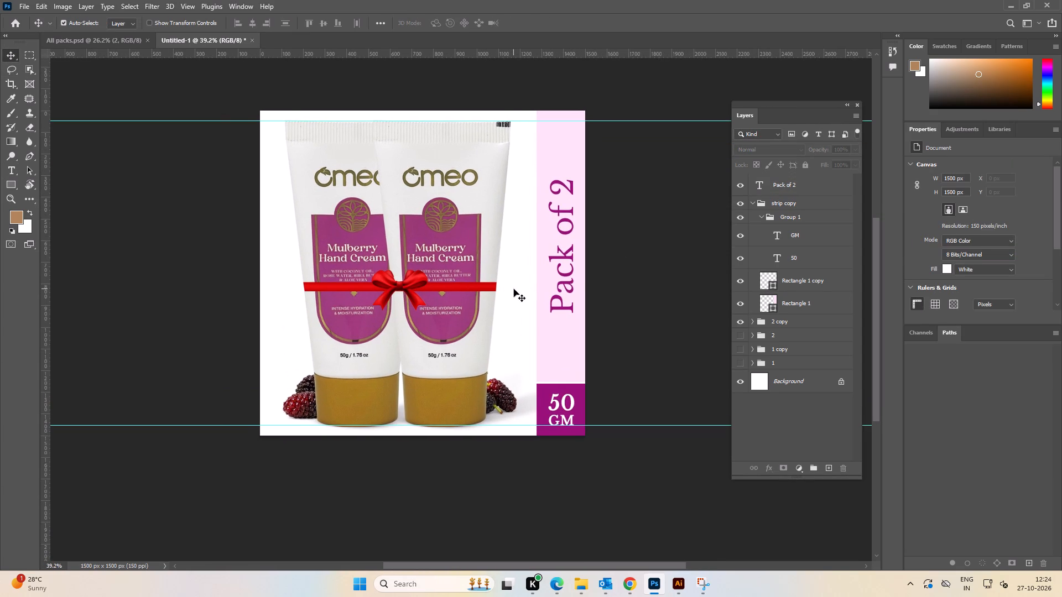
scroll(465, 268, "down", 2, "alt")
Select all layers of the copied two-tube pack and nudge them left 1 px.
left_click(257, 131)
left_click_drag(261, 117, 507, 455)
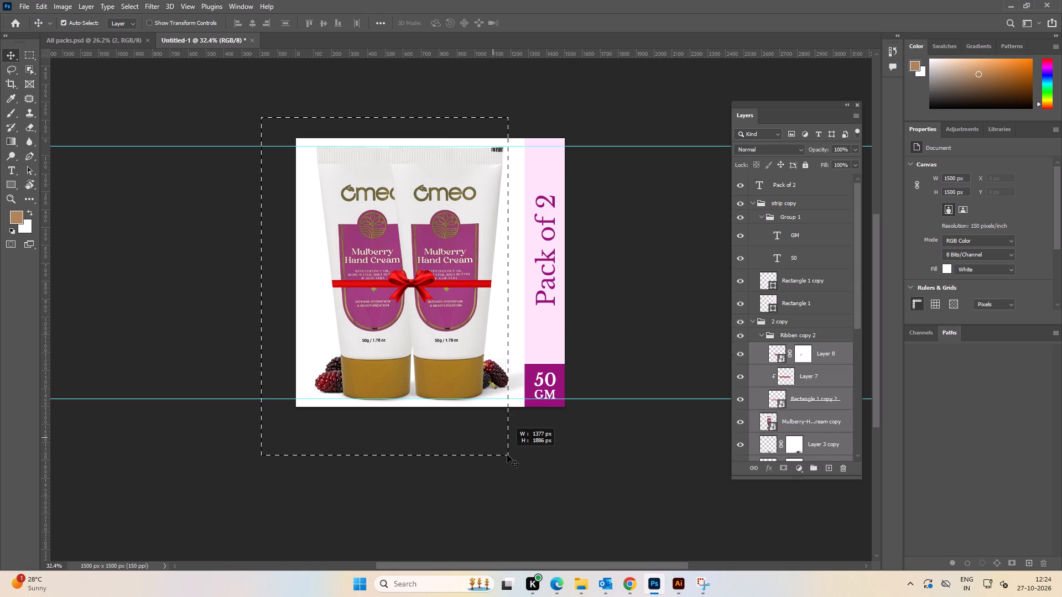
left_click_drag(507, 455, 508, 461)
key("Left")
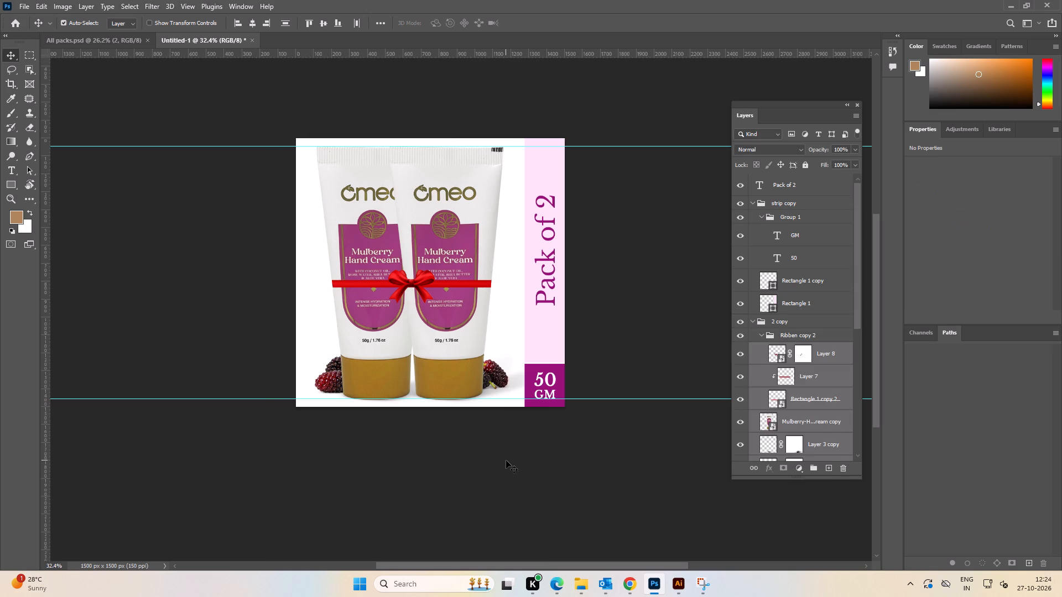
key("Right")
key("Left")
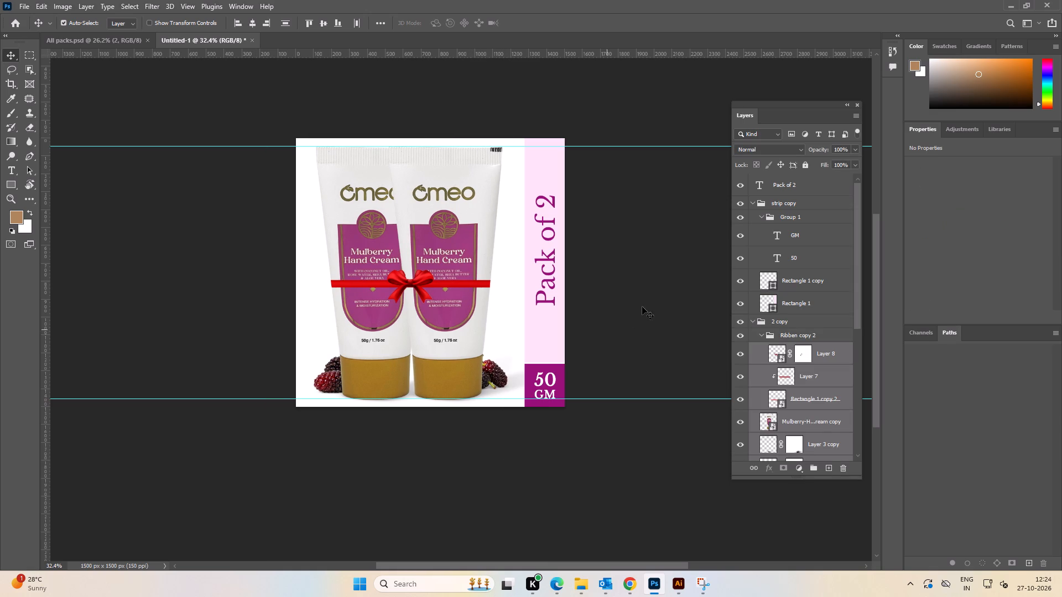
left_click(651, 287)
Collapse the 2 copy and strip copy groups and move the "Pack of 2" text layer into the strip copy group.
left_click(754, 323)
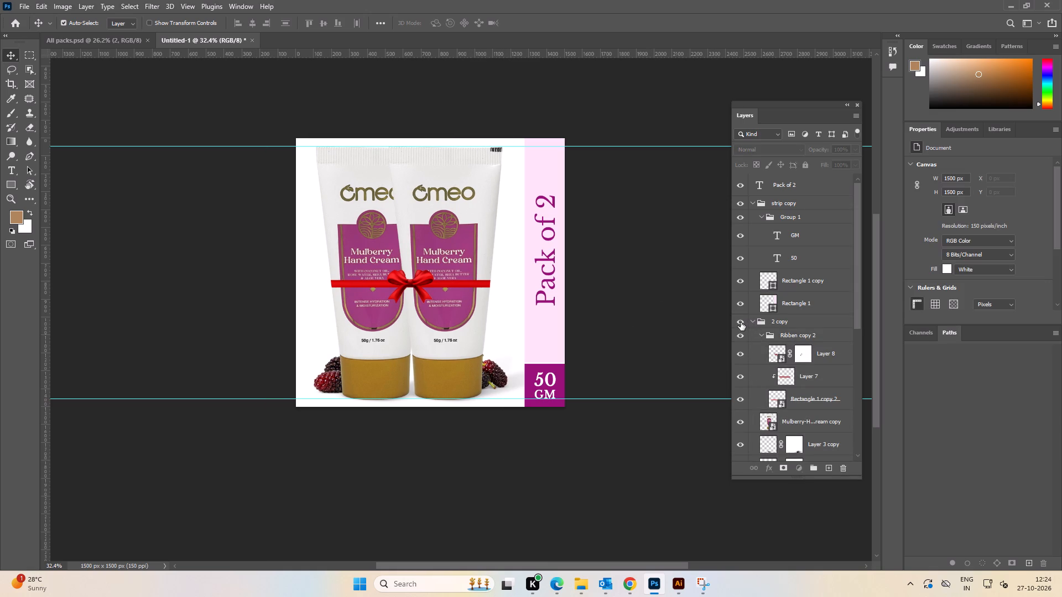
double_click(741, 322)
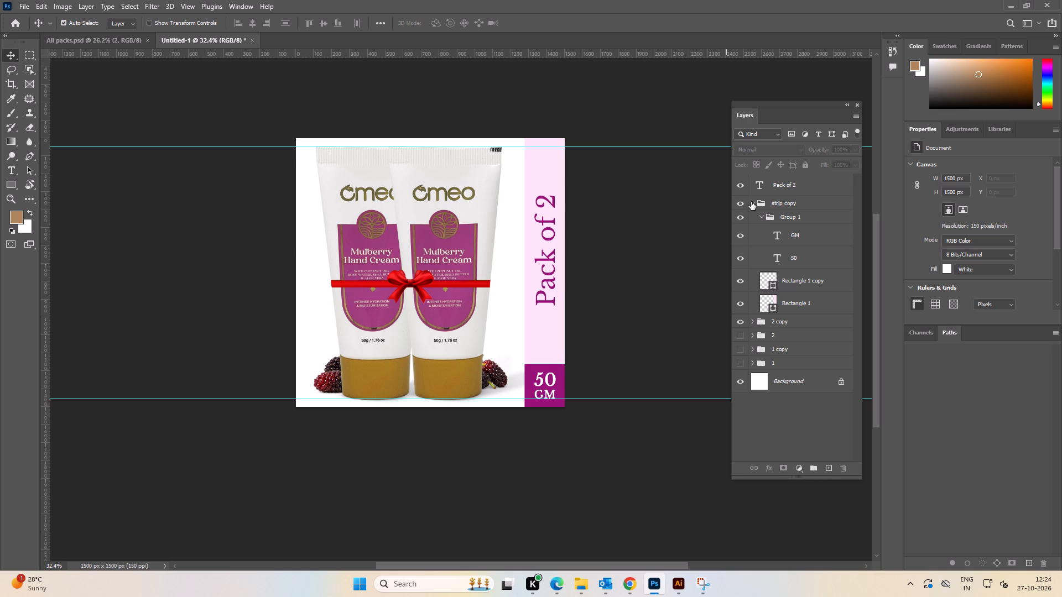
left_click(753, 203)
left_click_drag(787, 185, 788, 206)
left_click(634, 233)
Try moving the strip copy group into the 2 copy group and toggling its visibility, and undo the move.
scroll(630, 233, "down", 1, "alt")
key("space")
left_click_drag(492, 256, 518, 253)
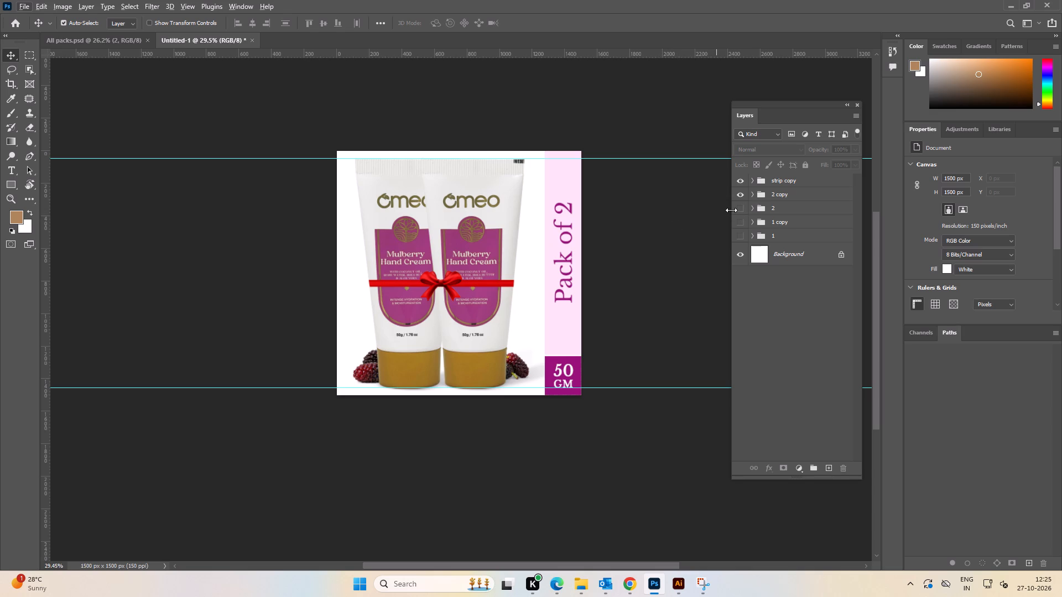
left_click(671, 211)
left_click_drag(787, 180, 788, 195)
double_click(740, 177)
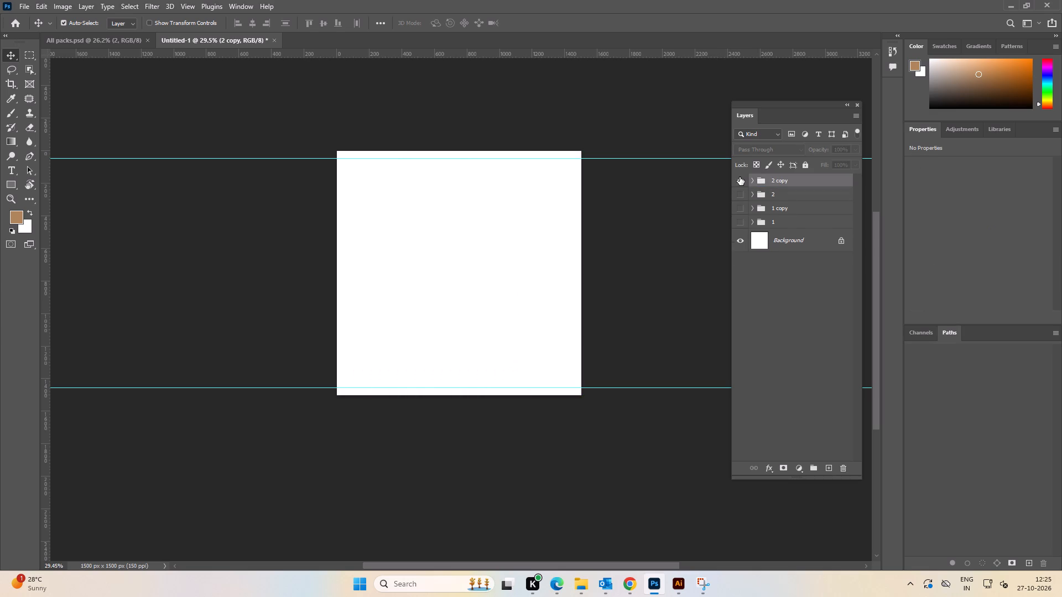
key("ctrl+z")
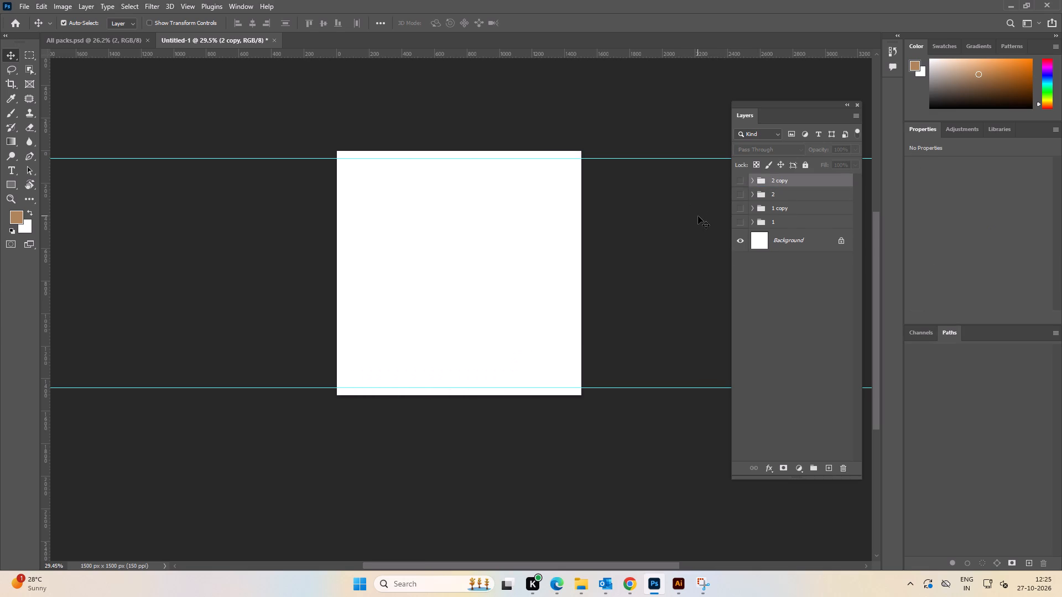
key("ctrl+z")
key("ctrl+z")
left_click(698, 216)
Duplicate the strip copy group, move the duplicate into the 2 copy group, and hide the original strip copy.
left_click(789, 182)
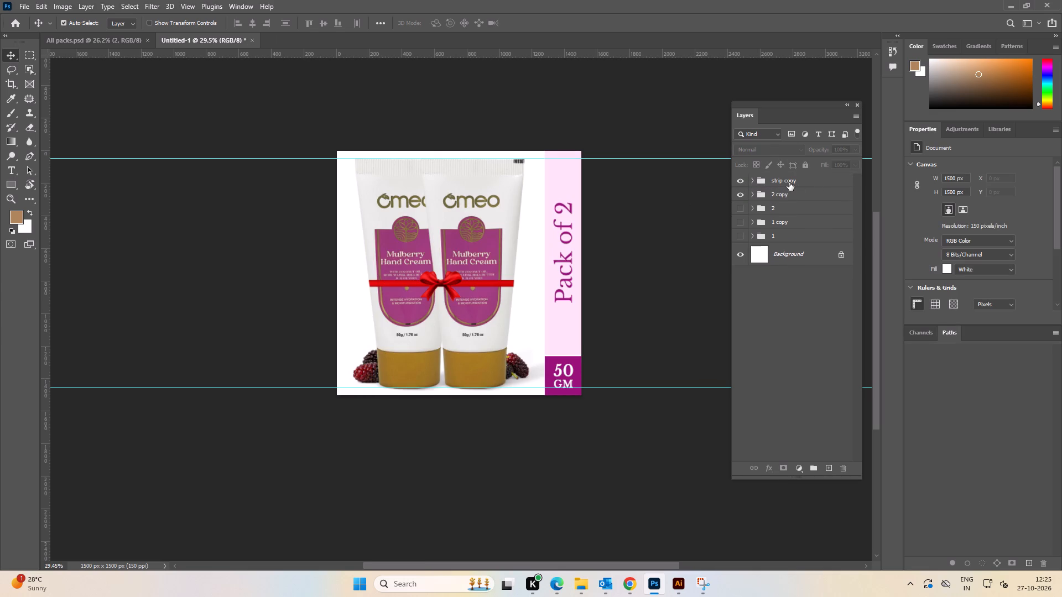
key("ctrl+j")
left_click(689, 207)
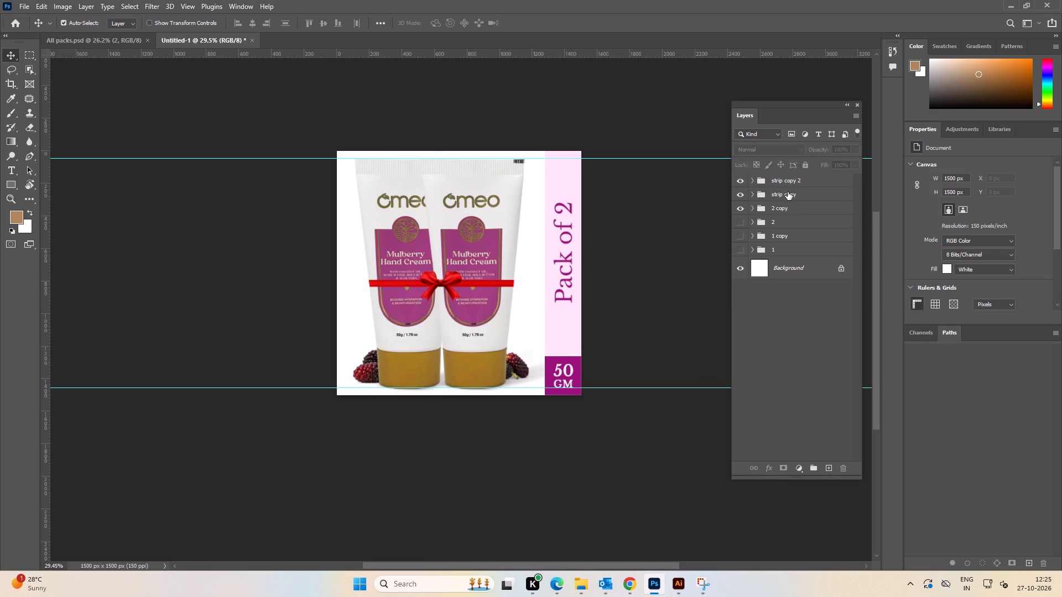
left_click_drag(783, 181, 785, 208)
left_click(742, 182)
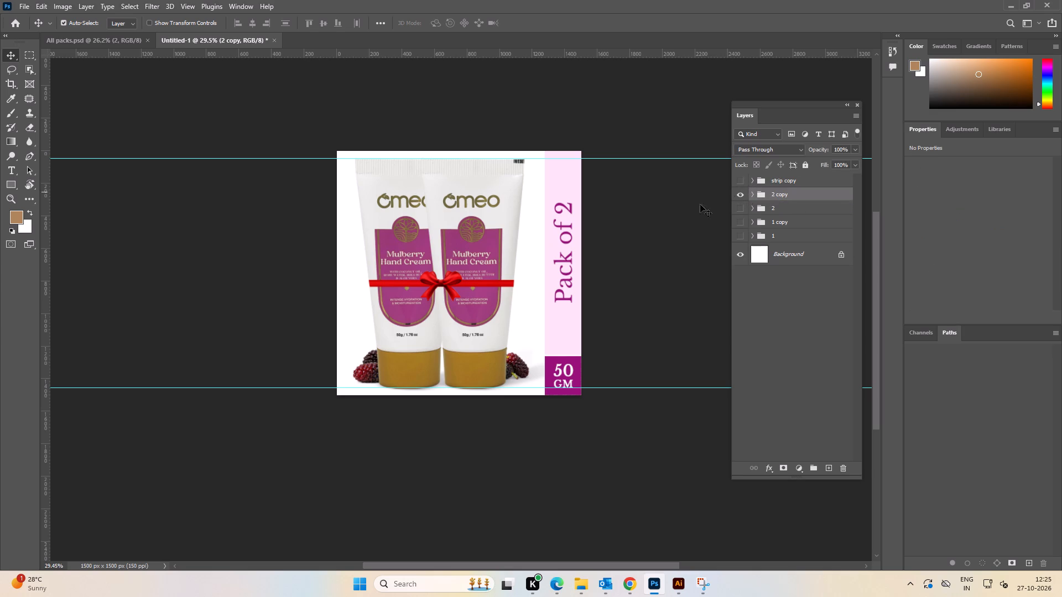
Export the two-tube image with the Pack of 2 strip as a 1500 x 1500 px JPG named 10.
left_click(683, 212)
key("ctrl+alt+shift+w")
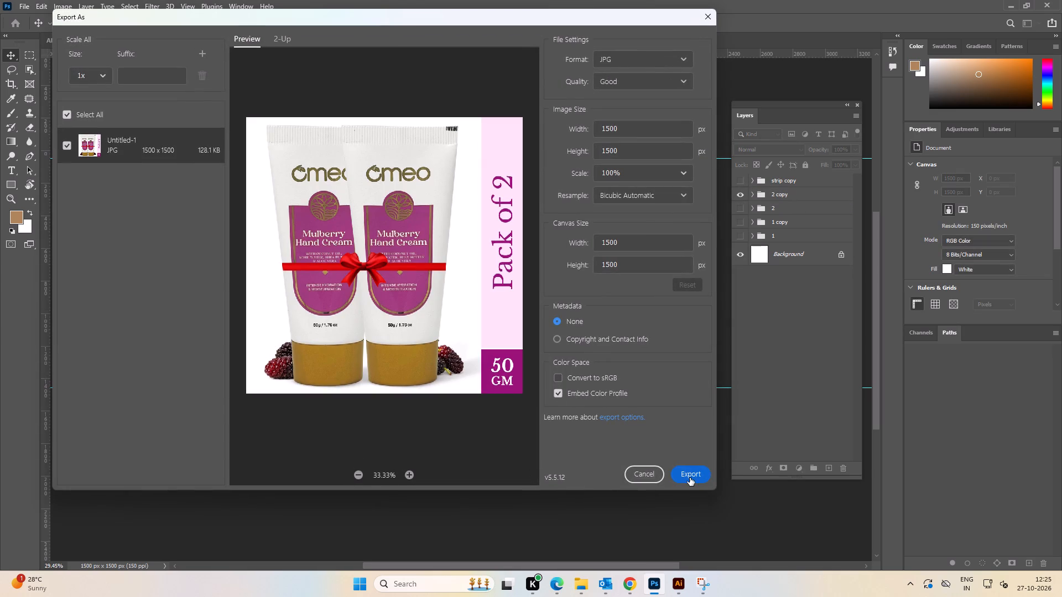
left_click(690, 478)
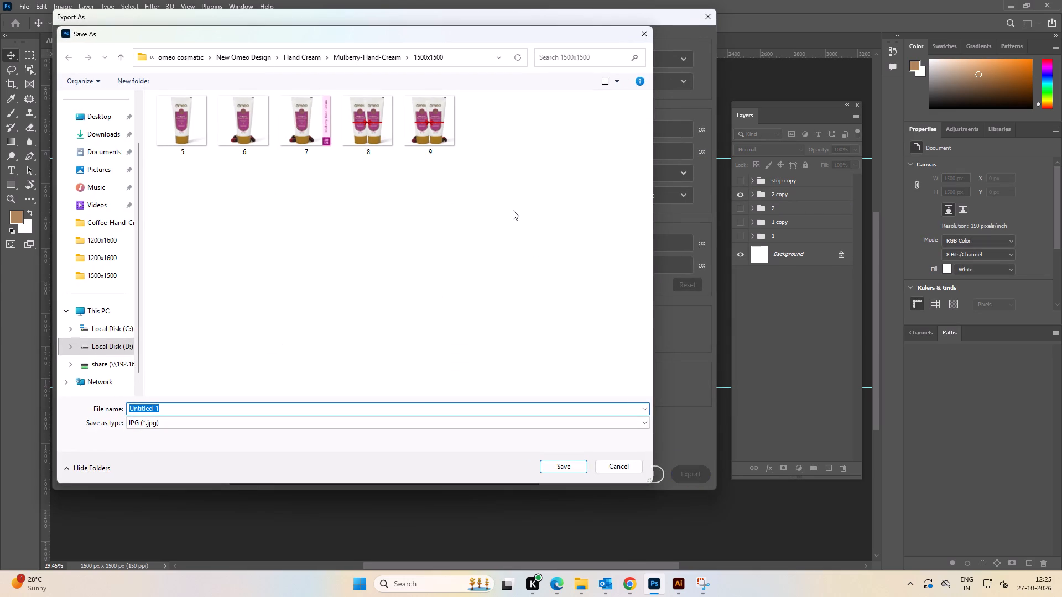
type("10")
key("Return")
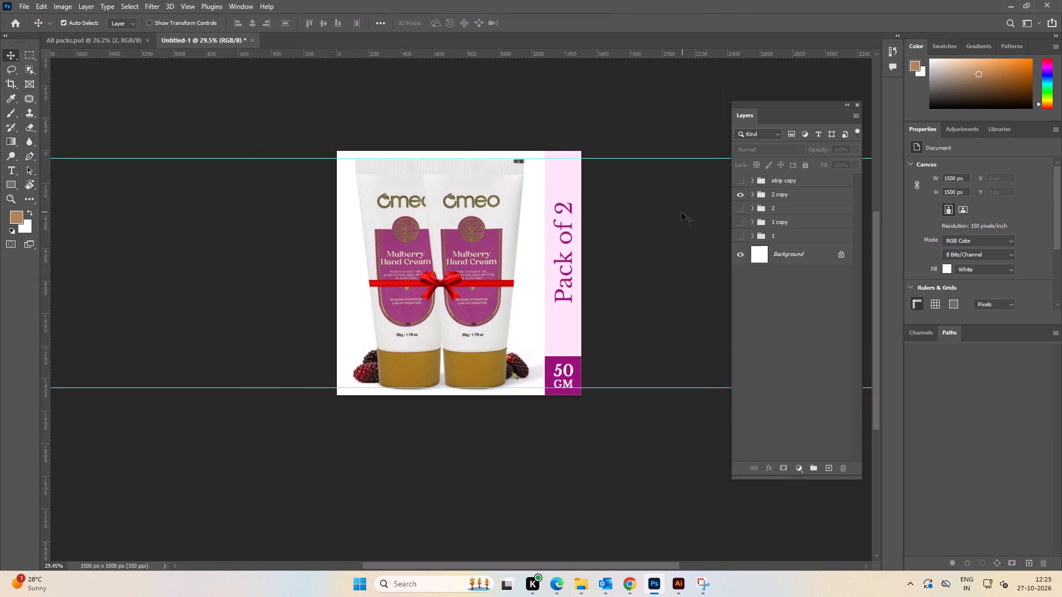
Hide the 2 copy group.
left_click(740, 197)
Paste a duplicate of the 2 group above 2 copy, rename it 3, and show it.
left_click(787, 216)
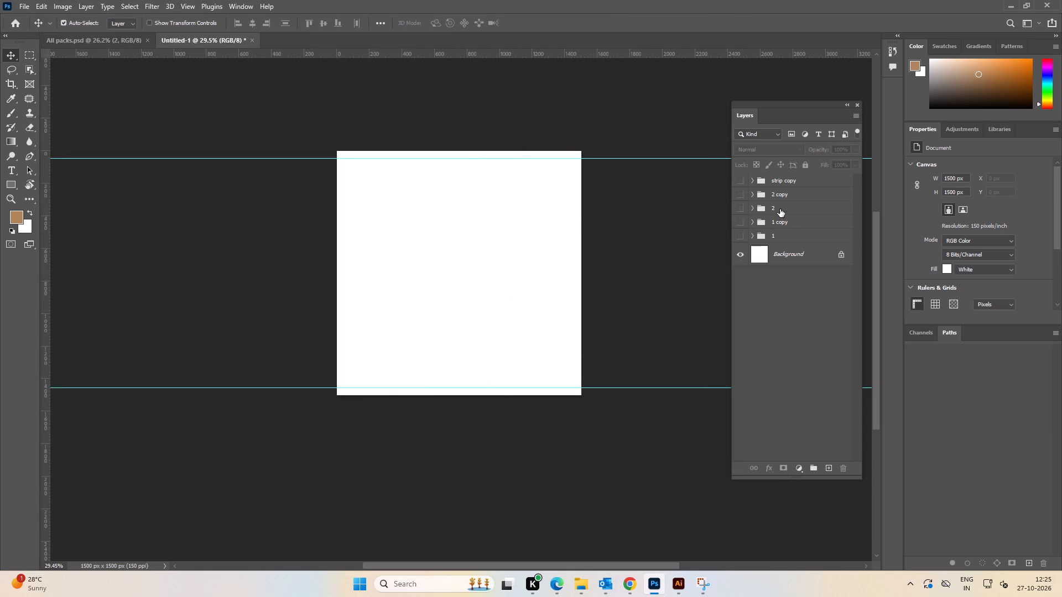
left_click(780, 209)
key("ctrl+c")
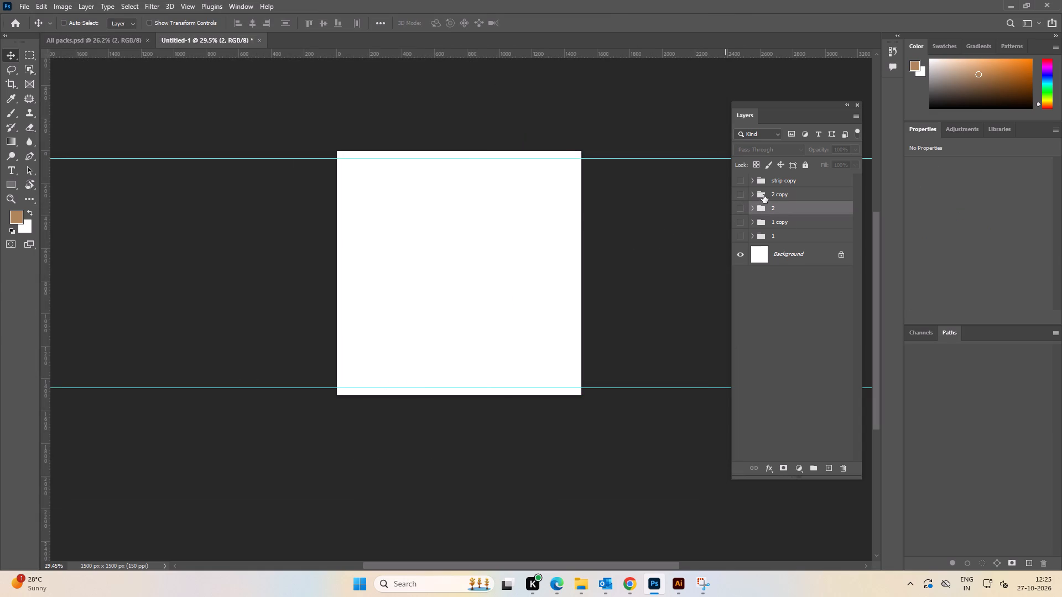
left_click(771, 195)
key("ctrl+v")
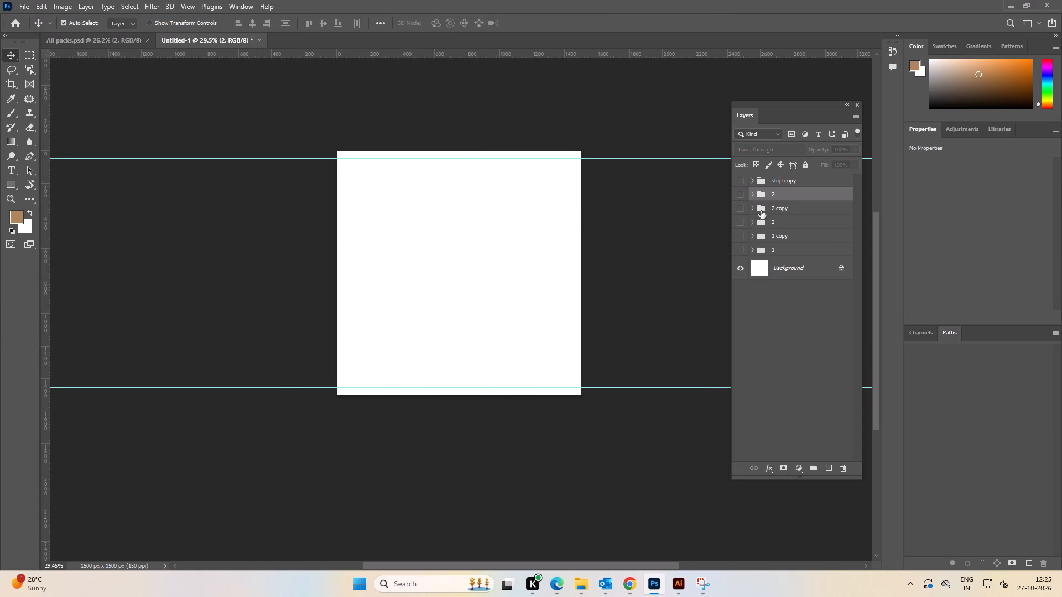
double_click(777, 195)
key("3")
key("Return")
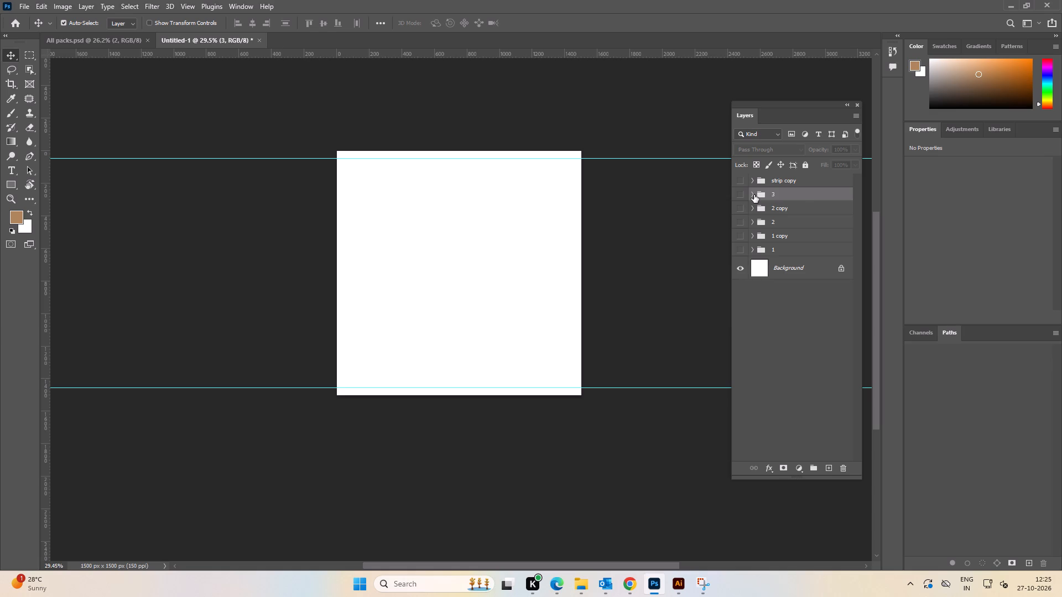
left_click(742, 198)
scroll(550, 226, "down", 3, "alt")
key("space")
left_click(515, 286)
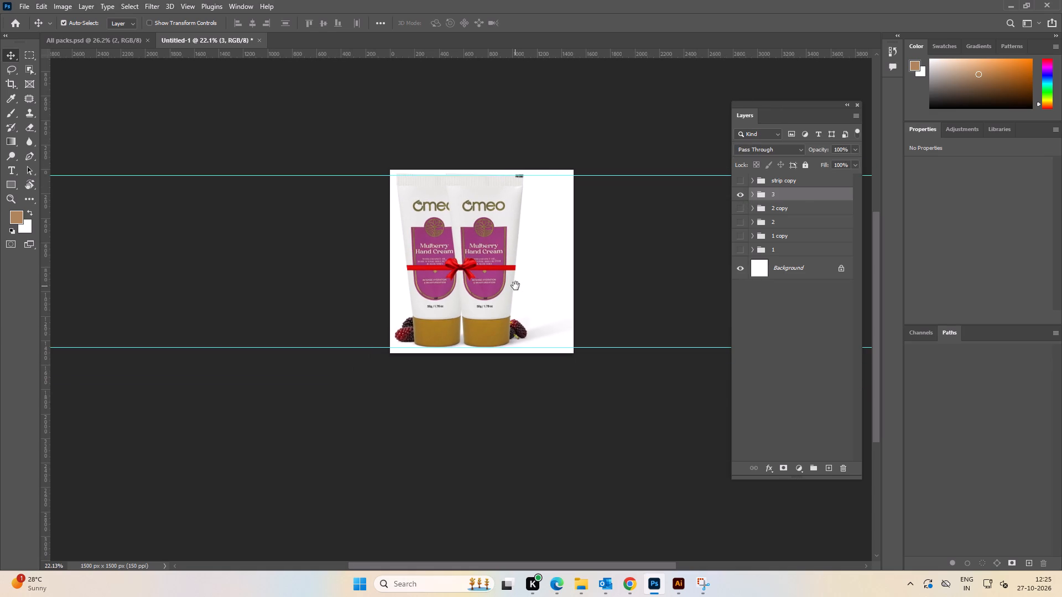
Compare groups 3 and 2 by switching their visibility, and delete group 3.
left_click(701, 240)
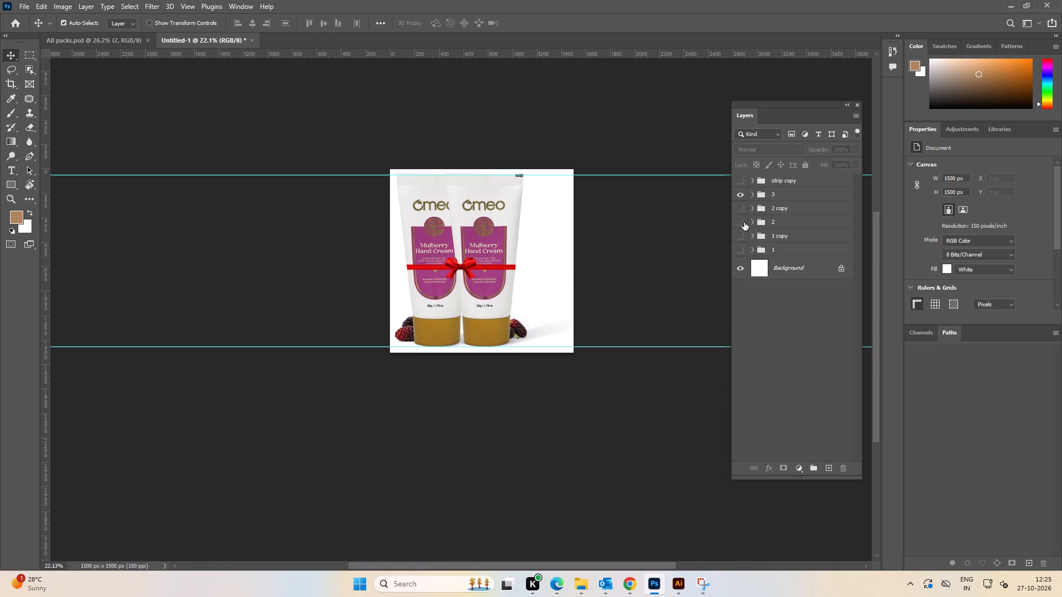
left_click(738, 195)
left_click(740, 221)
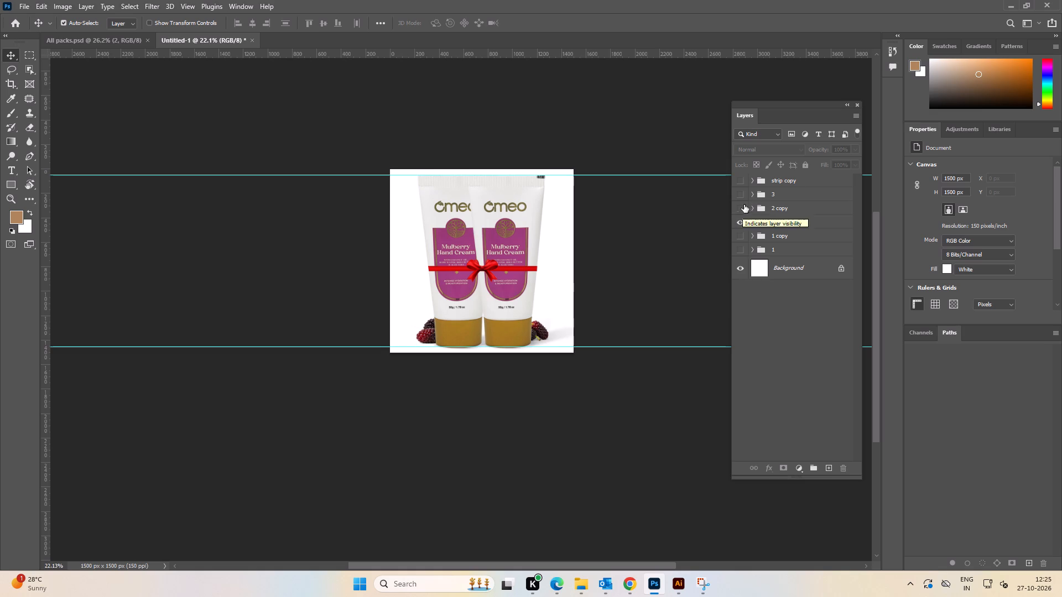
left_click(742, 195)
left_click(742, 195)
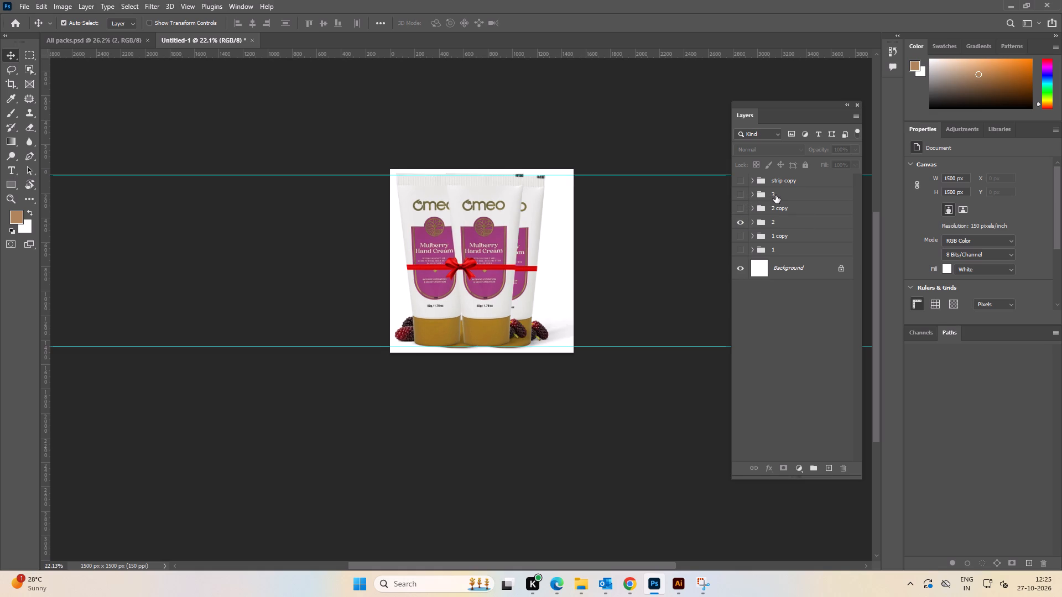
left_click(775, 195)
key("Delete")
Paste a fresh duplicate of the 2 group above 2 copy and hide the original 2 group.
left_click(769, 206)
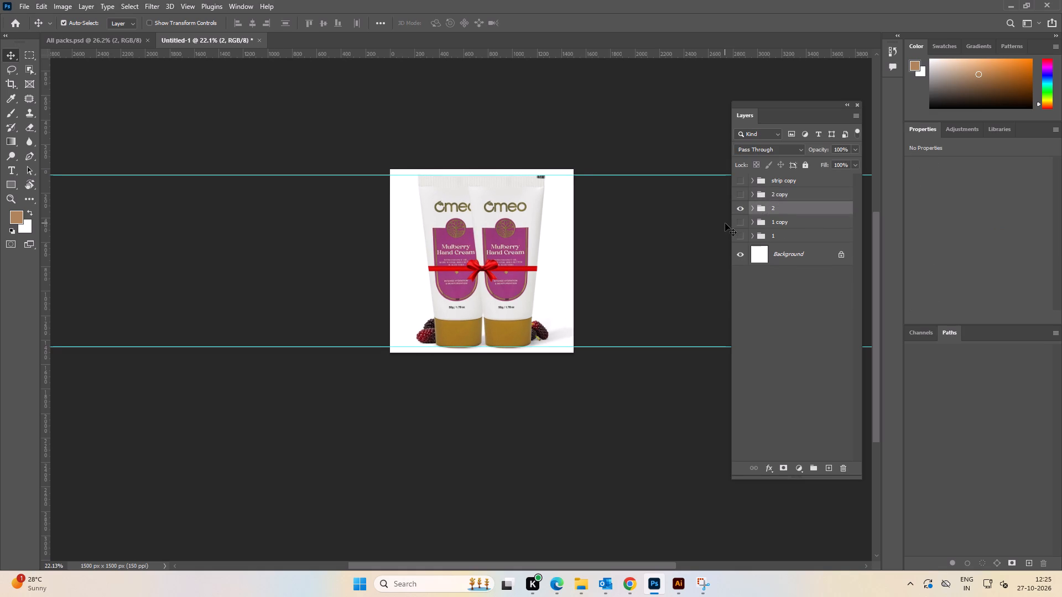
key("ctrl+c")
left_click(781, 194)
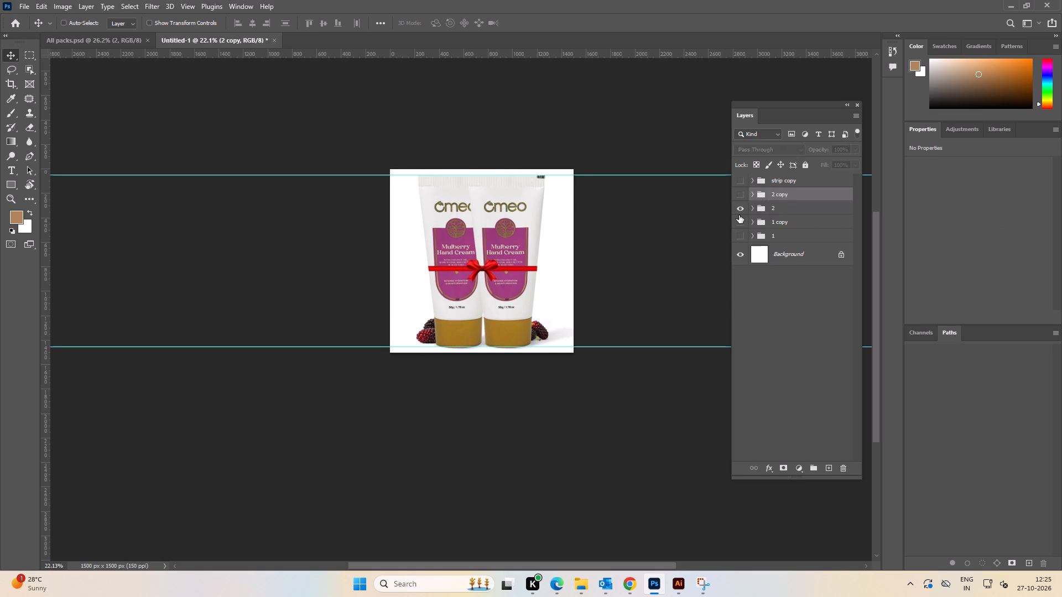
key("ctrl+v")
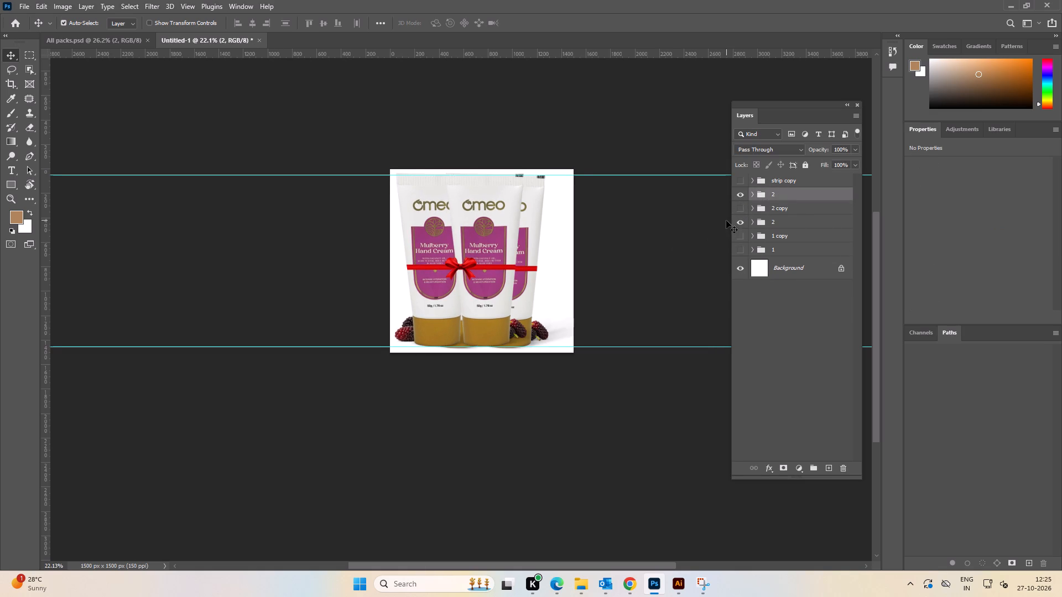
left_click(745, 223)
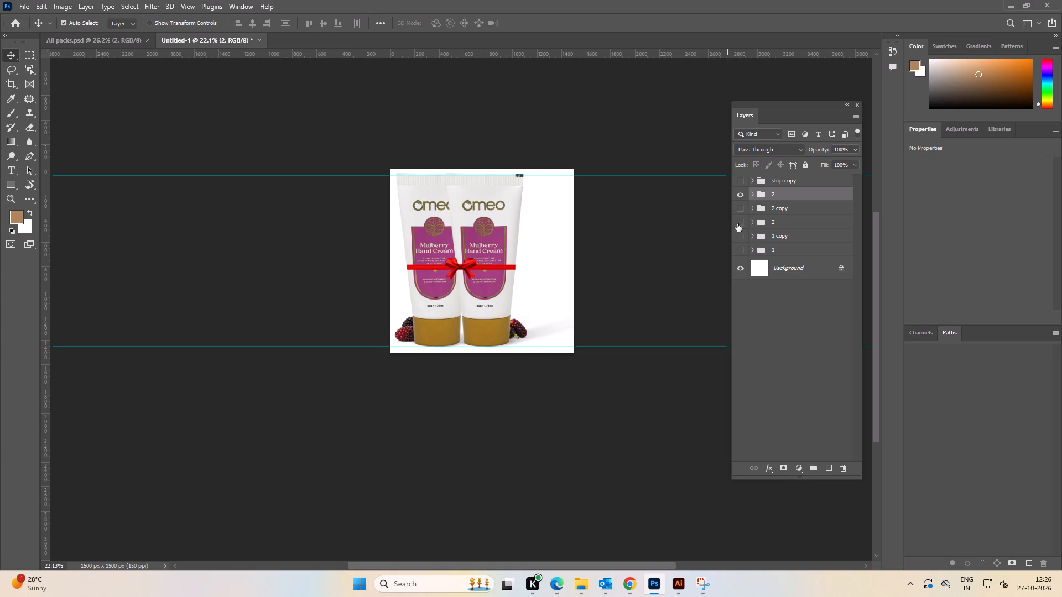
Select all layers of the pasted two-tube pack and move them right, roughly centring the pack on the canvas.
left_click_drag(634, 376, 342, 142)
scroll(481, 279, "up", 3)
left_click_drag(493, 233, 506, 233)
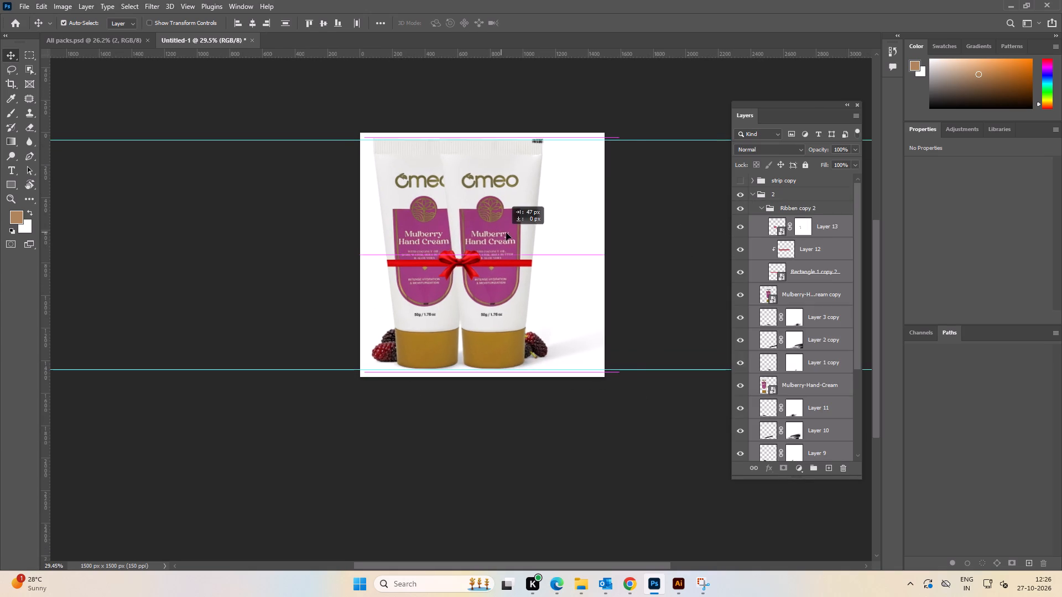
left_click_drag(506, 233, 518, 235)
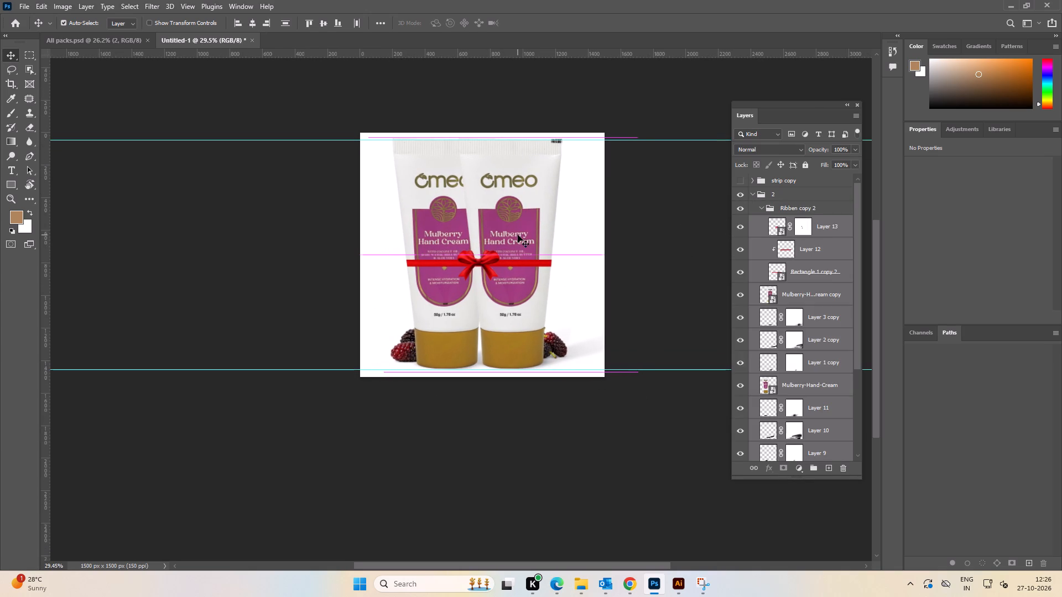
left_click(654, 259)
scroll(654, 258, "down", 3, "alt")
key("space")
left_click_drag(632, 275, 637, 275)
double_click(637, 274)
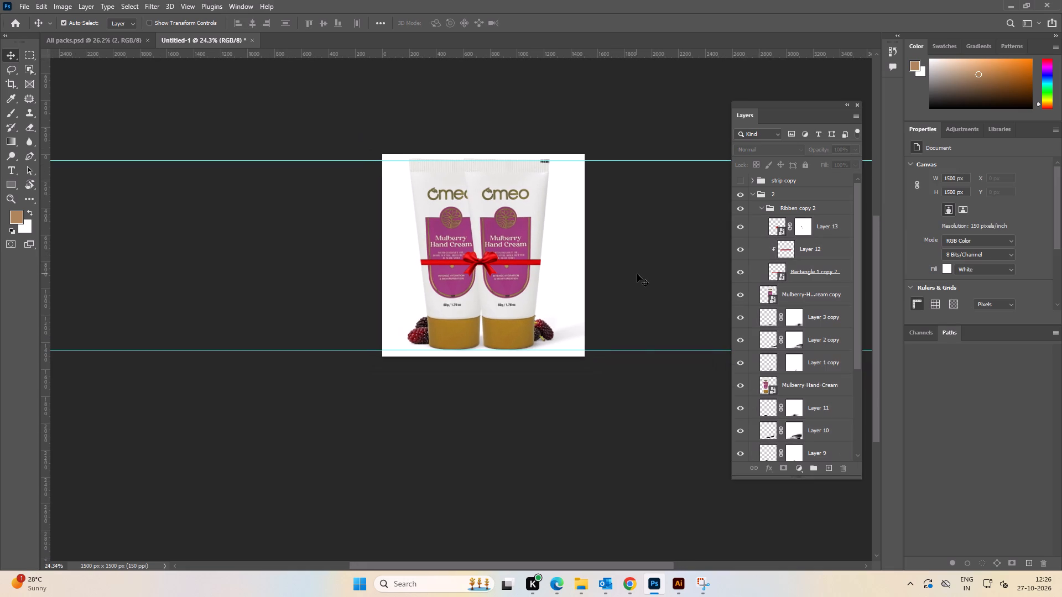
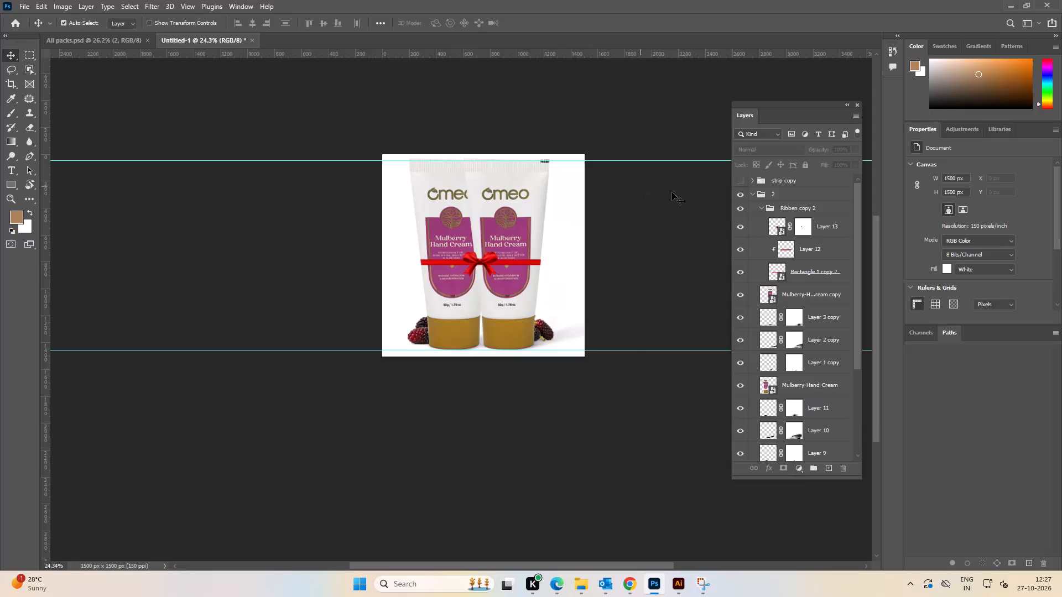
Delete the visible pasted 2 group above 2 copy.
left_click(753, 195)
left_click(691, 216)
left_click(775, 195)
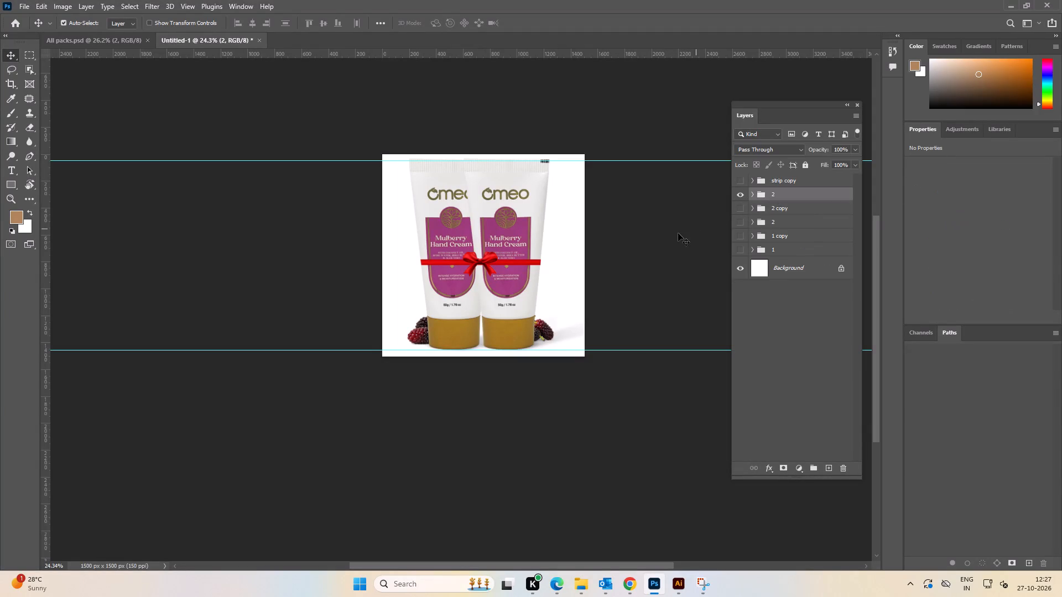
left_click(678, 234)
left_click(771, 195)
key("Delete")
left_click(701, 221)
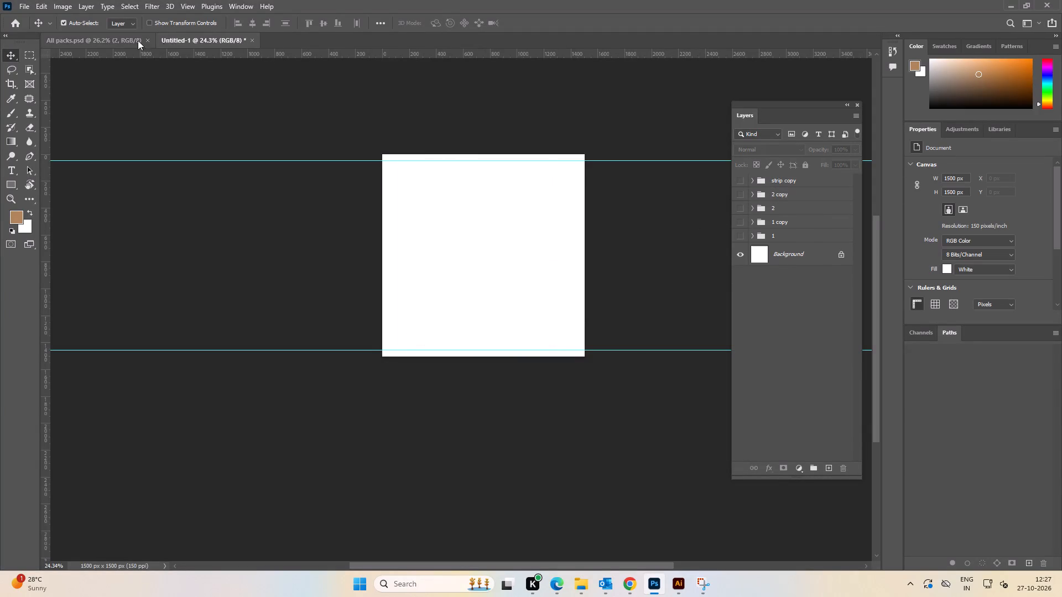
Copy group 3 from All packs.psd and paste it into the 1500 x 1500 px document.
left_click(137, 40)
left_click(697, 254)
left_click(767, 184)
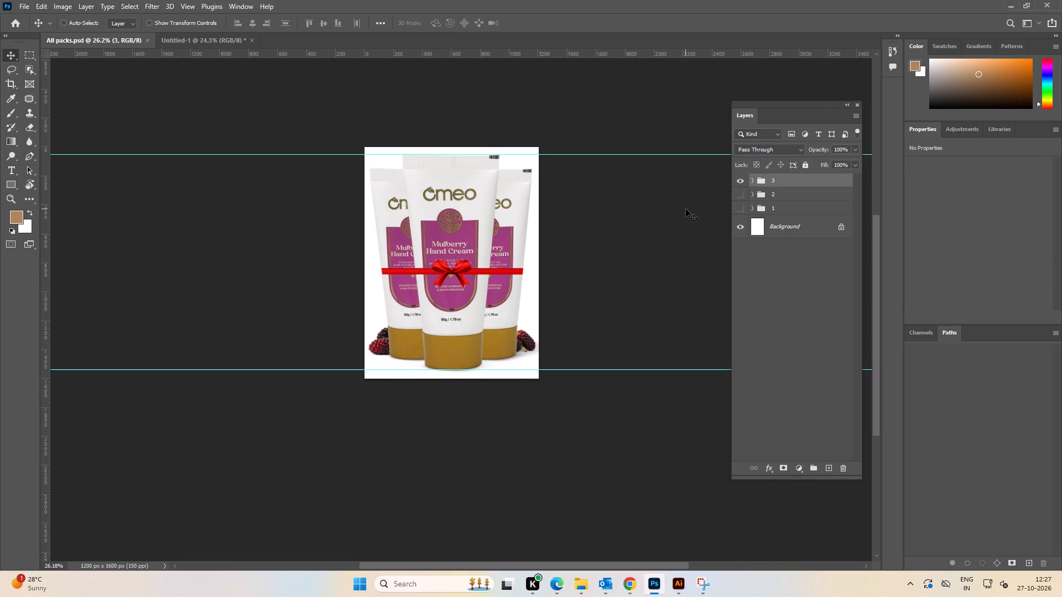
key("ctrl+c")
left_click(212, 33)
key("ctrl+v")
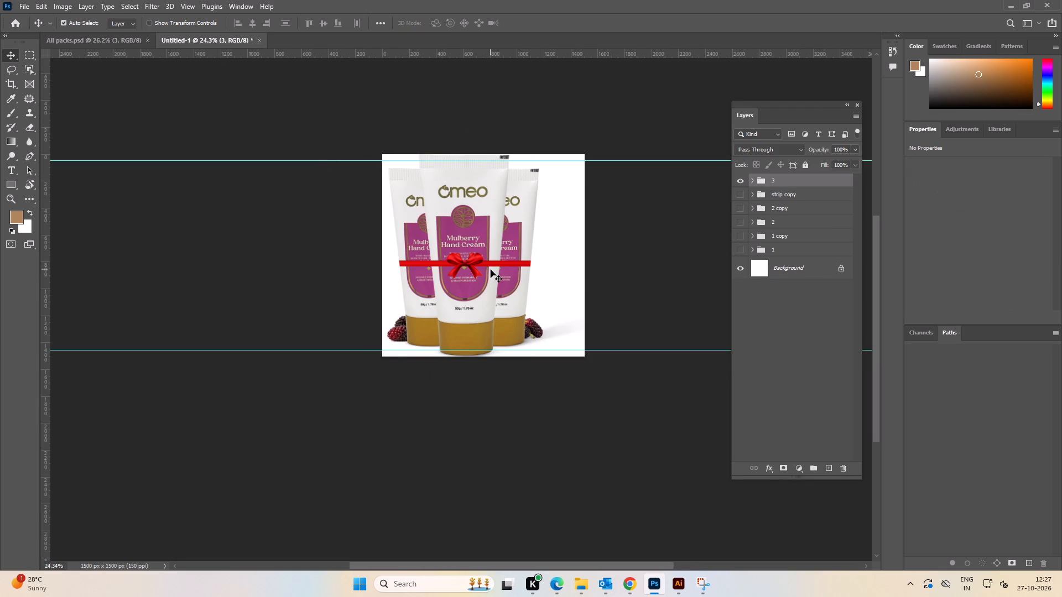
Free Transform group 3: move it right and scale it to about 95.5%, fitting the front tube between the horizontal guides.
scroll(502, 249, "up", 3, "alt")
key("space")
key("space")
left_click_drag(534, 228, 518, 244)
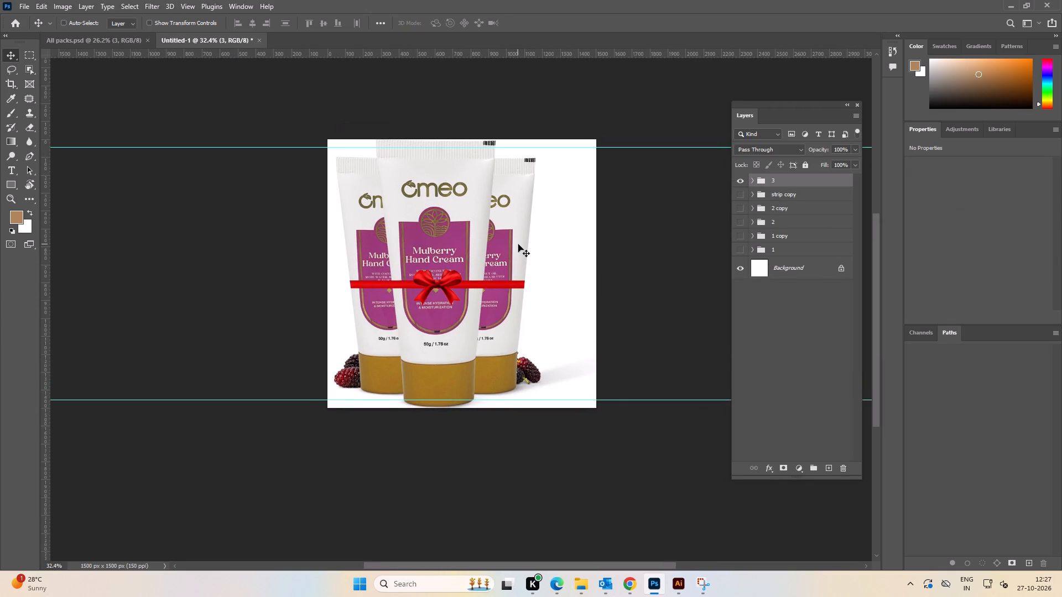
key("ctrl+t")
left_click_drag(440, 255, 464, 256)
left_click_drag(497, 142, 497, 142, "shift")
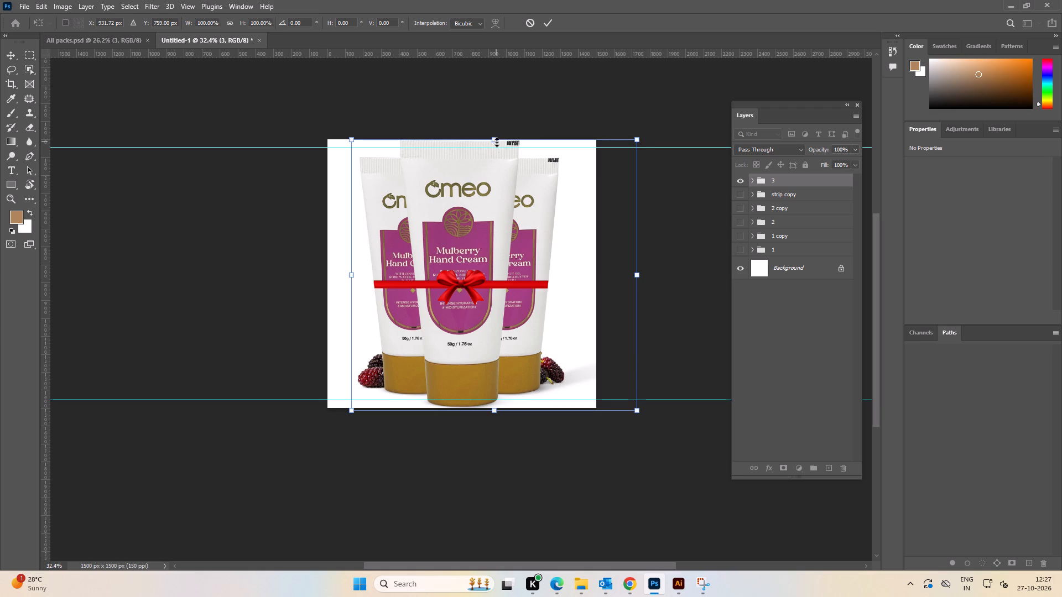
left_click_drag(497, 142, 497, 148, "shift")
key("space")
key("space")
left_click_drag(473, 361, 466, 279)
scroll(477, 342, "up", 7, "alt")
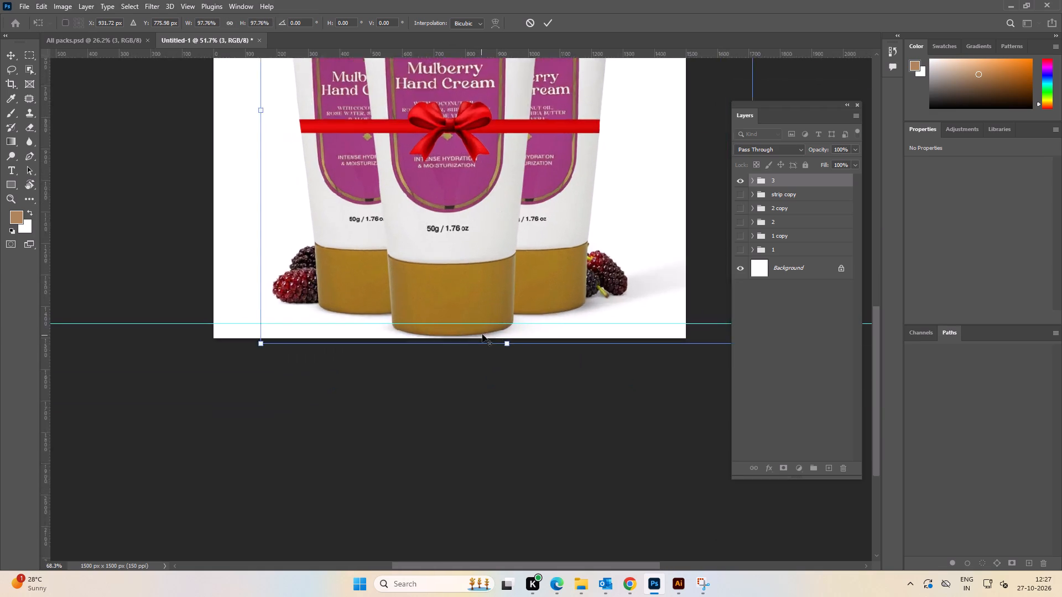
scroll(482, 334, "up", 4, "alt")
left_click(522, 350)
left_click_drag(522, 349, 523, 331, "shift")
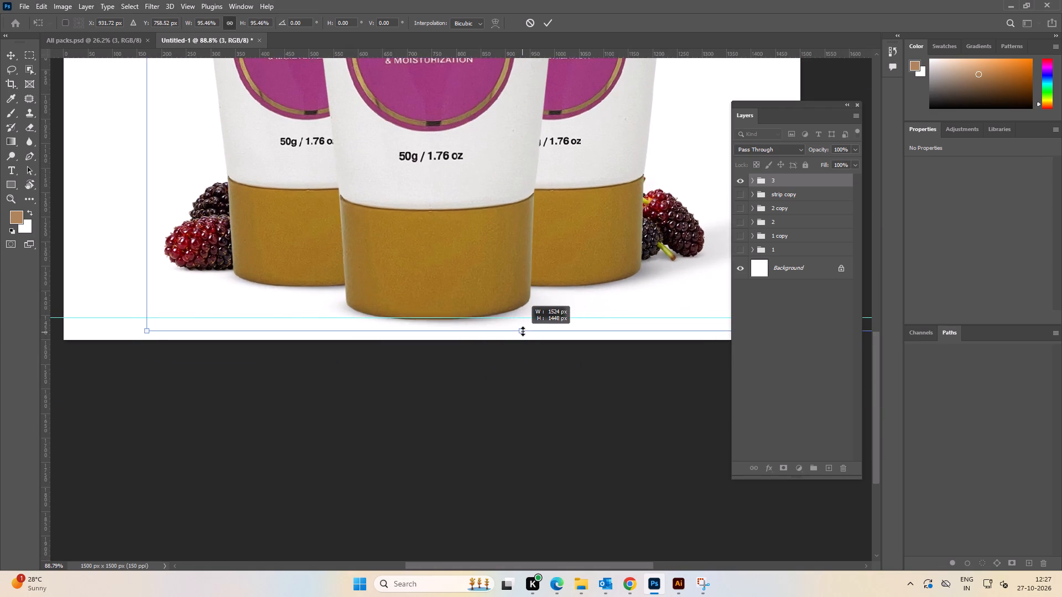
left_click_drag(523, 331, 523, 332, "shift")
left_click(548, 21)
Examine the three-tube pack's placement on the canvas and against the guides.
scroll(511, 150, "down", 6, "alt")
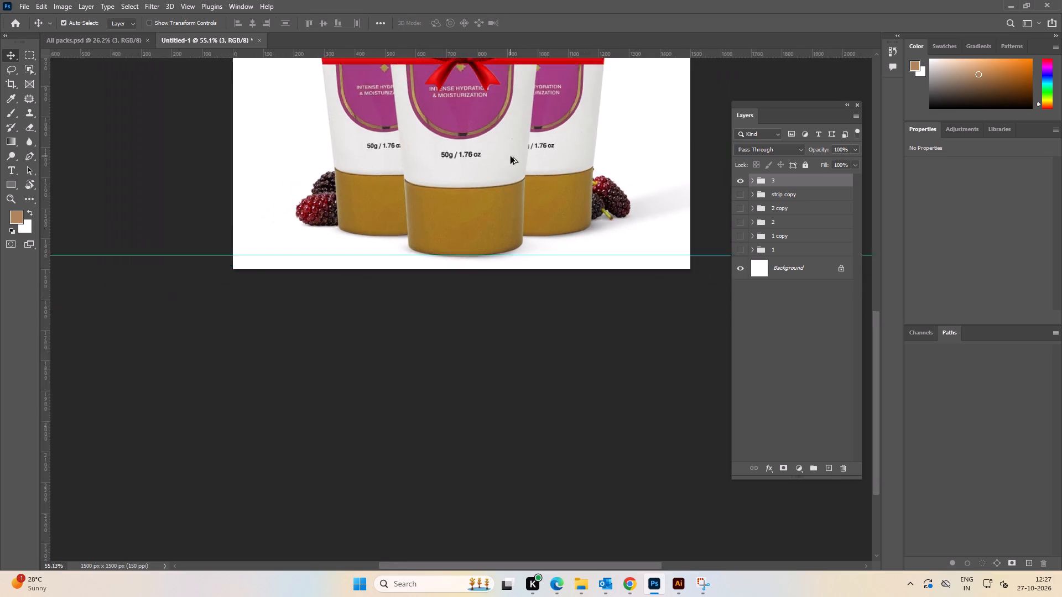
scroll(511, 156, "down", 2, "alt")
scroll(511, 157, "up", 1, "alt")
scroll(511, 158, "down", 2, "alt")
key("space")
key("space")
key("space")
key("space")
key("space")
left_click_drag(495, 127, 430, 301)
left_click(688, 178)
scroll(595, 197, "down", 2, "alt")
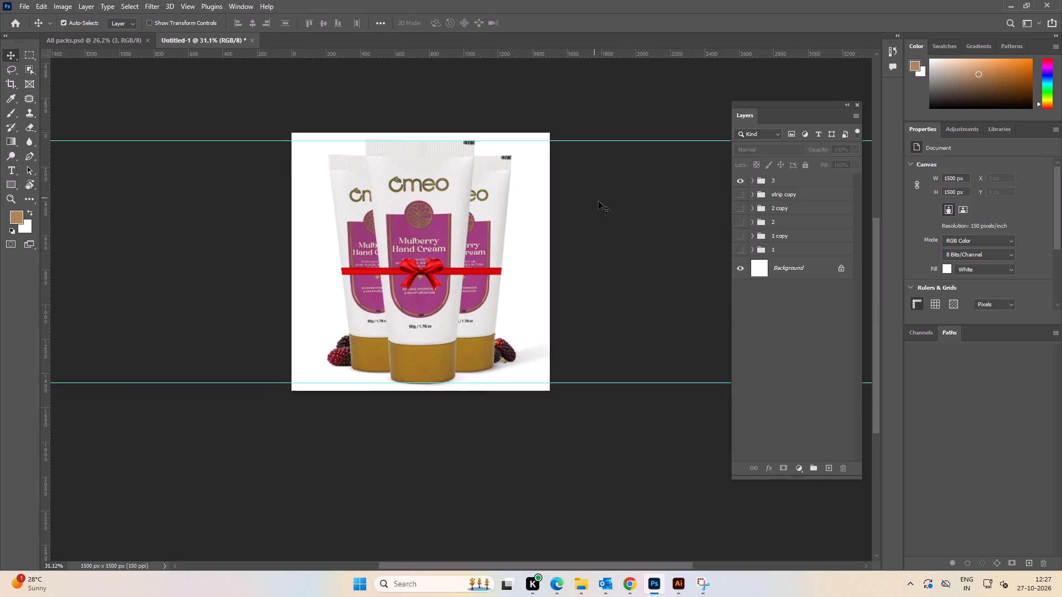
key("space")
left_click(602, 207)
double_click(602, 336)
left_click(643, 243)
left_click(595, 268)
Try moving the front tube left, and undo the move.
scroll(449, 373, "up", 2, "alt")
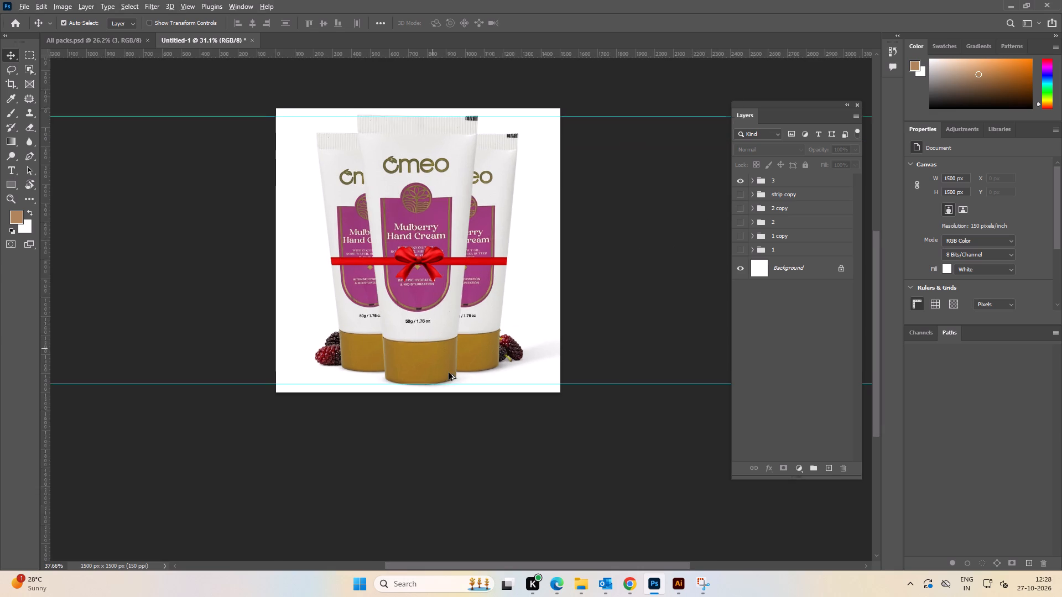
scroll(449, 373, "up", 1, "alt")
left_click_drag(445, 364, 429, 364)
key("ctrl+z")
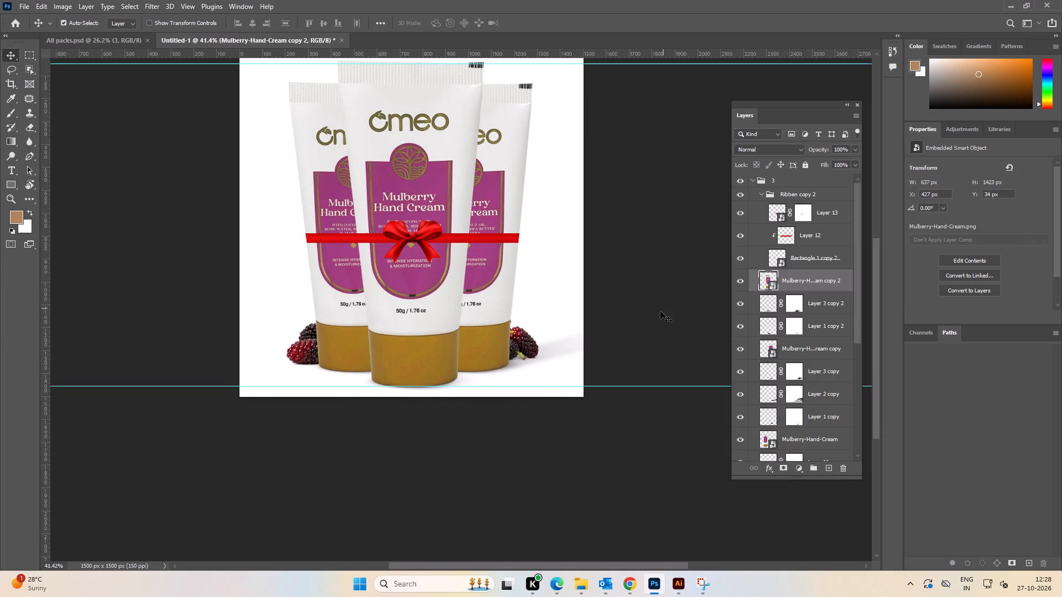
Hide the front tube's three layers and move the rear left tube with its mulberries and shadow left, near the canvas edge.
left_click_drag(743, 280, 745, 325)
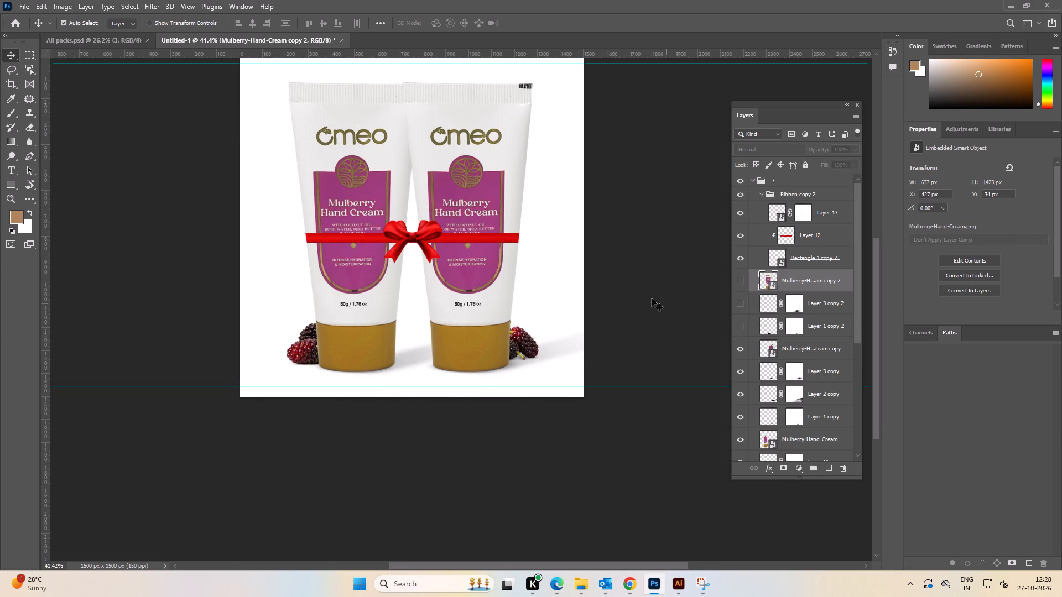
left_click(650, 296)
left_click(226, 274)
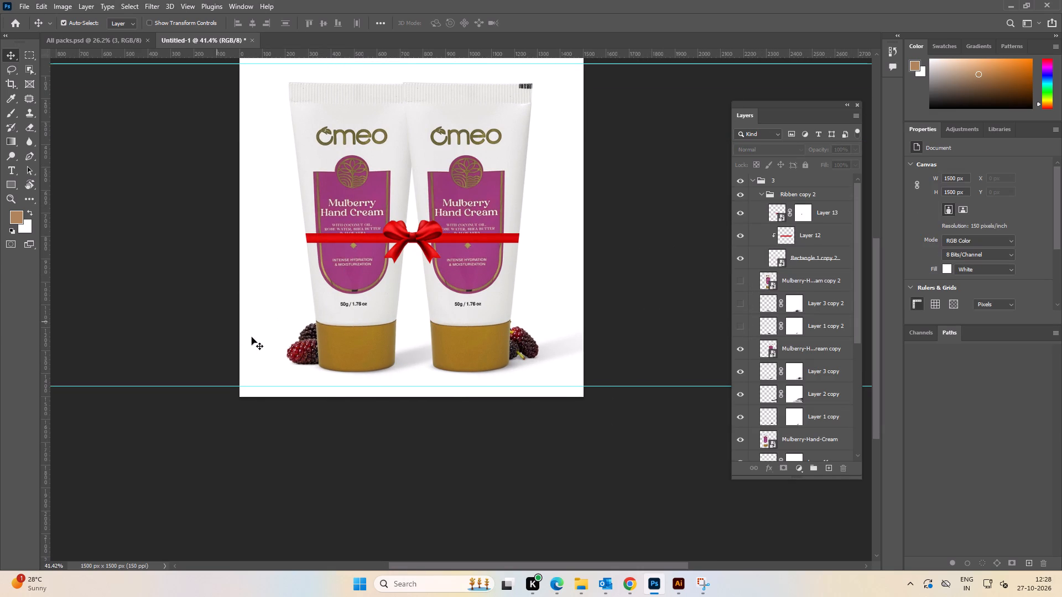
left_click_drag(252, 320, 342, 401)
left_click_drag(359, 347, 345, 348)
key("ctrl+z")
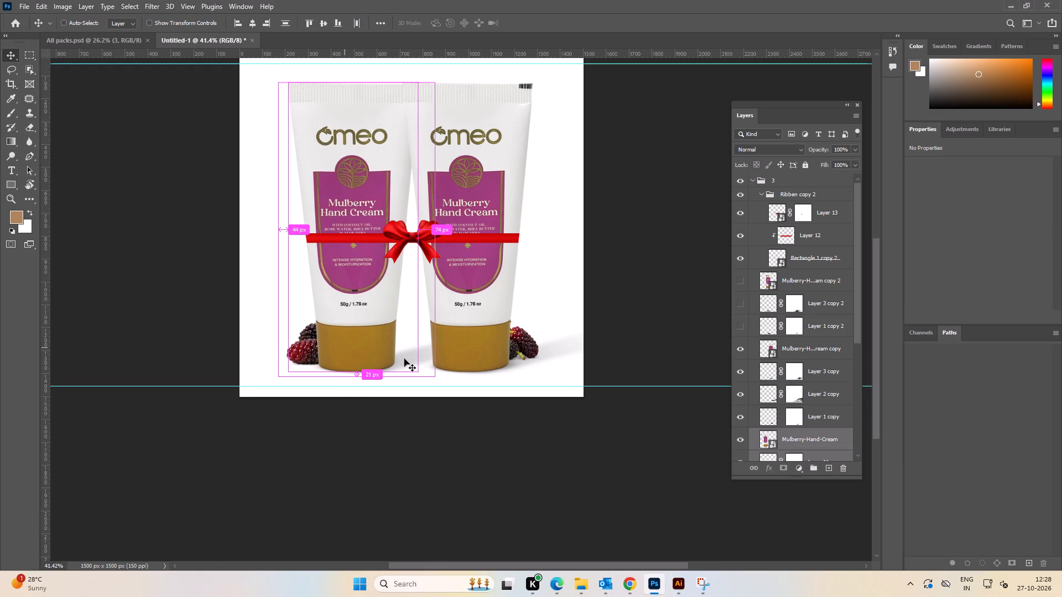
left_click(421, 355, "shift")
left_click_drag(370, 347, 354, 347)
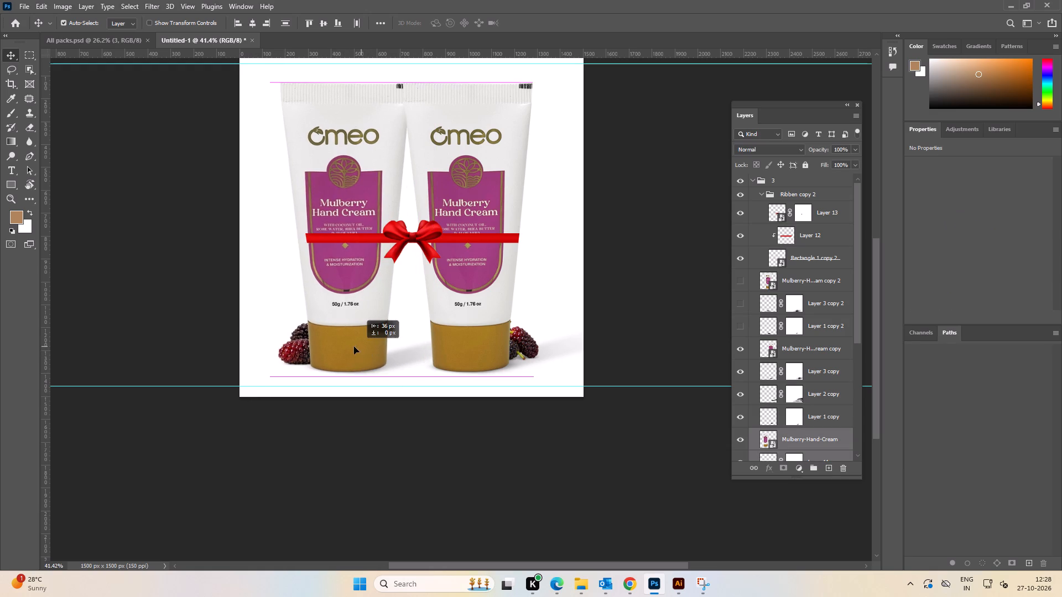
left_click_drag(354, 347, 336, 345)
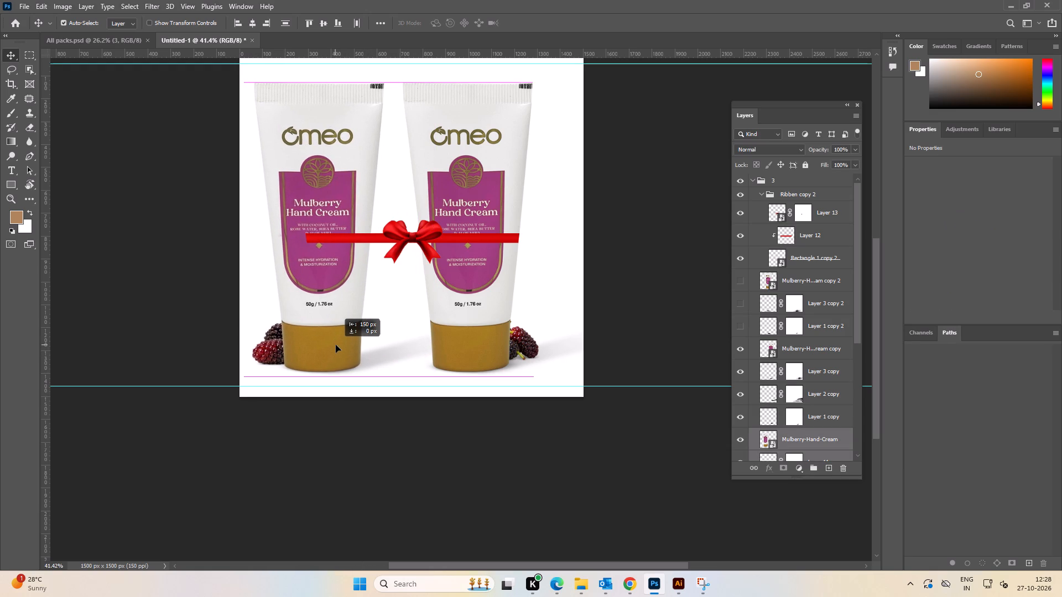
left_click_drag(336, 345, 326, 345)
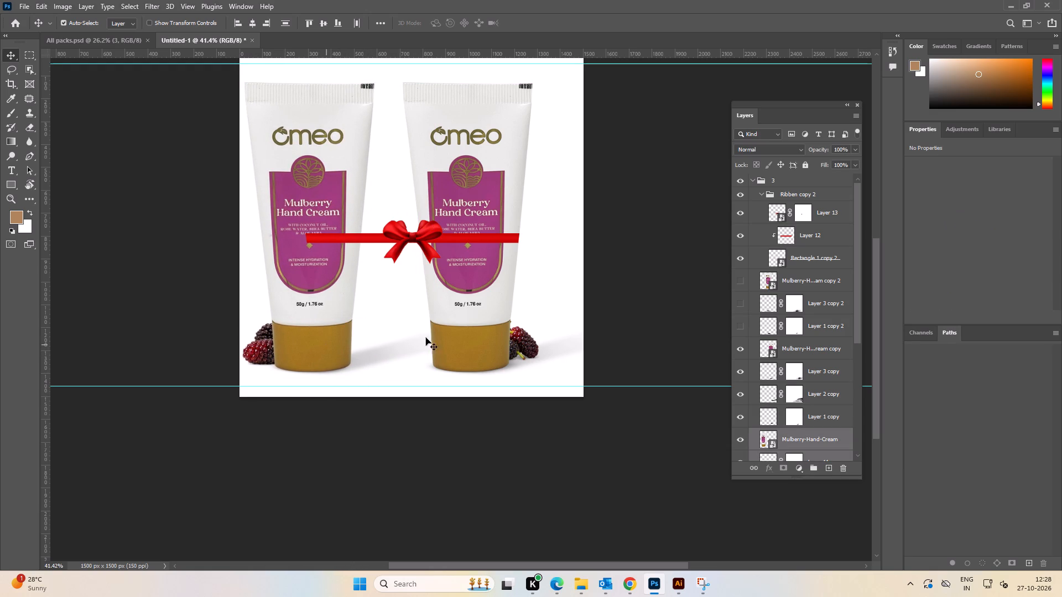
Hide the Ribben copy 2 group and show the front tube's three layers again.
left_click(741, 193)
scroll(233, 185, "down", 2, "alt")
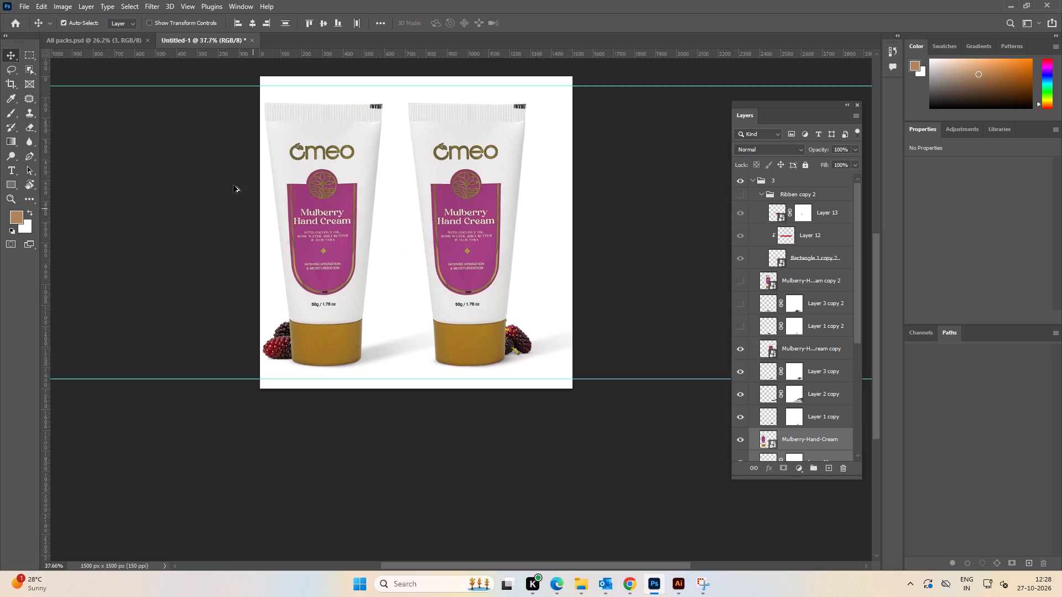
scroll(233, 185, "down", 1, "alt")
key("space")
left_click(218, 181)
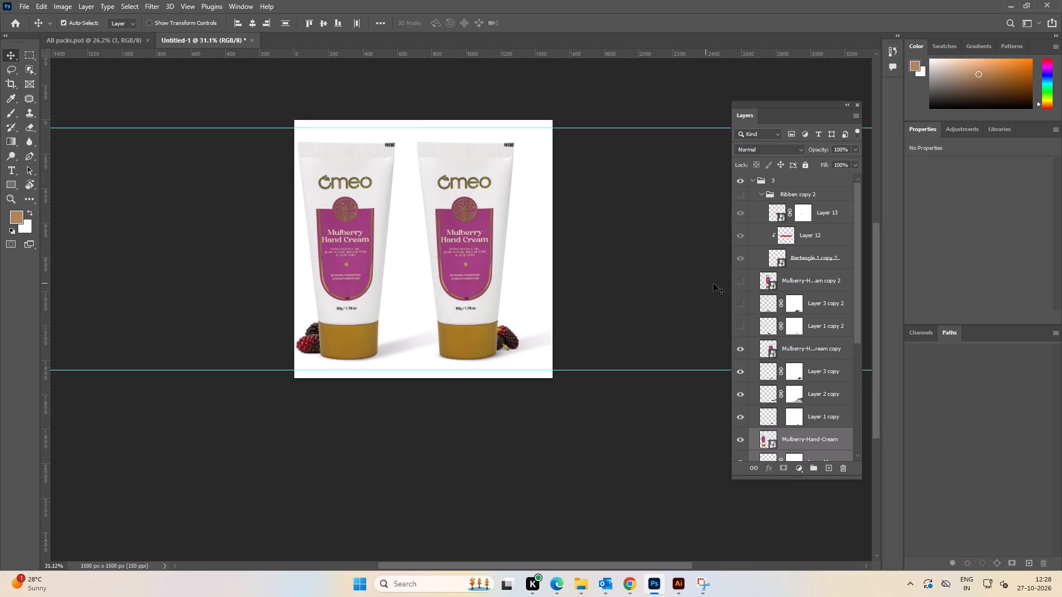
left_click_drag(742, 278, 733, 324)
left_click(679, 277)
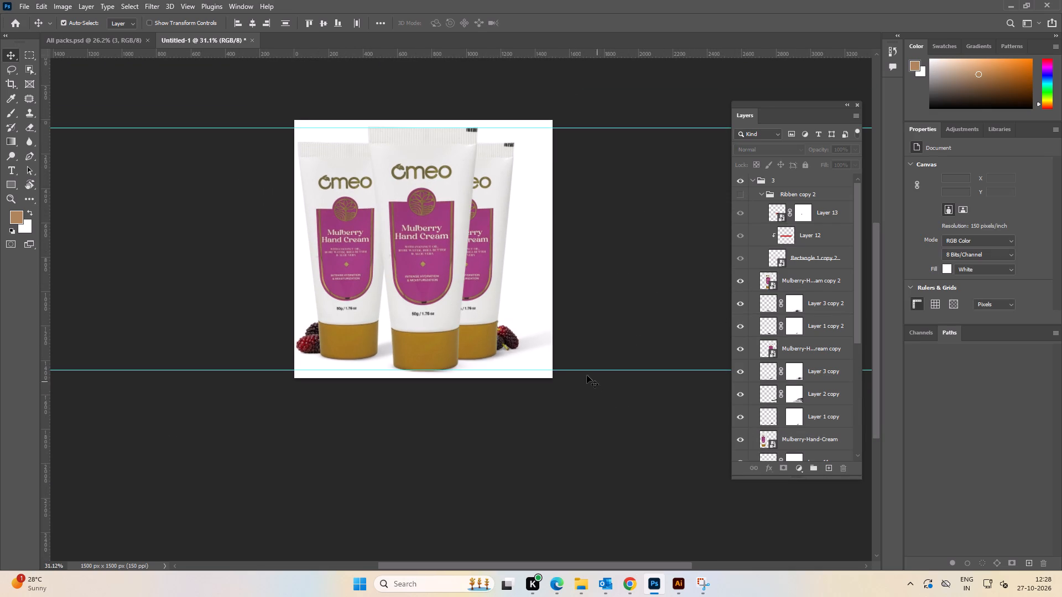
Select the front tube and its two shadow layers and move them about 110 px left, centring them between the rear tubes.
left_click(801, 282)
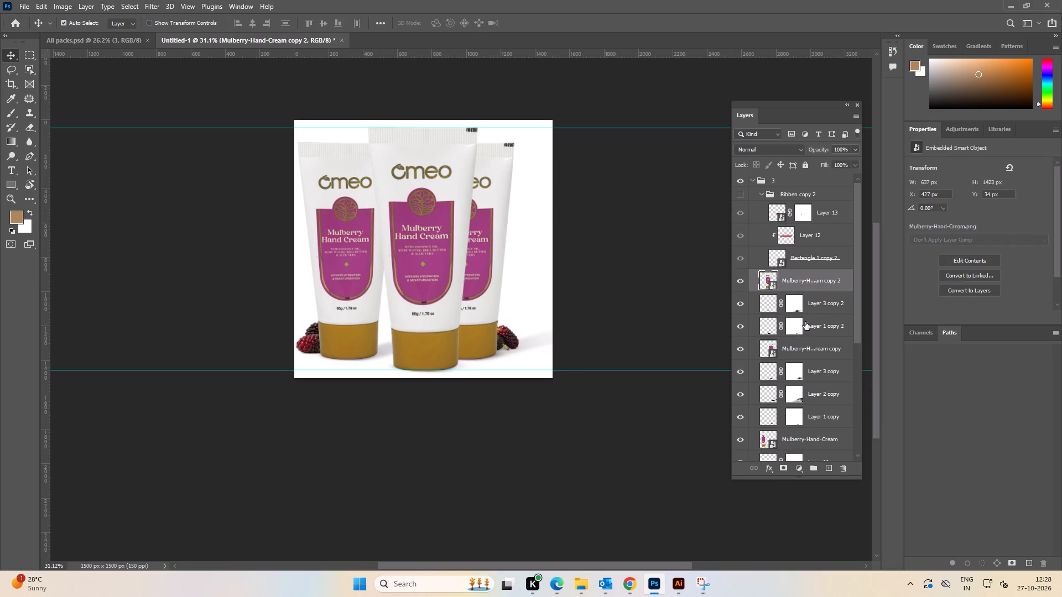
left_click(808, 328, "shift")
scroll(379, 298, "up", 2, "alt")
left_click_drag(428, 299, 407, 299)
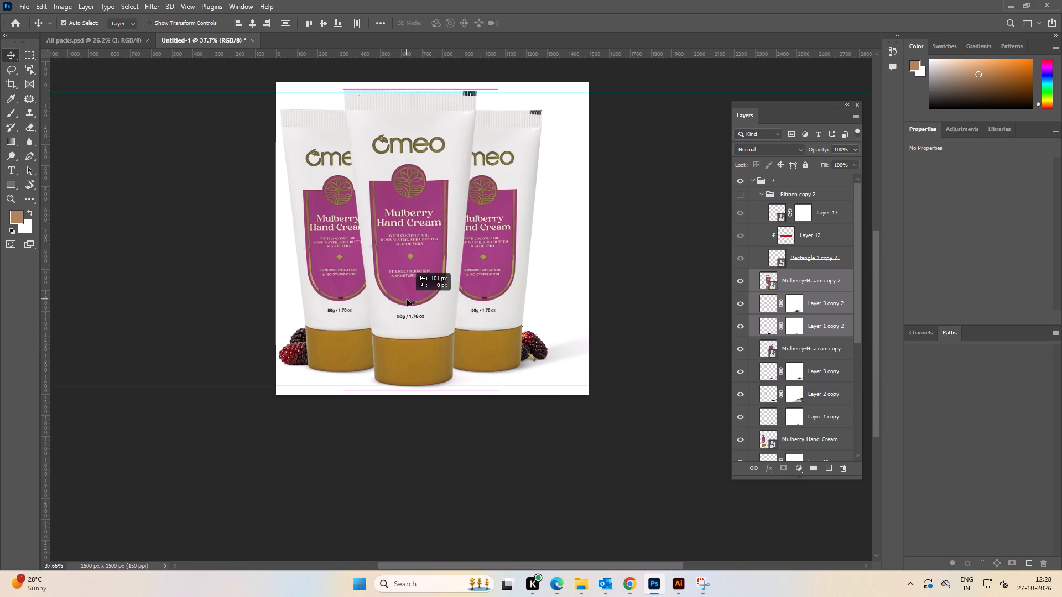
left_click_drag(407, 299, 404, 299)
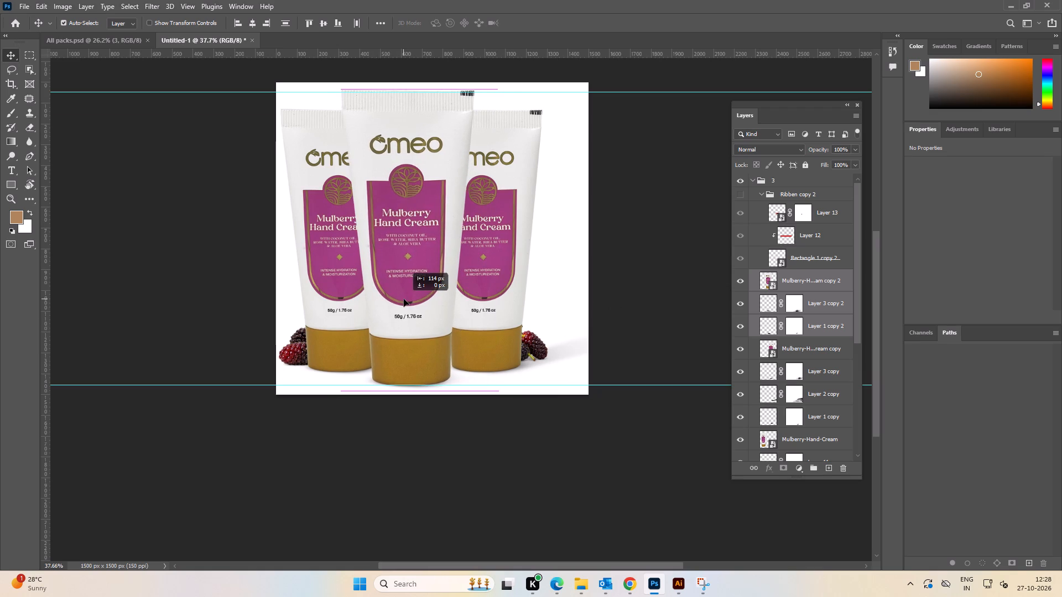
left_click_drag(404, 299, 404, 299)
scroll(404, 299, "down", 3, "alt")
left_click(638, 239)
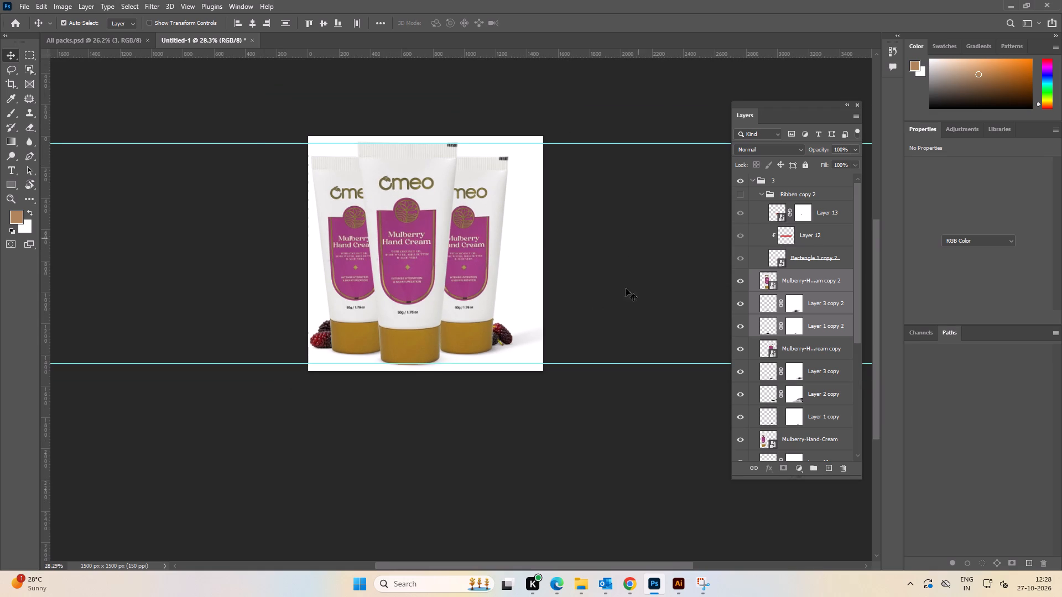
Select all the tube, mulberry and shadow layers and move them about 90 px right to centre the pack on the canvas.
left_click_drag(619, 381, 190, 124)
scroll(404, 225, "up", 2, "alt")
left_click_drag(403, 226, 419, 226)
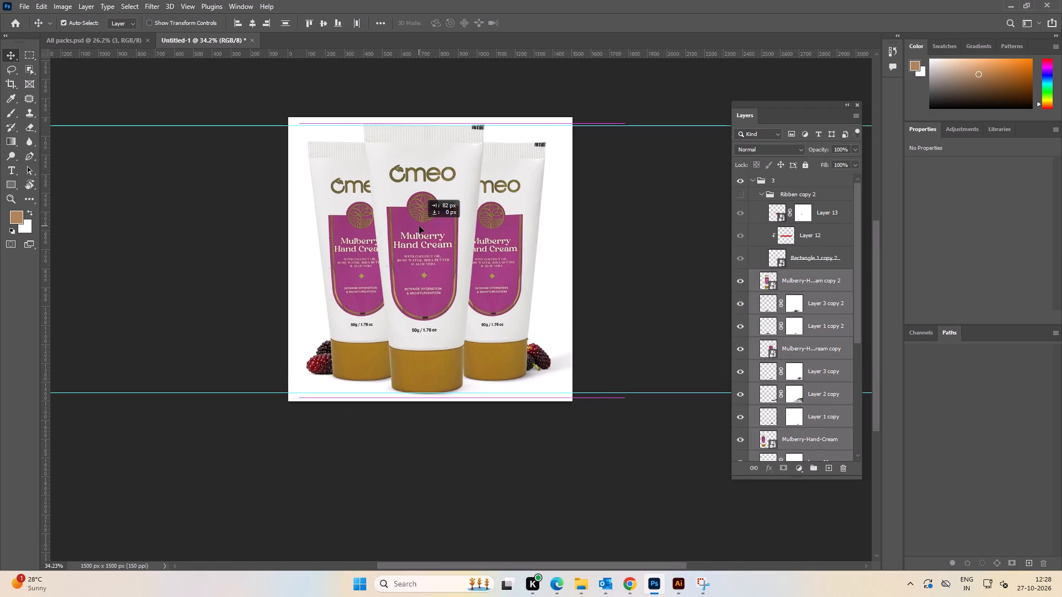
left_click_drag(419, 226, 422, 226)
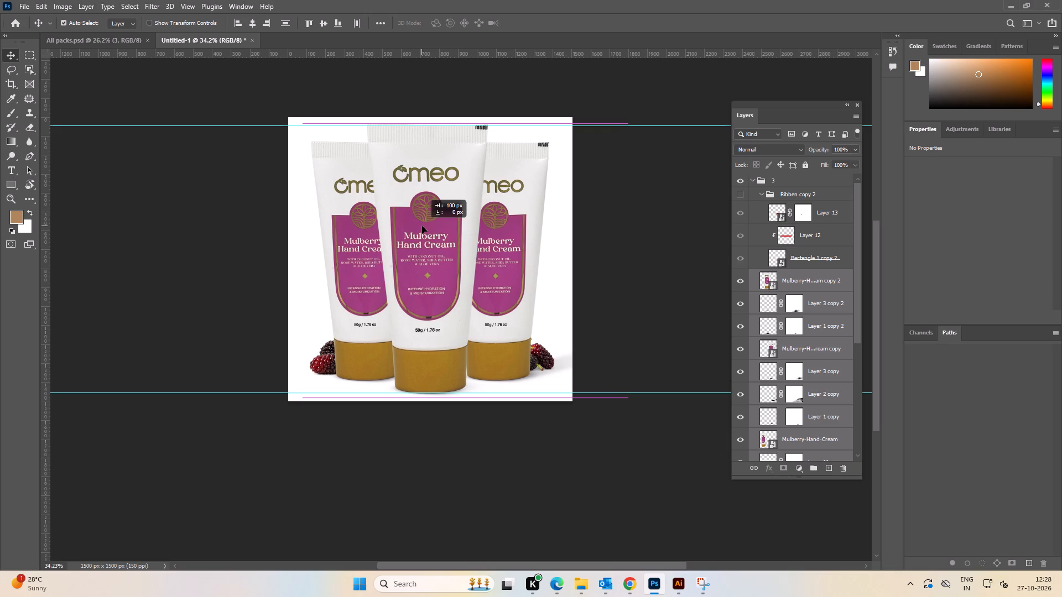
left_click_drag(422, 226, 420, 226)
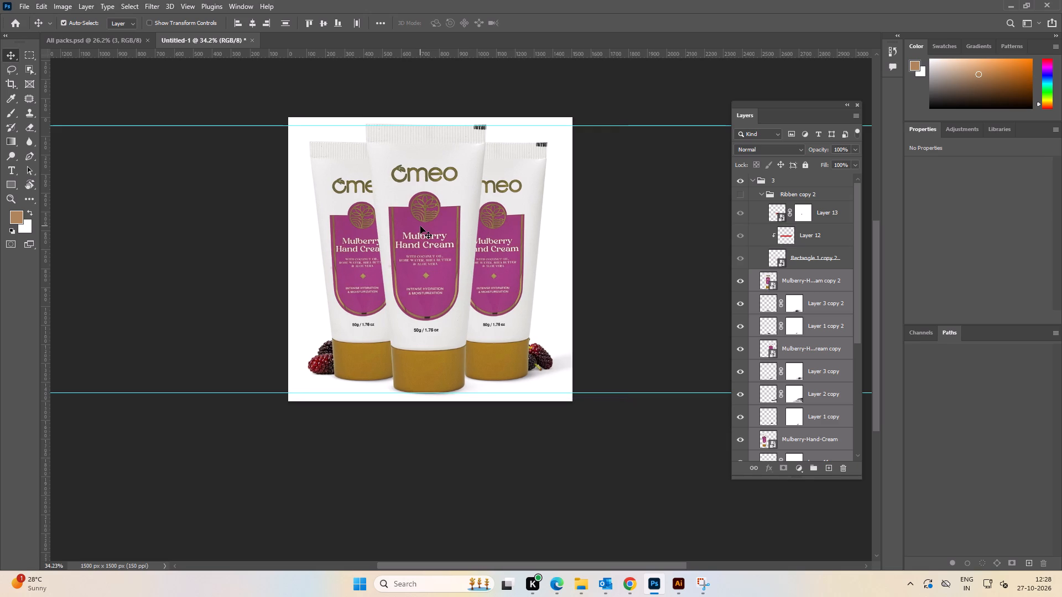
key("Right")
key("Right")
left_click(632, 208)
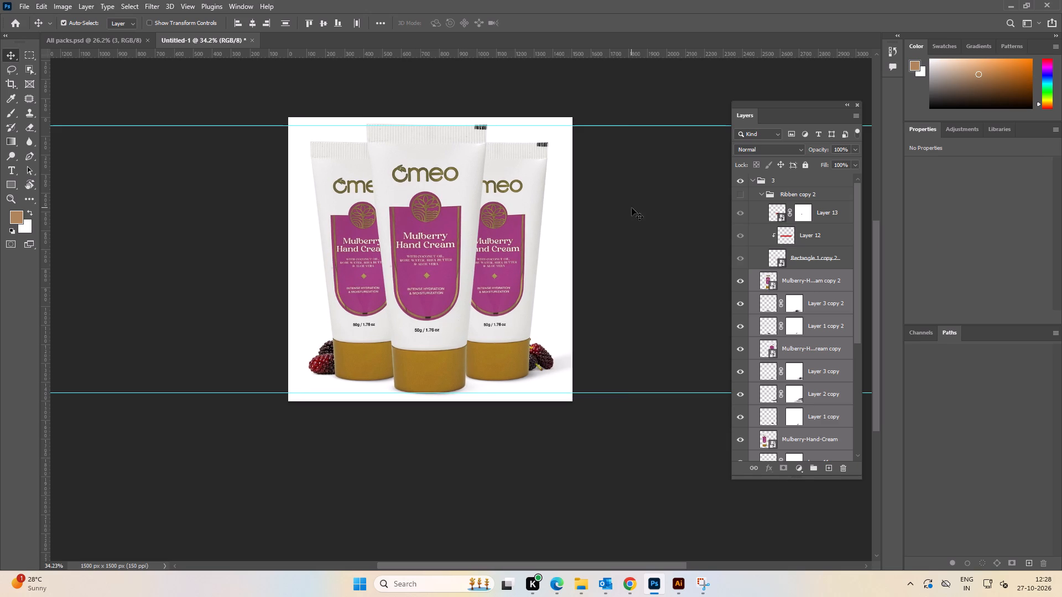
Show the Ribben copy 2 group again over the three-tube pack.
left_click(742, 196)
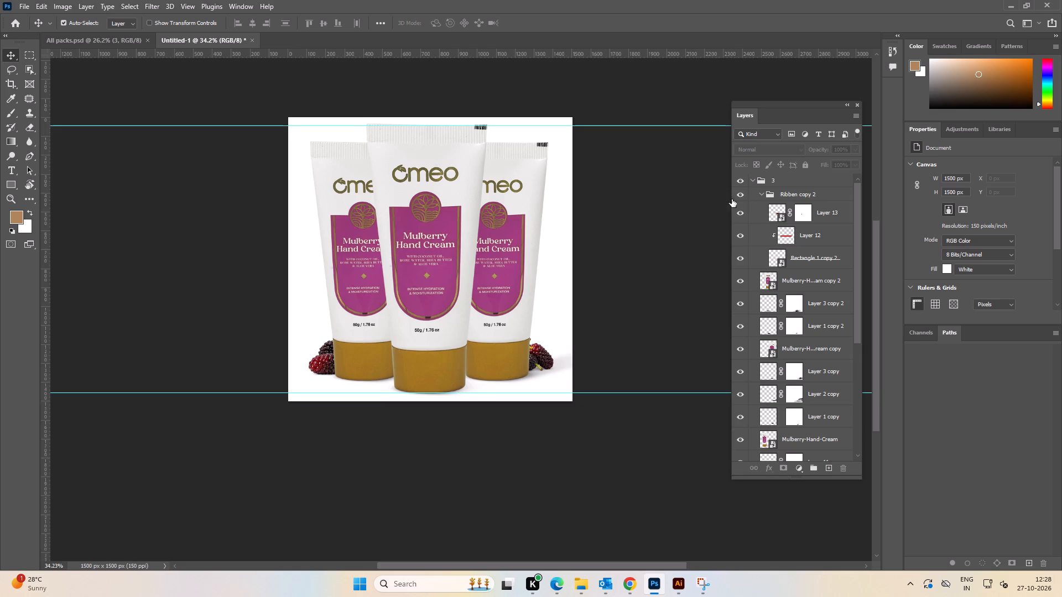
scroll(470, 246, "up", 7, "alt")
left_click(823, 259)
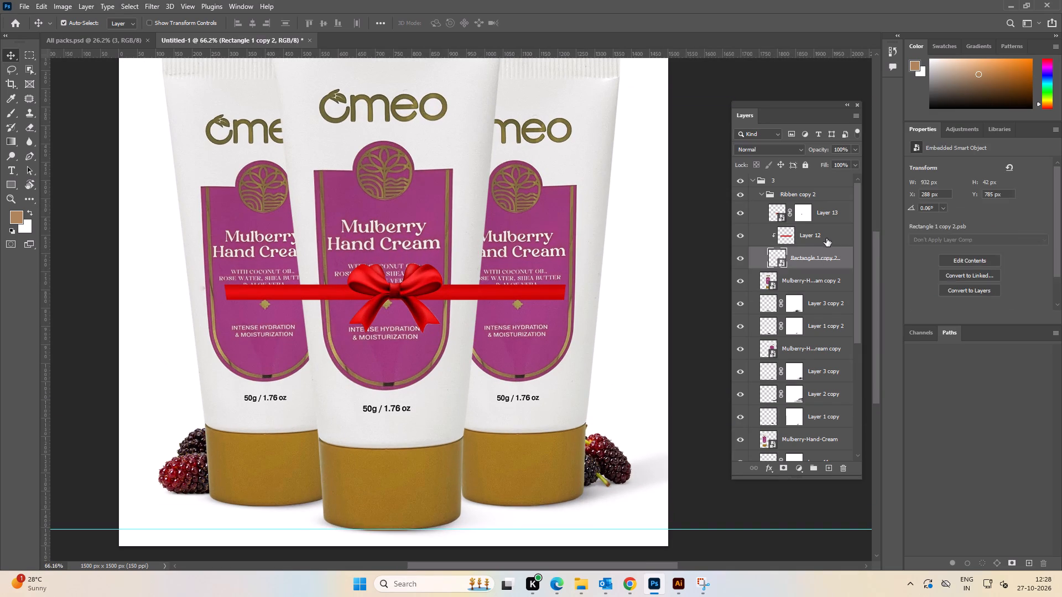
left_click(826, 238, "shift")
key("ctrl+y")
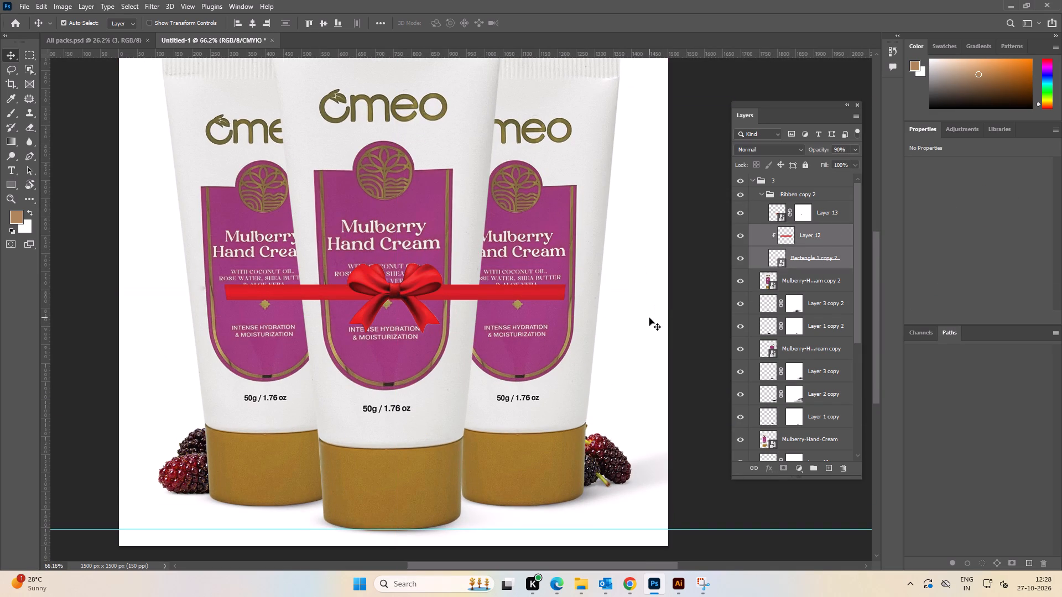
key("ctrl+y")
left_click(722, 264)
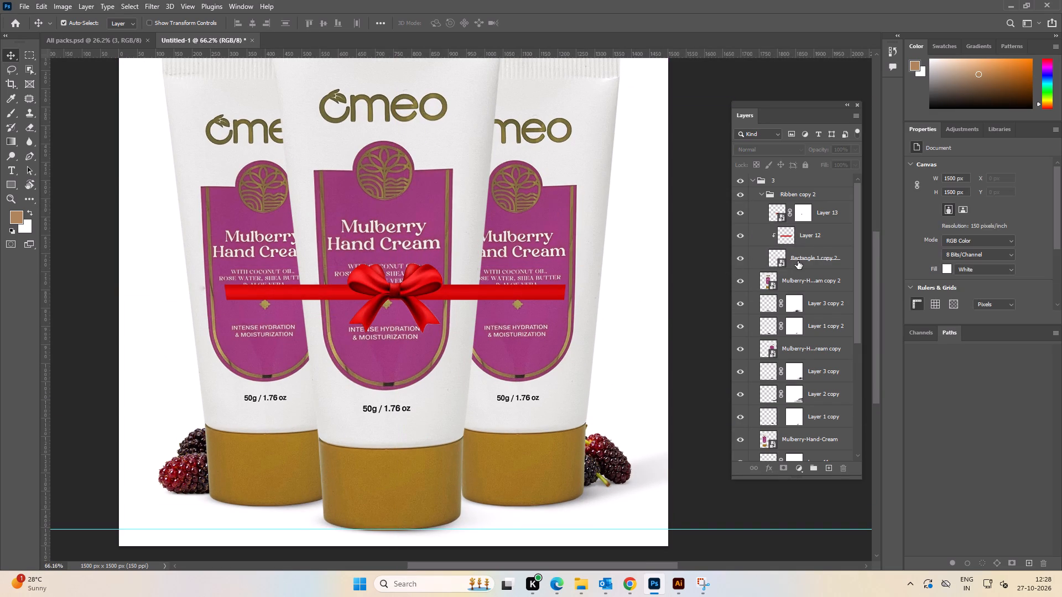
Free-transform Layer 12 and Rectangle 1 copy 2 together, stretching the ribbon band's right end to the right tube's outer edge, about 109% width.
left_click(799, 258)
left_click(810, 235, "shift")
key("ctrl+t")
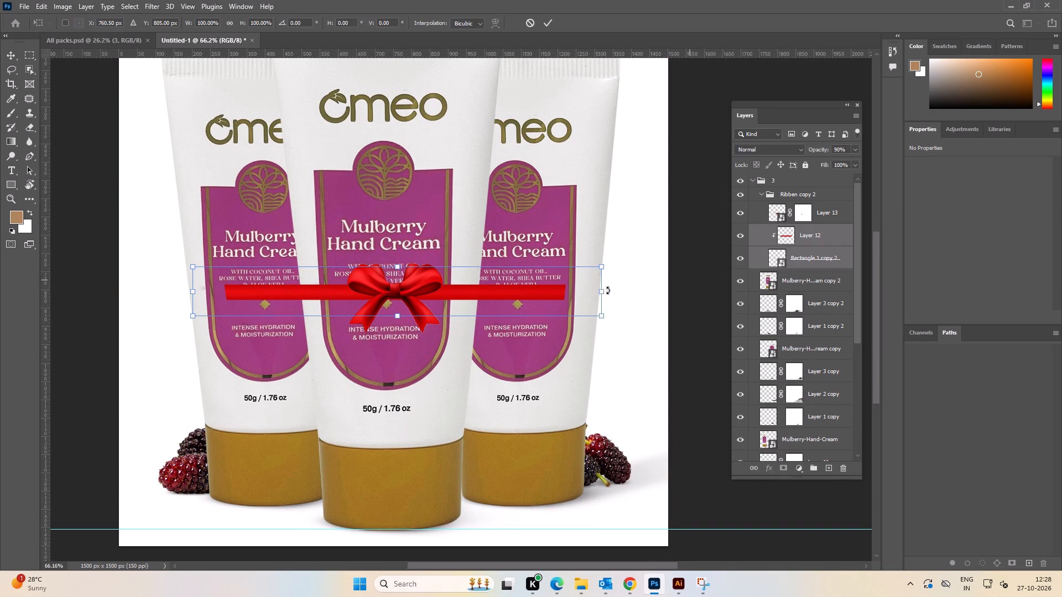
left_click_drag(603, 295, 638, 296)
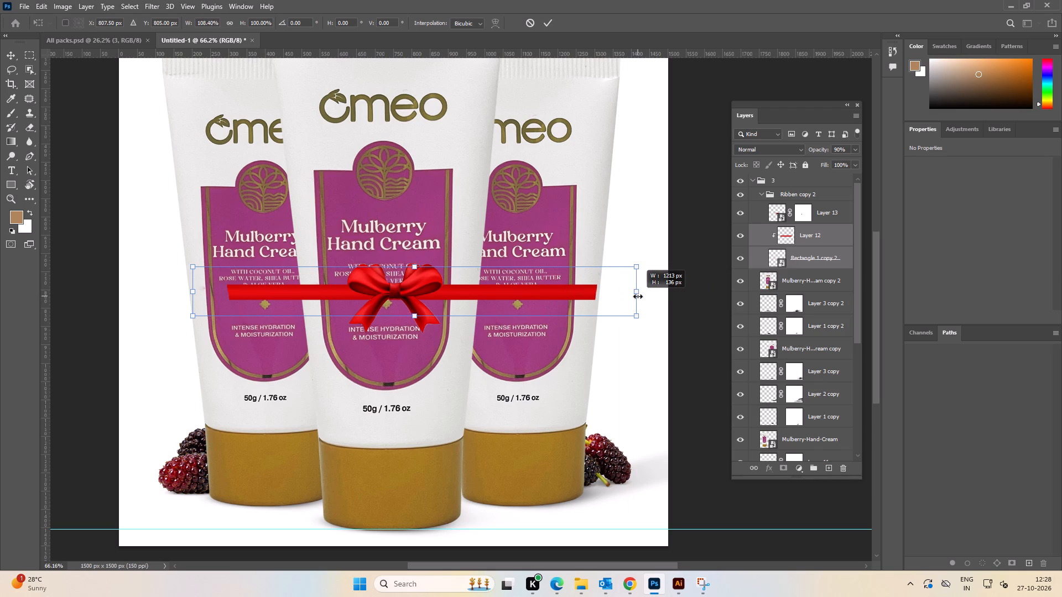
left_click_drag(638, 296, 640, 296)
Stretch the ribbon band's left end out to the left tube's outer edge, bringing the overall width to about 119.5%.
key("space")
key("space")
key("space")
key("space")
left_click_drag(257, 270, 476, 270)
scroll(376, 288, "up", 17, "alt")
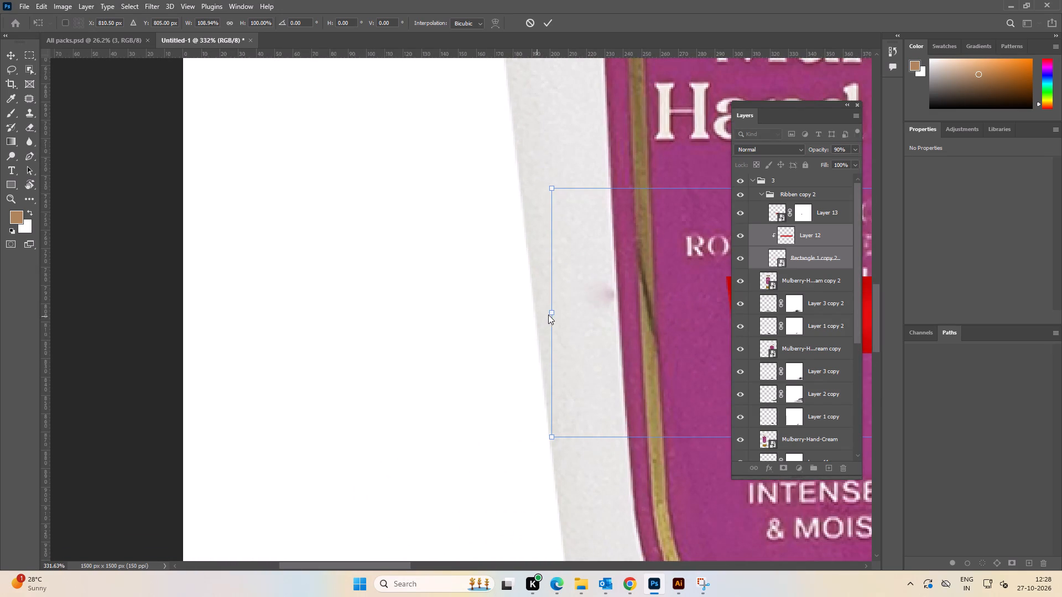
left_click(551, 313)
left_click_drag(551, 313, 339, 322)
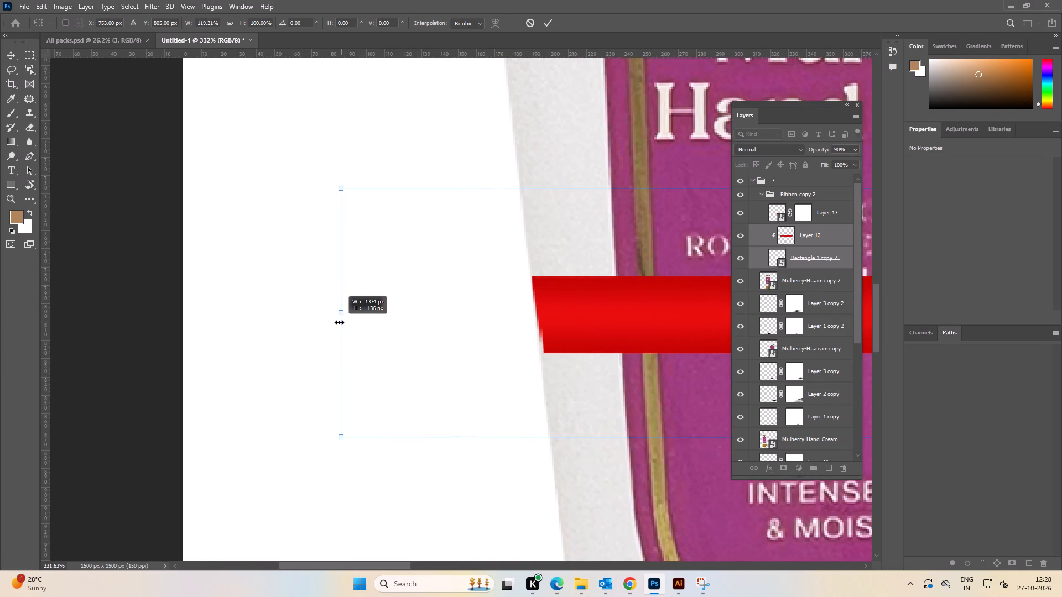
left_click_drag(339, 322, 334, 323)
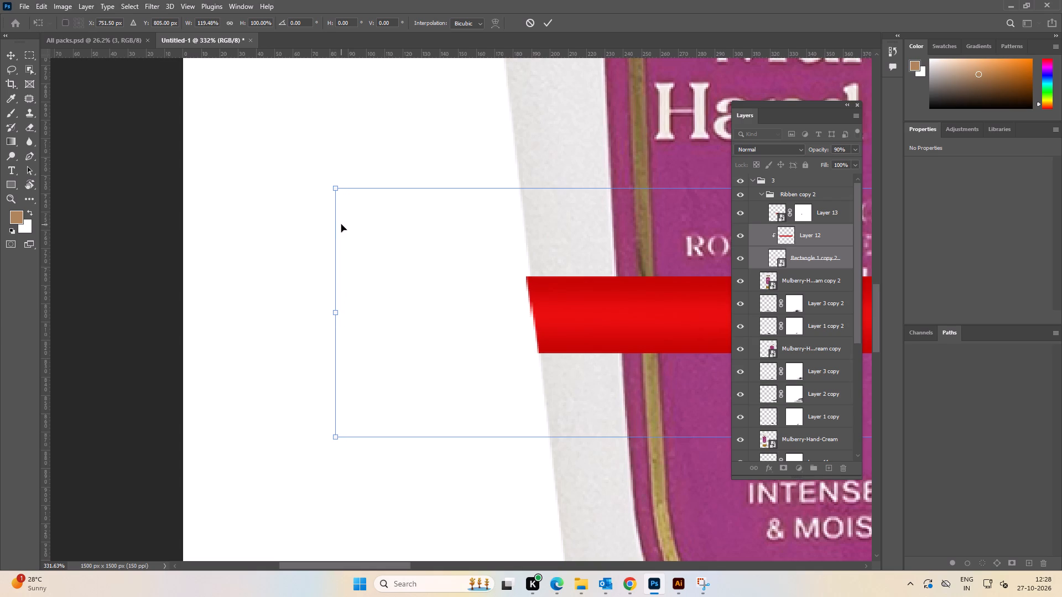
Adjust the left corners of the ribbon band's transform box so its end follows the left tube's slanted edge.
left_click_drag(336, 188, 345, 188, "ctrl")
left_click(337, 438, "ctrl")
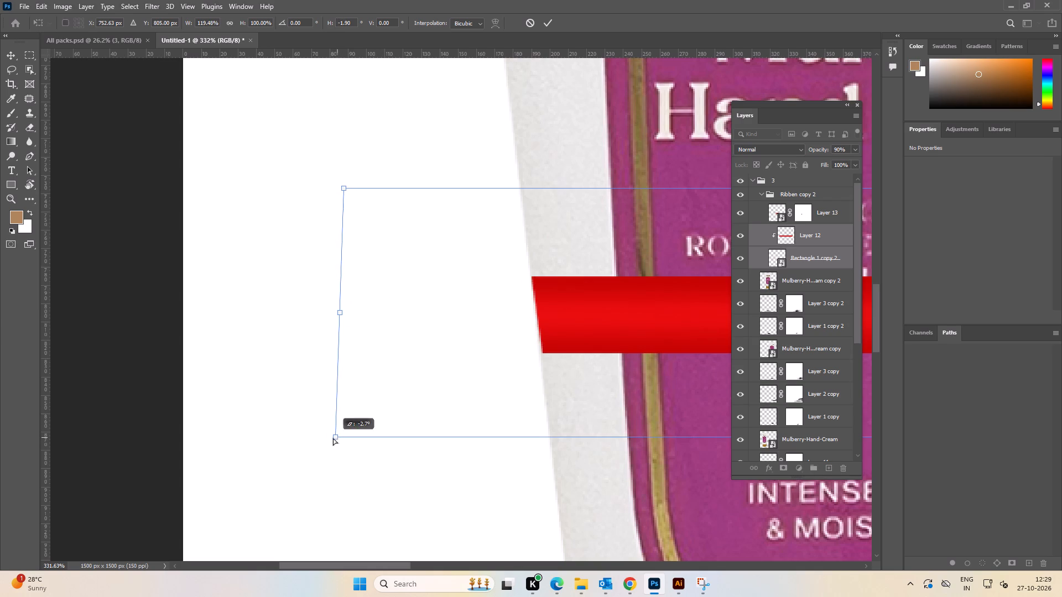
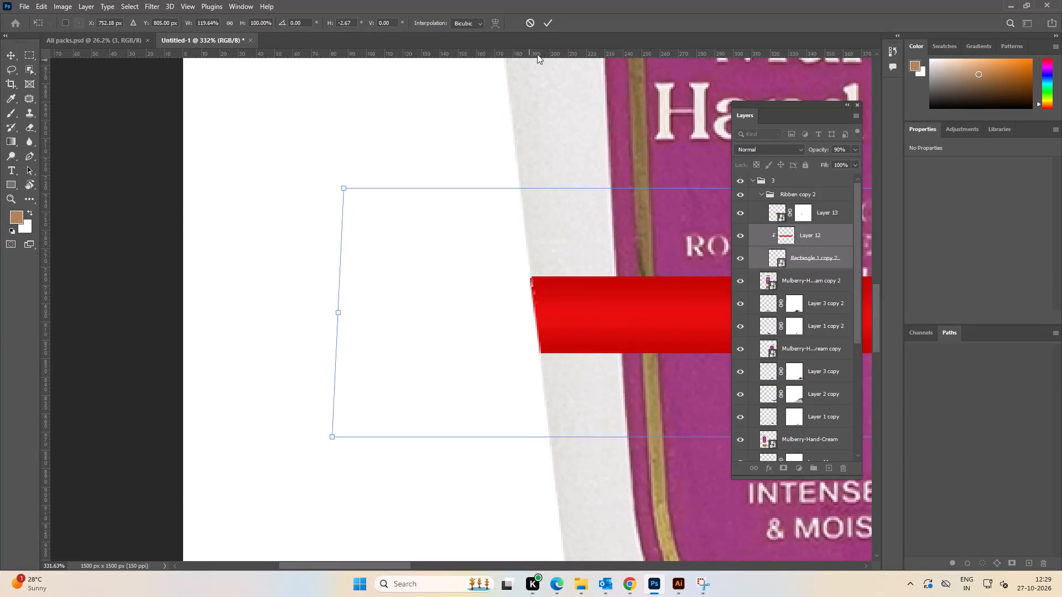
Apply the ribbon band's left-end transform.
left_click(546, 24)
Free-transform the ribbon band again, stretching its right end to the right tube's outer edge, about 101.1% width.
scroll(561, 301, "down", 4)
scroll(561, 301, "down", 5, "alt")
key("space")
key("space")
key("space")
key("space")
key("space")
key("space")
key("space")
key("space")
key("space")
key("space")
key("space")
key("space")
key("space")
key("space")
key("space")
key("space")
key("space")
key("space")
key("space")
key("space")
left_click_drag(611, 312, 67, 320)
left_click_drag(558, 311, 291, 328)
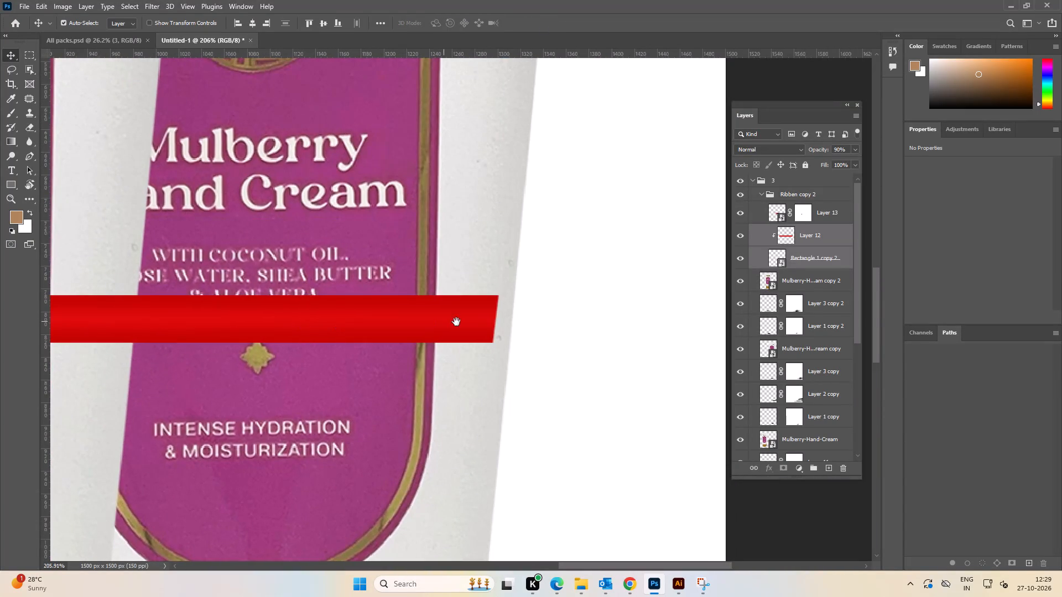
left_click_drag(456, 322, 441, 324)
scroll(551, 326, "up", 7, "alt")
key("ctrl+t")
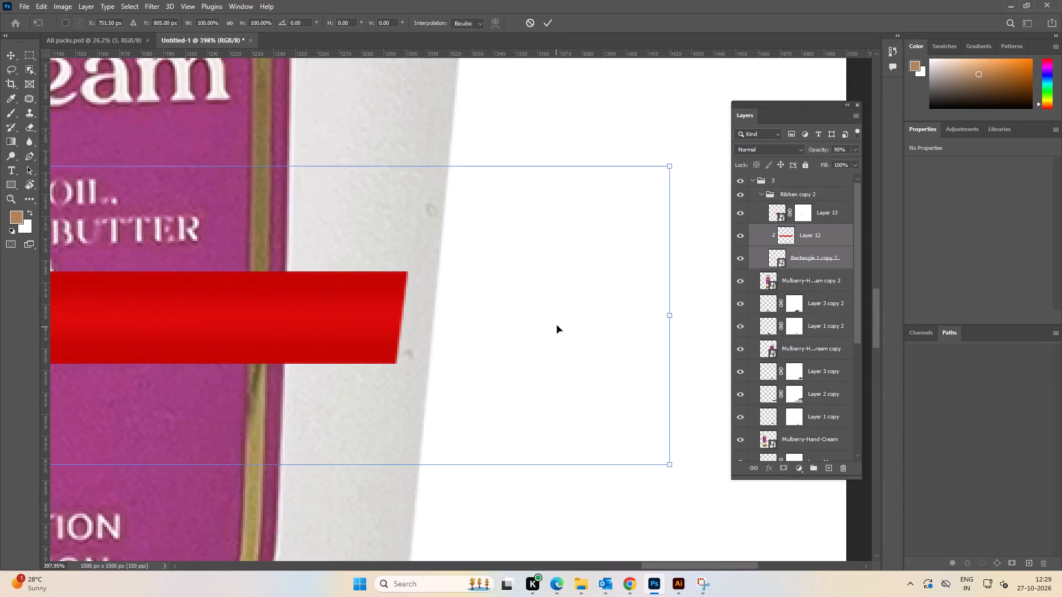
scroll(557, 325, "up", 3, "alt")
key("space")
key("space")
key("space")
key("space")
key("space")
left_click_drag(595, 333, 454, 310)
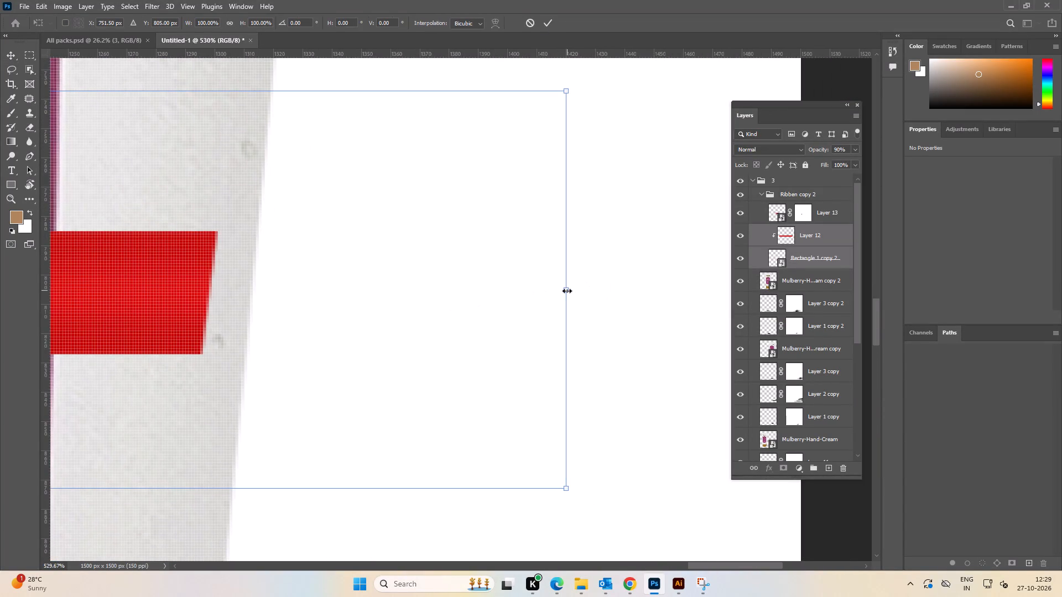
left_click_drag(567, 291, 611, 291)
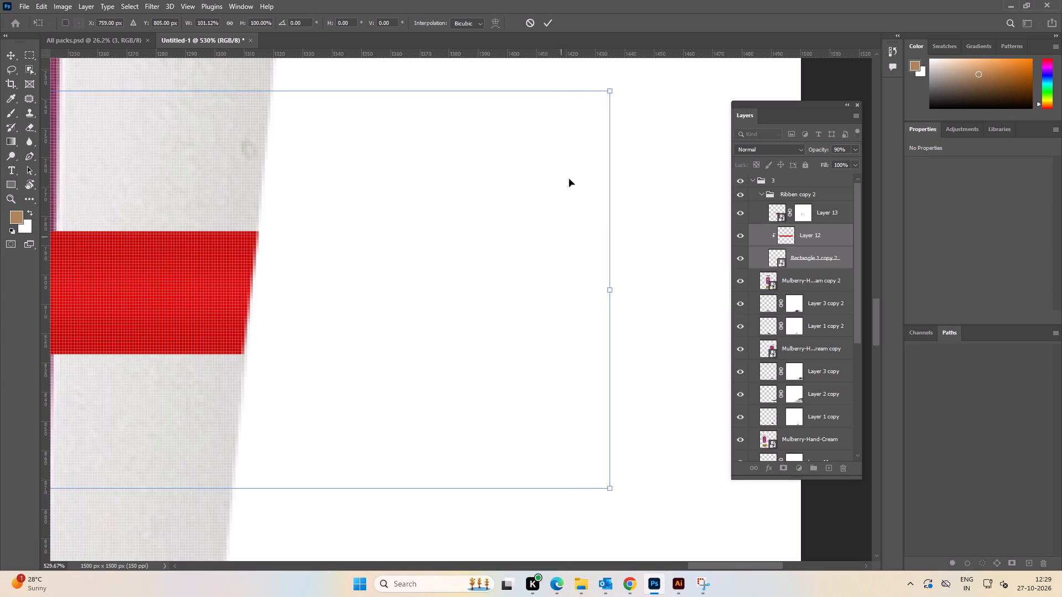
Shift the upper right corner of the ribbon band's transform box slightly inward along the tube's slant and apply the transform.
left_click(611, 91, "ctrl")
left_click_drag(611, 91, 606, 91, "ctrl")
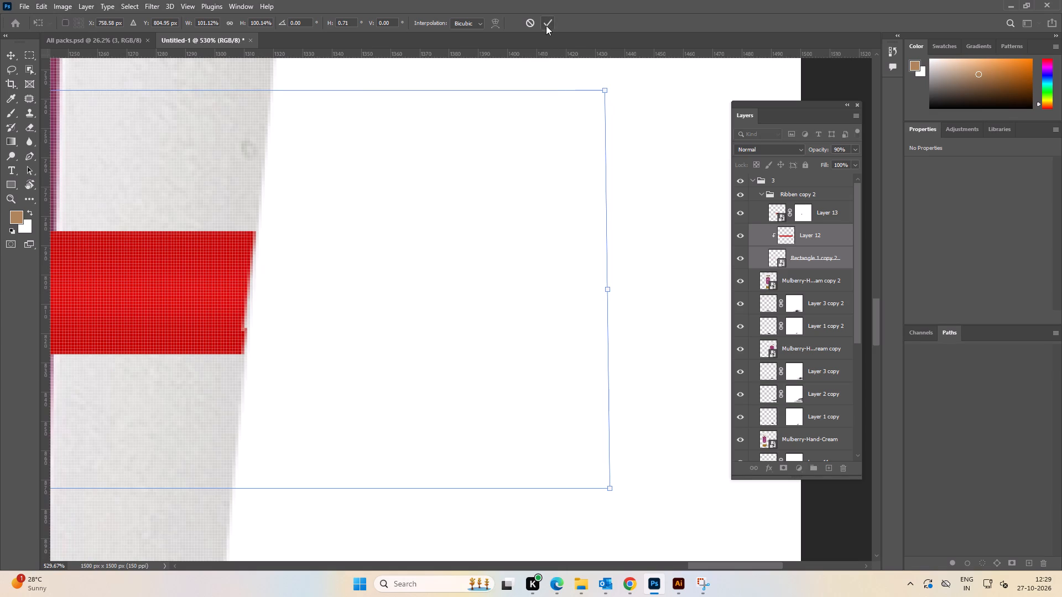
left_click(546, 25)
Align the horizontal centres of the bow on Layer 13 and the ribbon band Rectangle 1 copy 2.
scroll(506, 197, "down", 11, "alt")
scroll(506, 197, "down", 11, "alt")
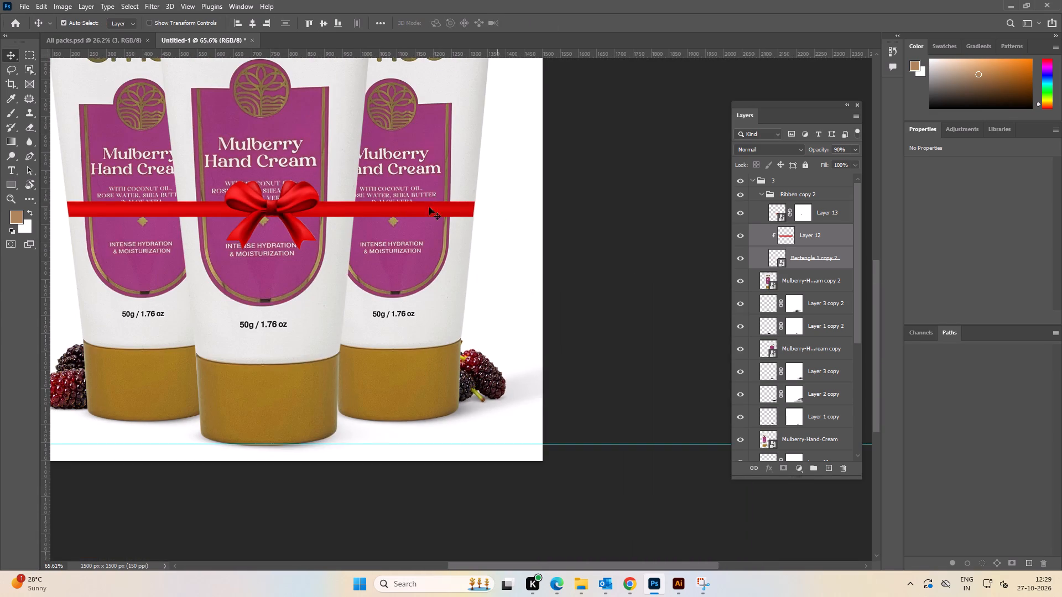
key("space")
key("space")
key("space")
key("space")
key("space")
key("space")
key("space")
key("space")
left_click_drag(393, 209, 498, 255)
left_click(682, 281)
scroll(661, 267, "down", 2, "alt")
key("space")
double_click(692, 266)
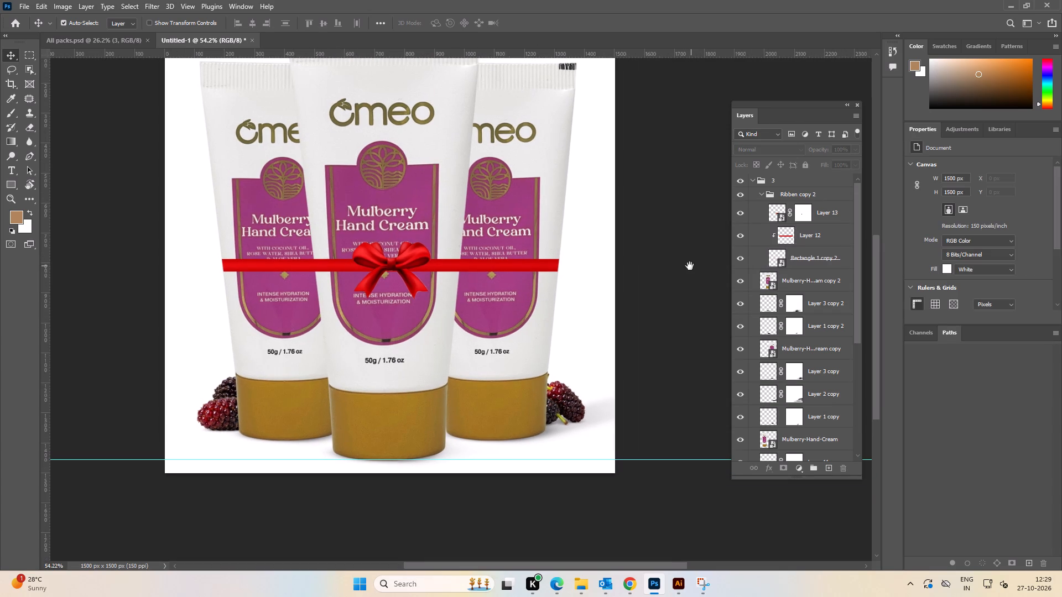
left_click(816, 255)
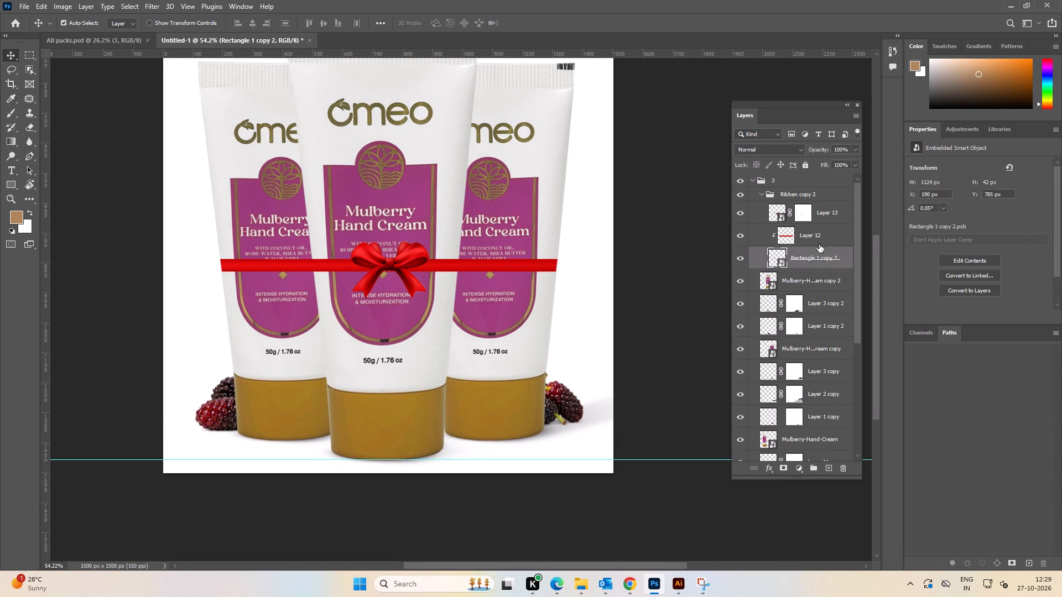
left_click(841, 206, "ctrl")
left_click(252, 25)
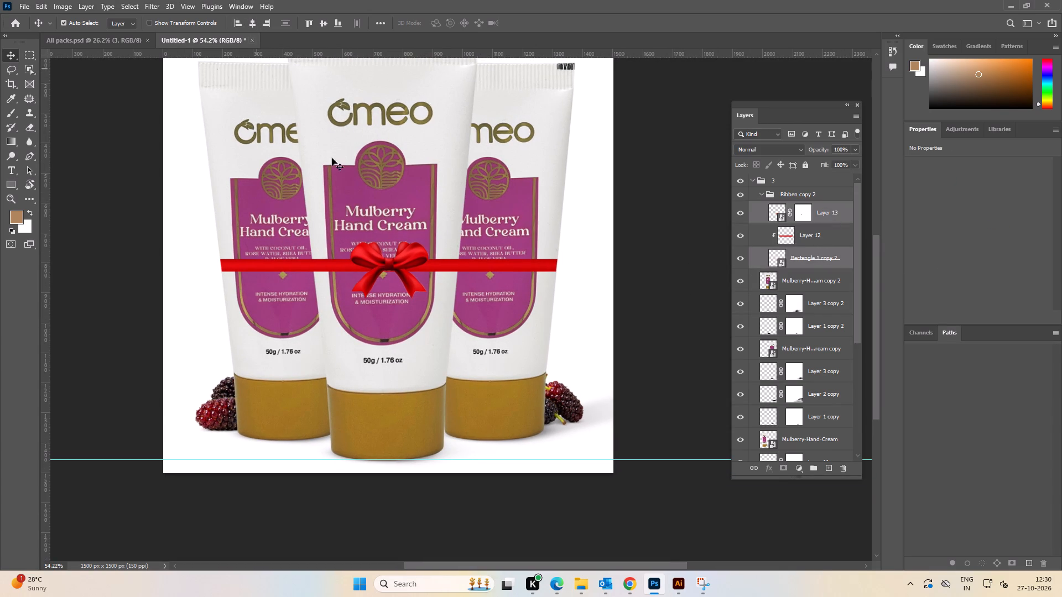
Collapse the Ribben copy 2 group and hide the two mulberry fruit layers at the bottom of group 3.
scroll(347, 164, "down", 5, "alt")
scroll(507, 210, "down", 1, "alt")
key("space")
key("space")
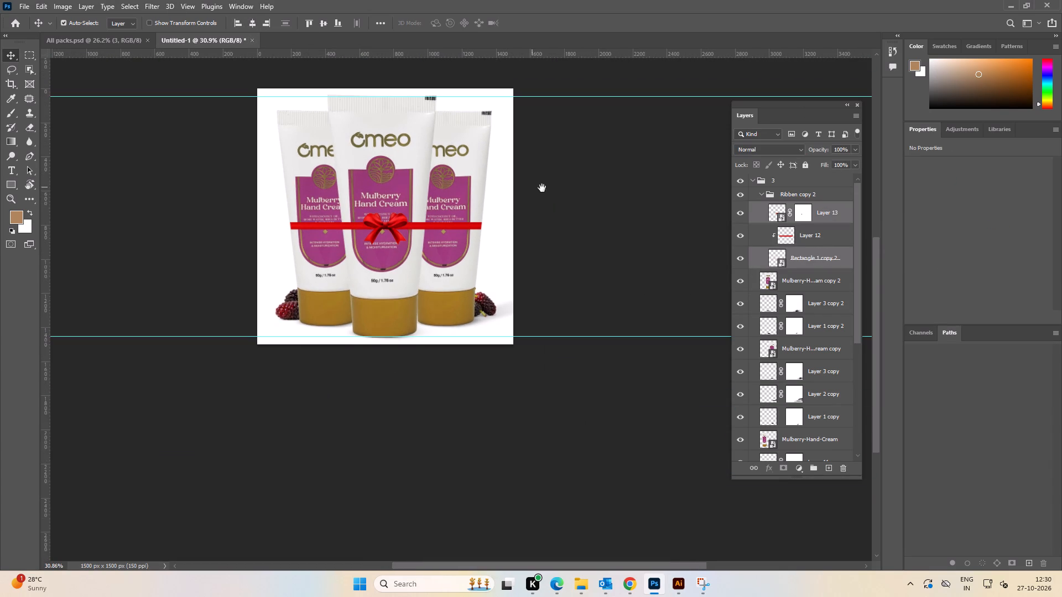
left_click_drag(551, 201, 568, 230)
left_click(574, 228)
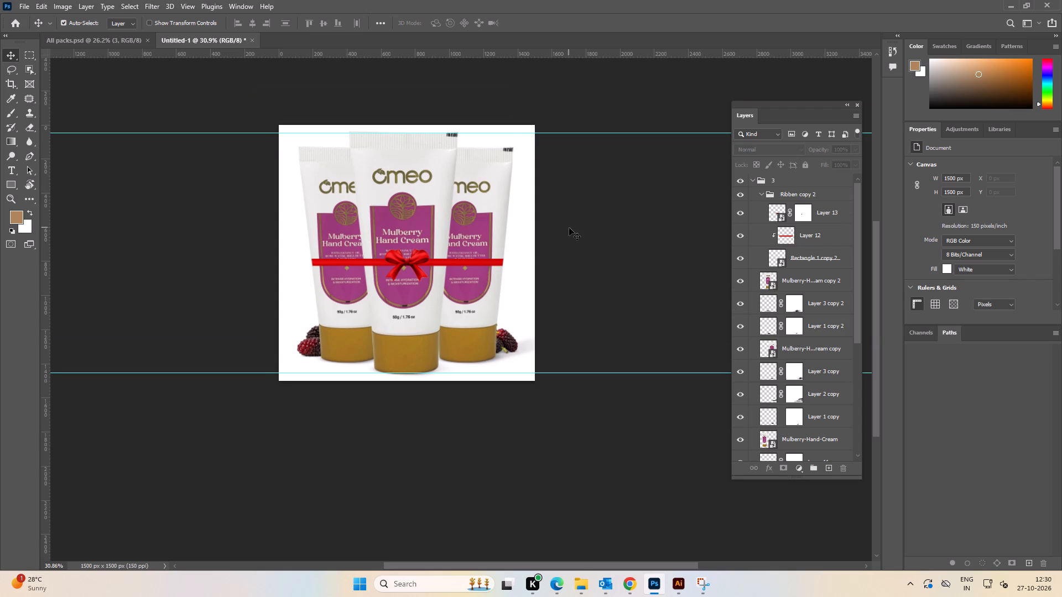
left_click(569, 228)
left_click(629, 289)
scroll(776, 309, "down", 2)
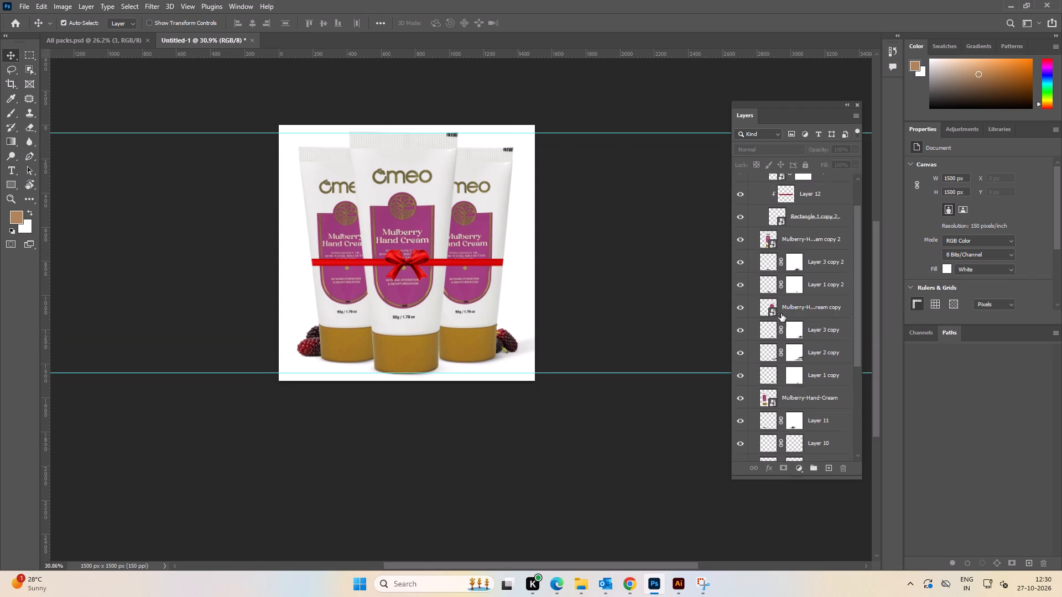
scroll(781, 313, "down", 6)
scroll(783, 297, "up", 9)
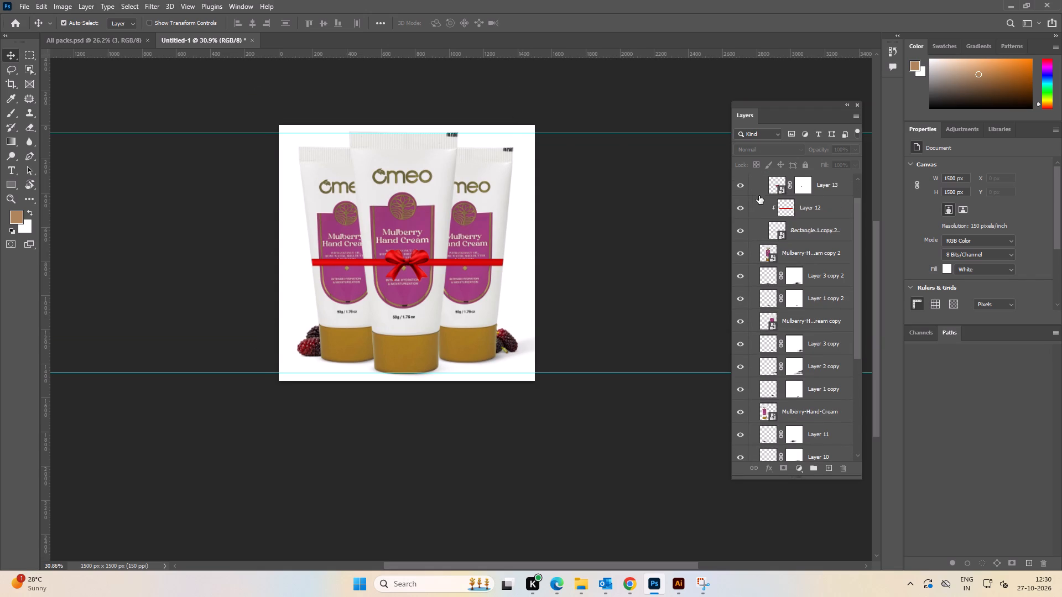
left_click(763, 194)
left_click(663, 229)
scroll(799, 444, "down", 8)
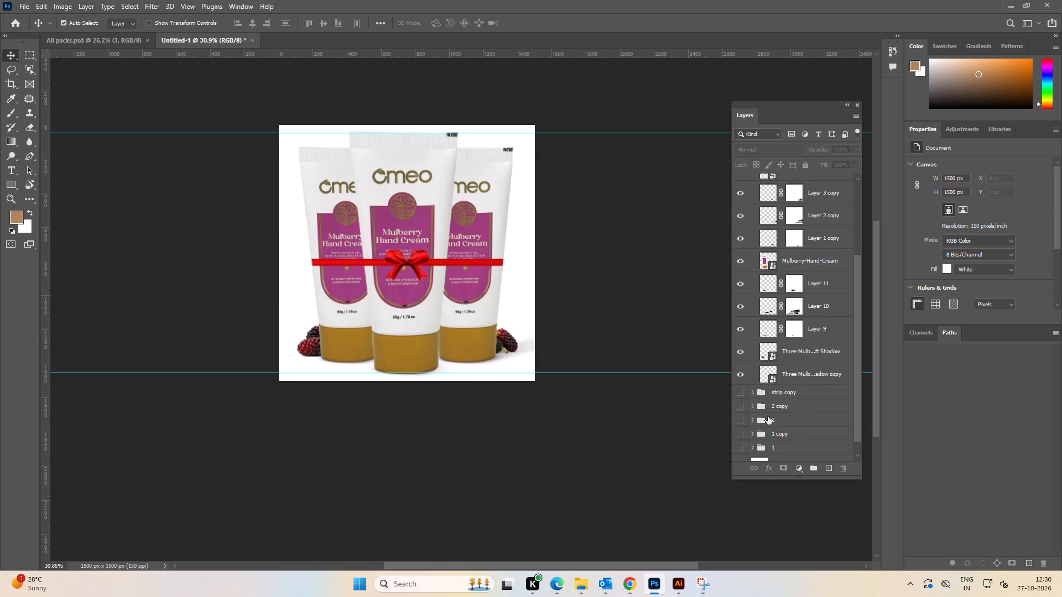
left_click(740, 373)
left_click(741, 350)
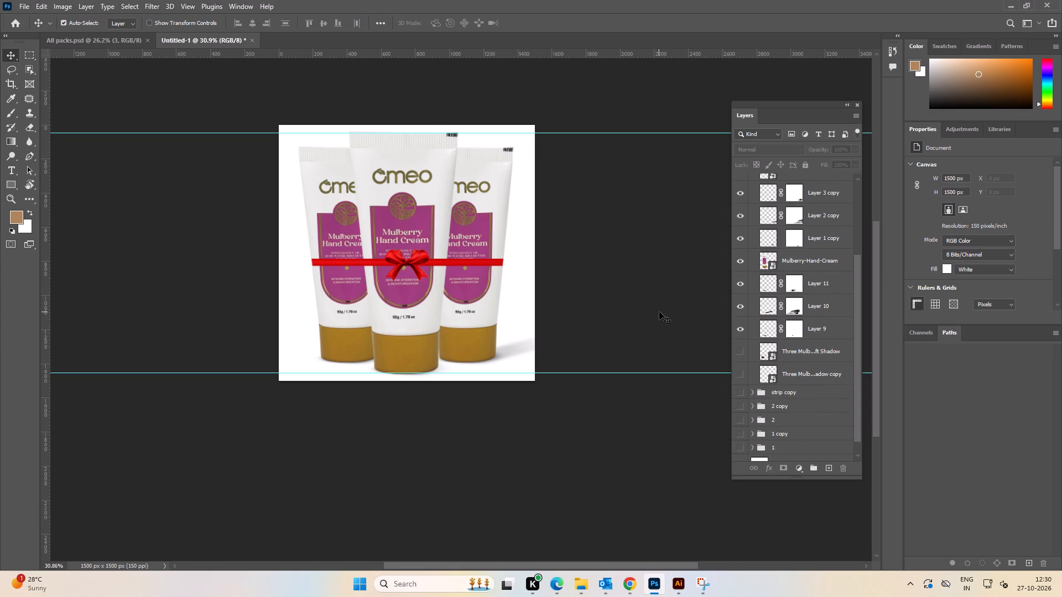
Export the three-tube pack without the fruit as a JPG named 11 in the 1500x1500 folder.
key("ctrl+alt+shift+w")
left_click(694, 471)
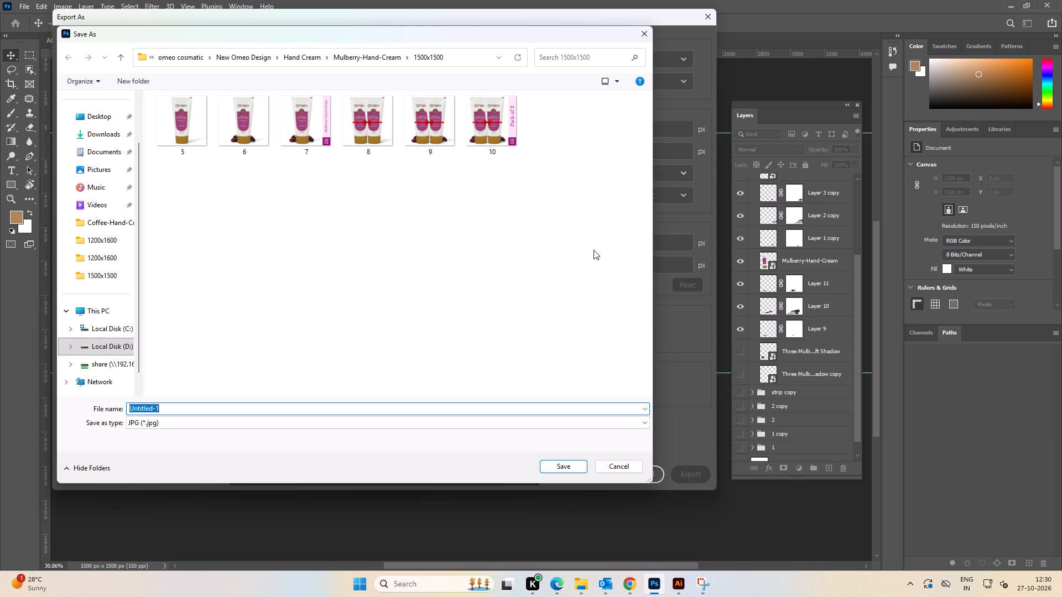
type("11")
key("Return")
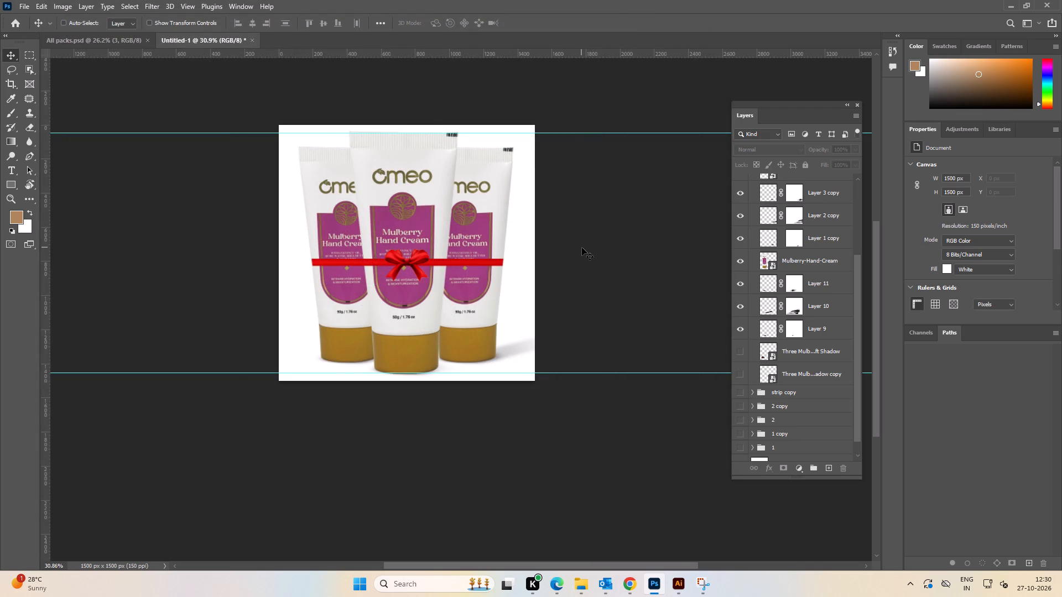
Undo the hiding of the two mulberry fruit layers.
key("ctrl+z")
key("ctrl+z")
left_click(616, 248)
Export the three-tube pack with the fruit as a JPG named 12 in the 1500x1500 folder.
key("ctrl+alt+shift+w")
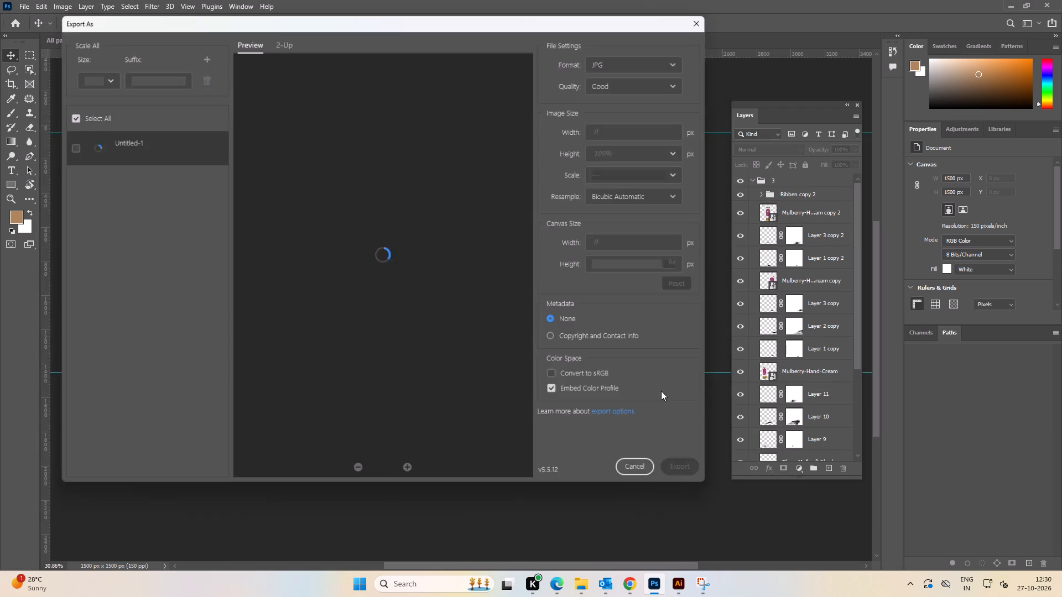
left_click(695, 472)
type("12")
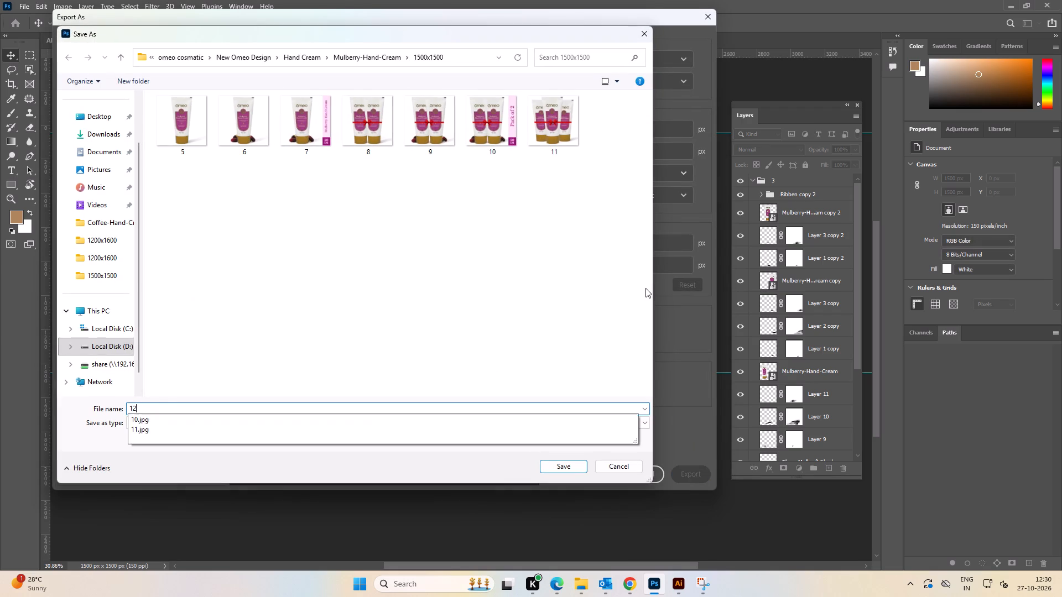
key("Return")
left_click(636, 288)
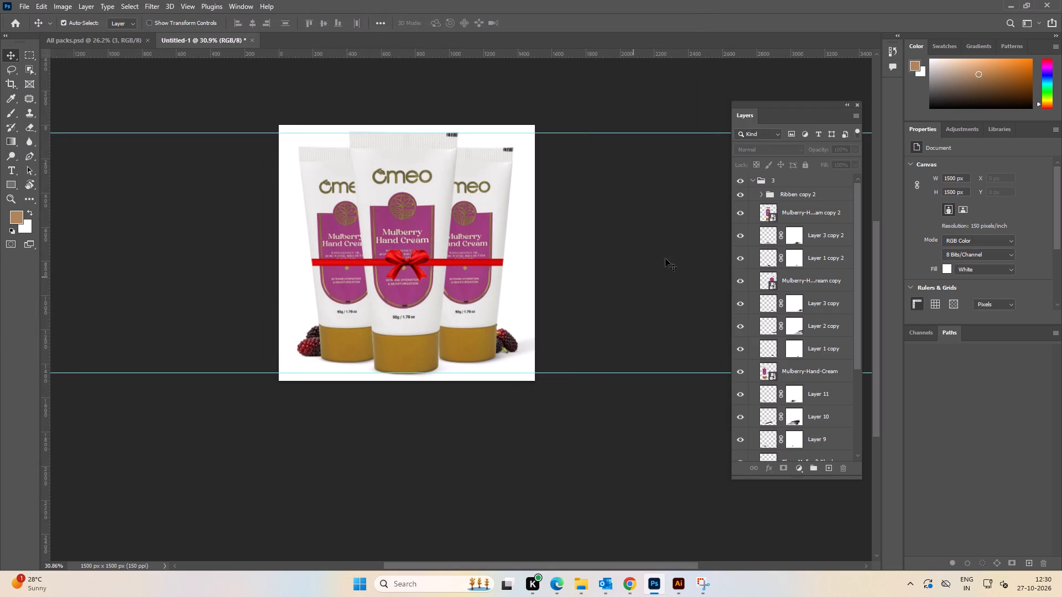
Collapse group 3 and duplicate it.
left_click(753, 181)
left_click(700, 202)
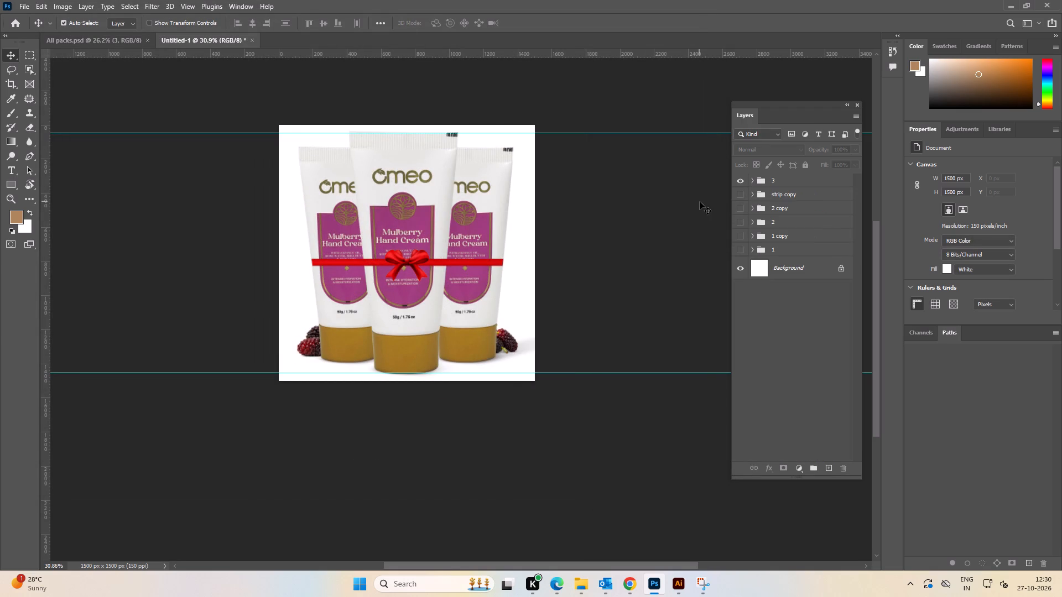
left_click(775, 181)
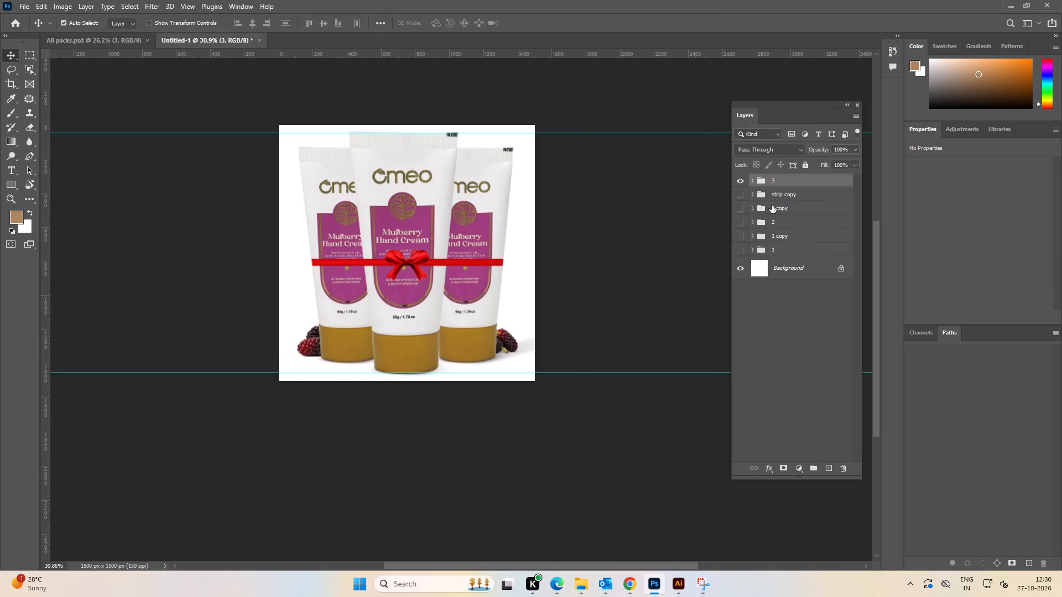
key("ctrl+j")
Bring the strip copy group to the top of the layer stack, hide the original group 3 and show the strip.
left_click_drag(784, 208, 786, 184)
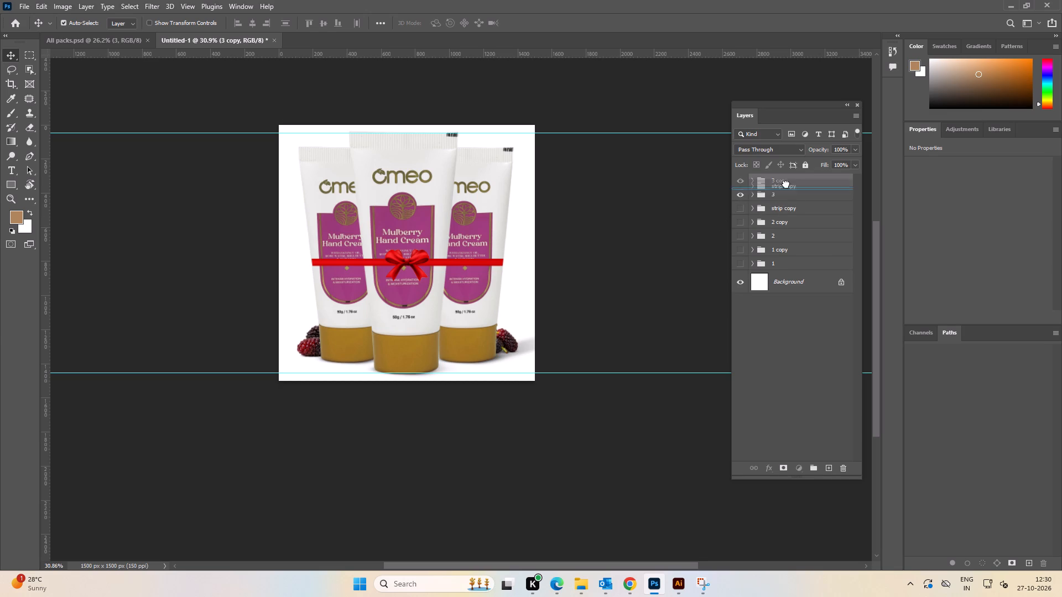
left_click_drag(786, 184, 787, 174)
left_click(744, 210)
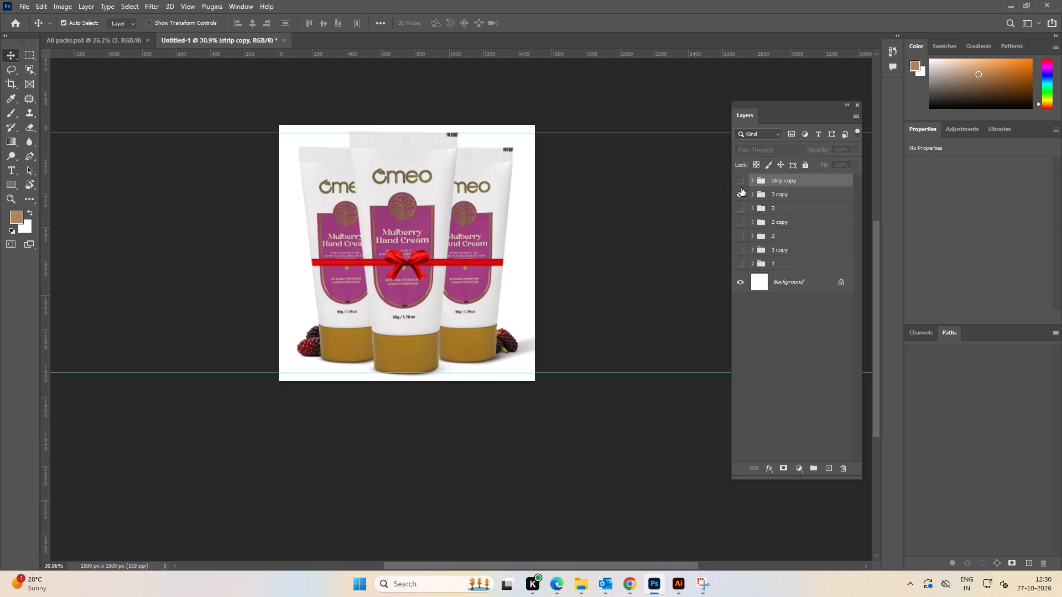
left_click(741, 182)
Move the 3 copy group about 100 px to the left, clear of the side strip.
left_click(781, 195)
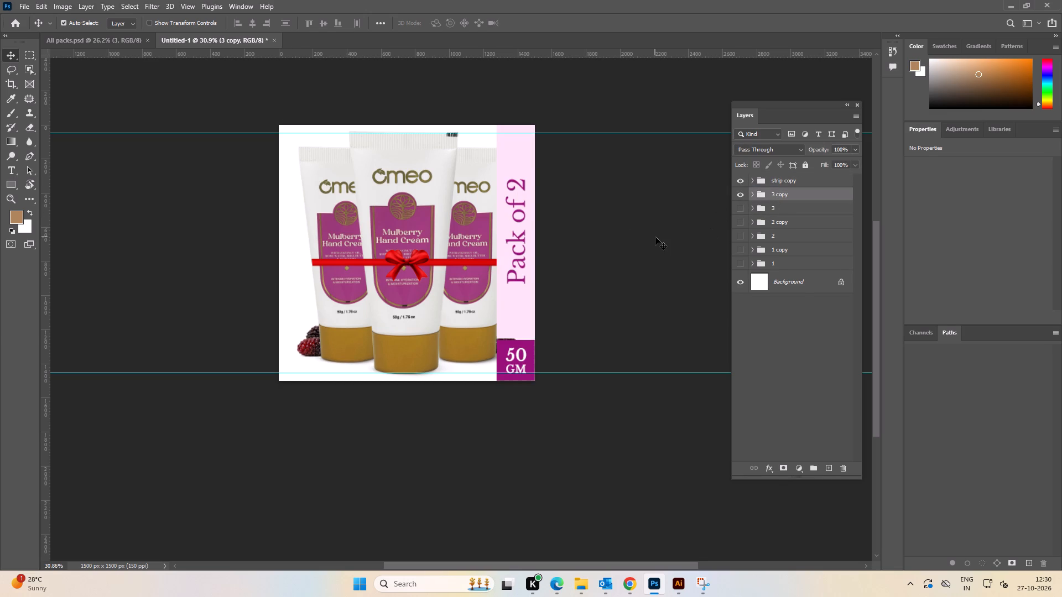
key("shift+Left")
key("shift+Left")
key("shift+Left")
key("shift+Left")
key("shift+Left")
key("shift+Left")
key("shift+Left")
key("shift+Left")
key("shift+Left")
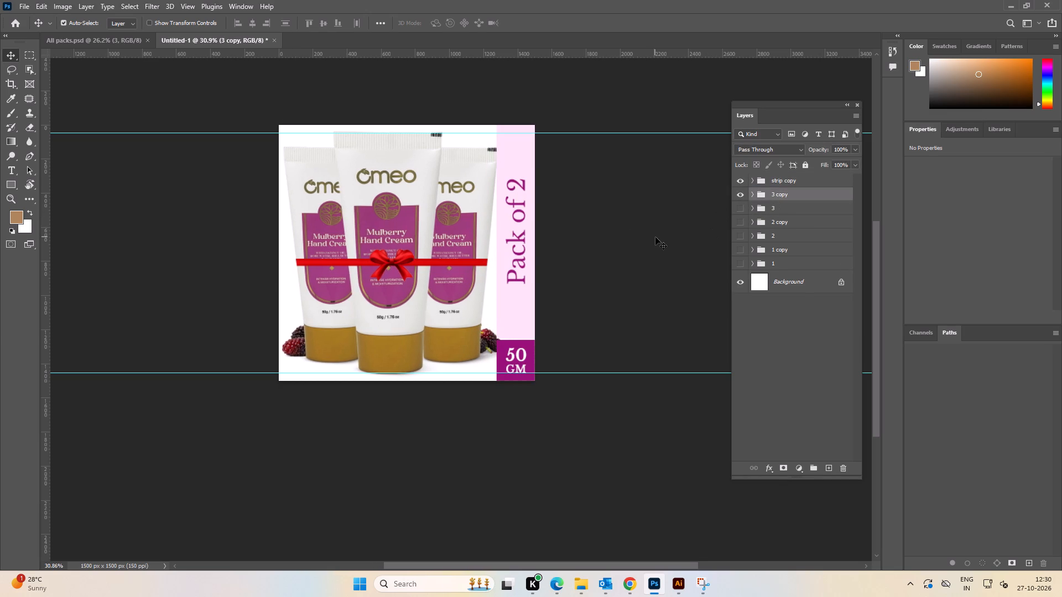
key("shift+Left")
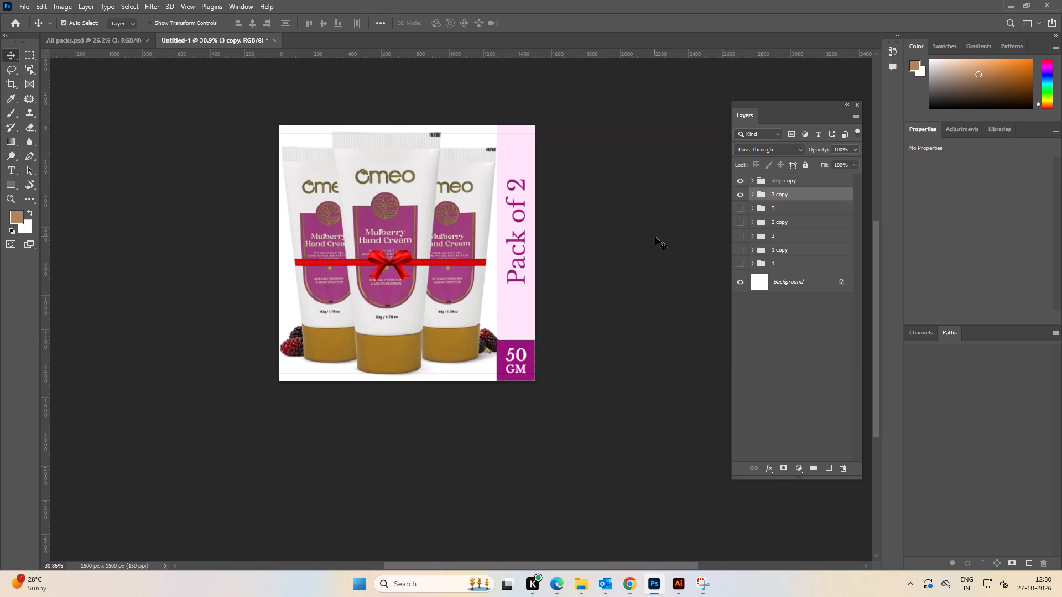
left_click(655, 237)
Select the left tube with its shadows and fruit in the 3 copy group and move them about 50 px right.
scroll(294, 337, "up", 4, "alt")
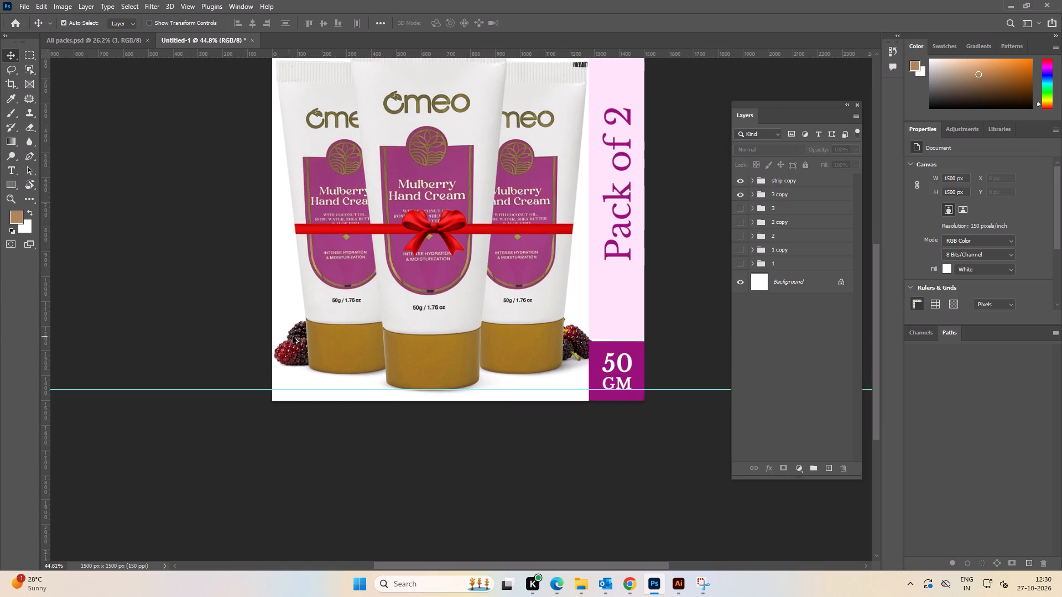
key("space")
left_click_drag(417, 308, 397, 346)
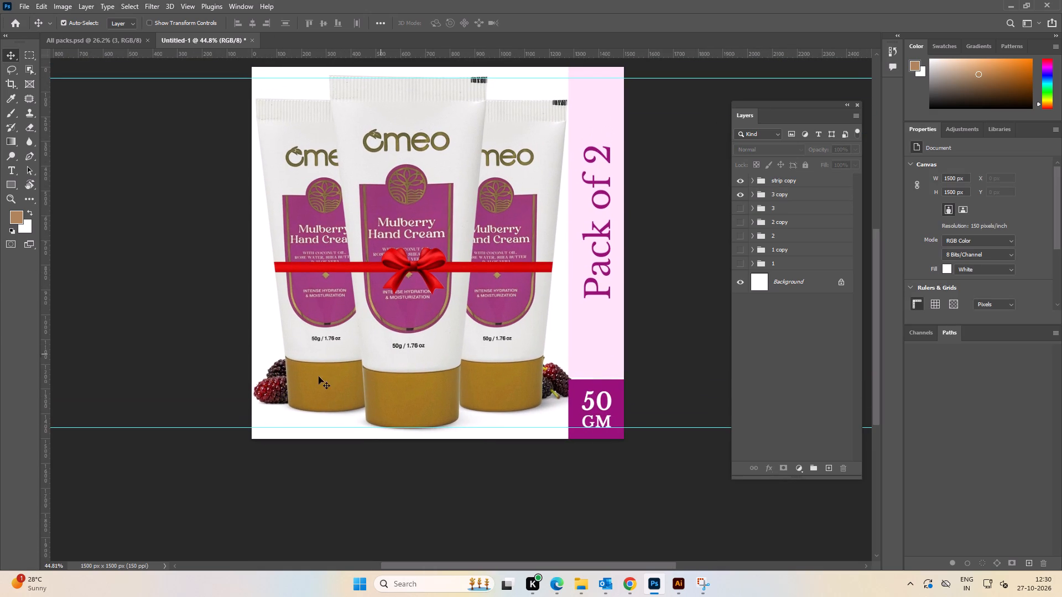
left_click(247, 377)
left_click(212, 352)
left_click(212, 348)
left_click_drag(221, 329, 308, 442)
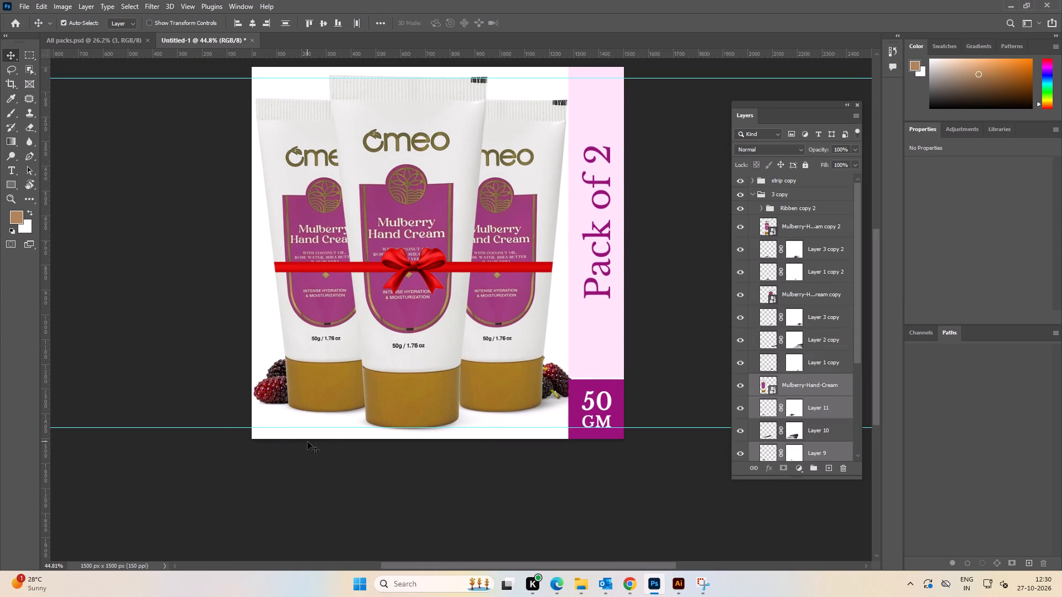
key("shift+Right")
key("shift+Right")
key("shift+Right")
key("shift+Right")
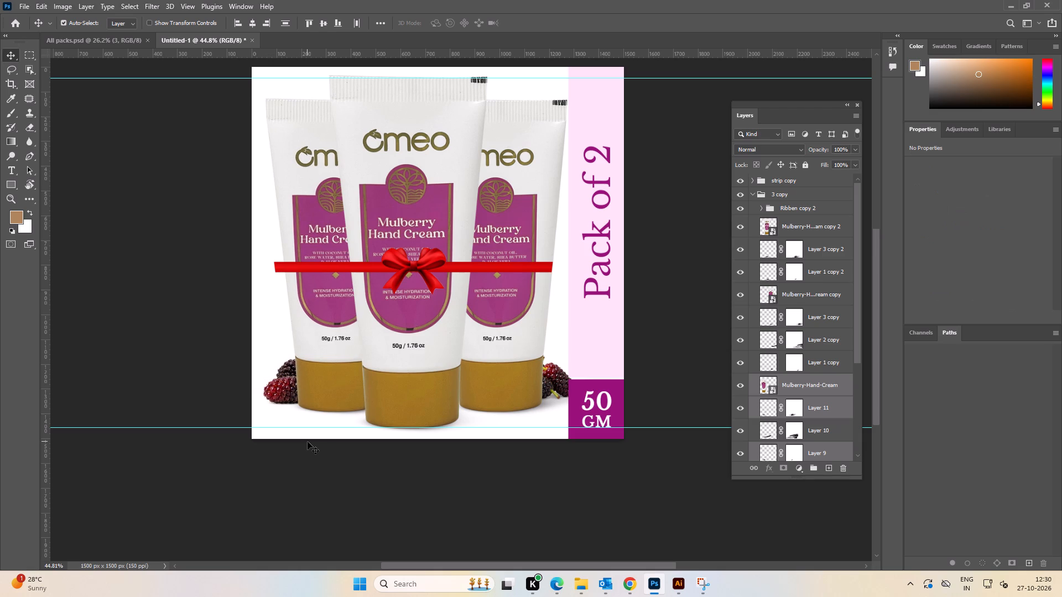
key("shift+Right")
left_click(220, 357)
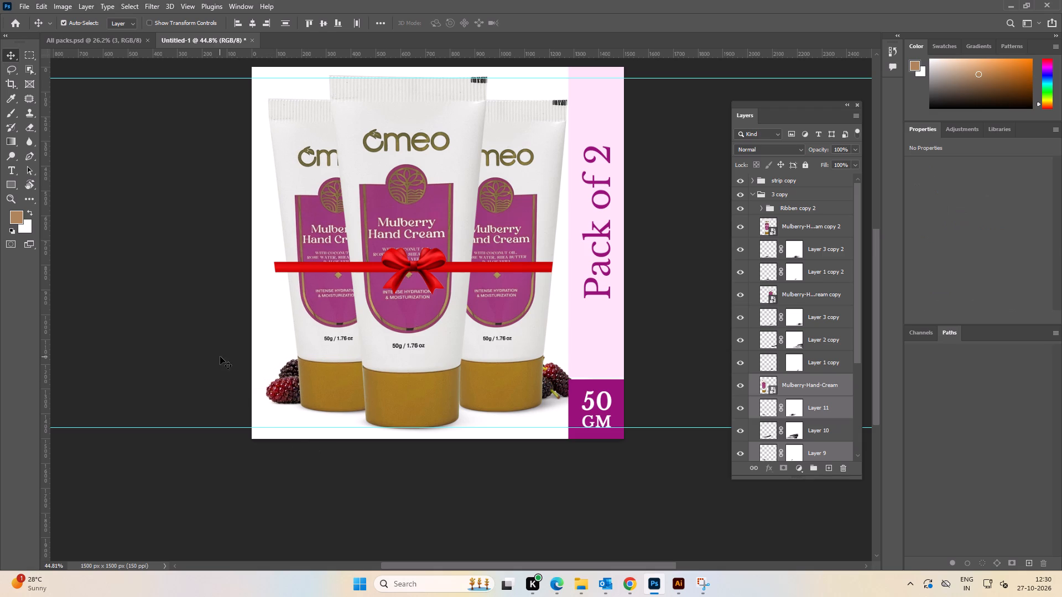
Select the centre tube with its two shadow layers in the 3 copy group and move them about 30 px right.
scroll(690, 273, "up", 2)
left_click(825, 275)
left_click(825, 237, "shift")
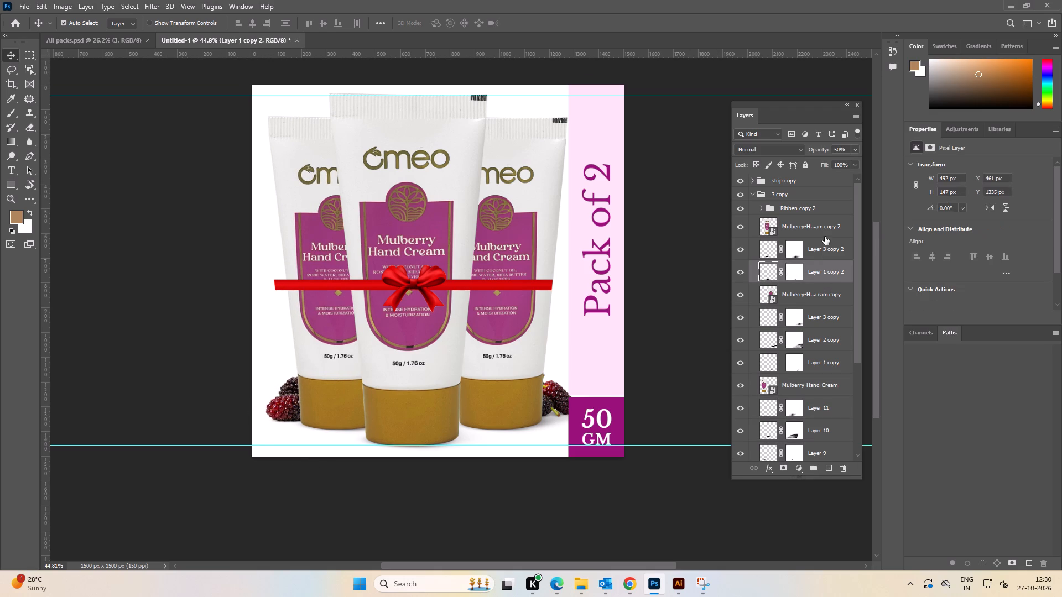
key("ctrl+t")
scroll(428, 341, "up", 1, "alt")
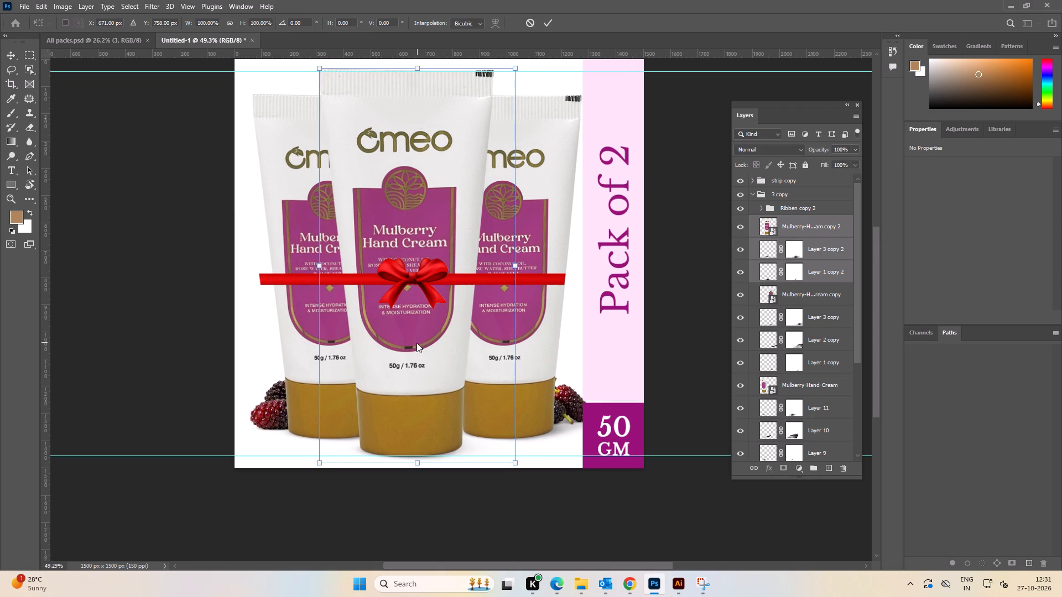
left_click_drag(417, 343, 424, 344)
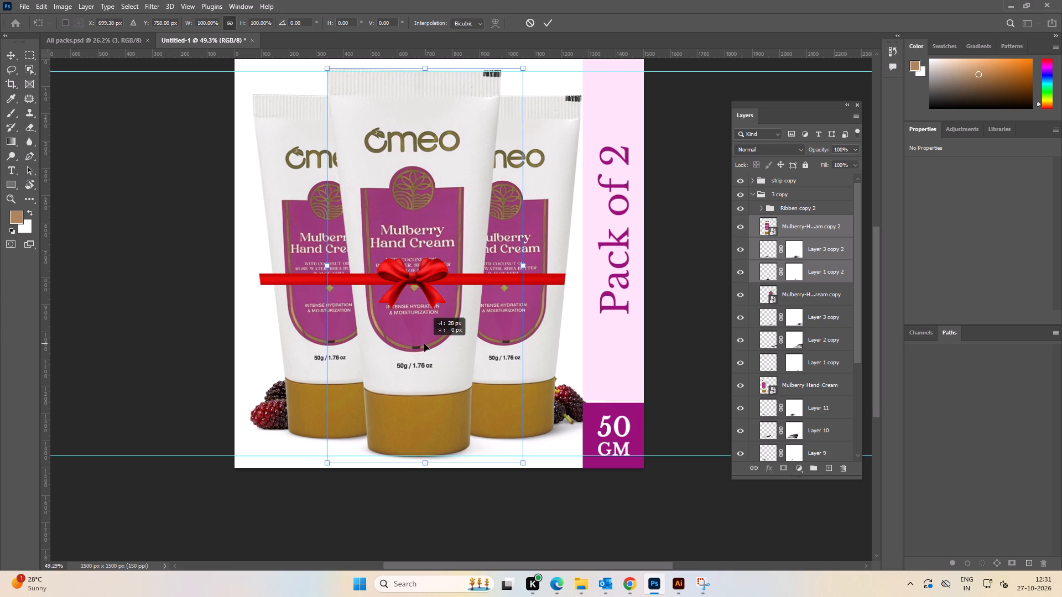
left_click_drag(424, 344, 425, 344)
key("Left")
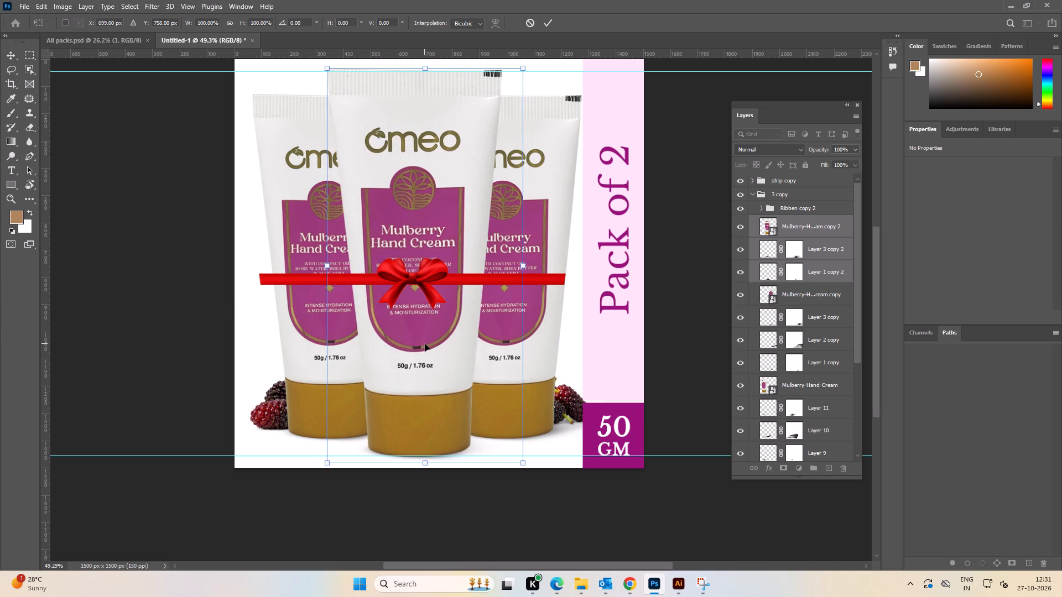
key("Right")
left_click(550, 23)
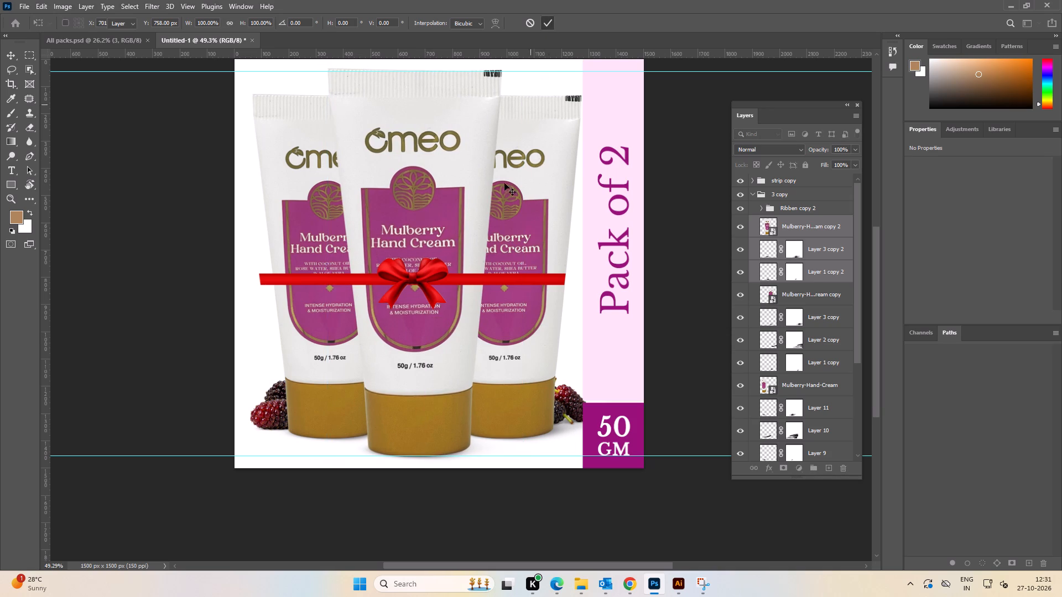
scroll(495, 203, "down", 4, "alt")
left_click(685, 228)
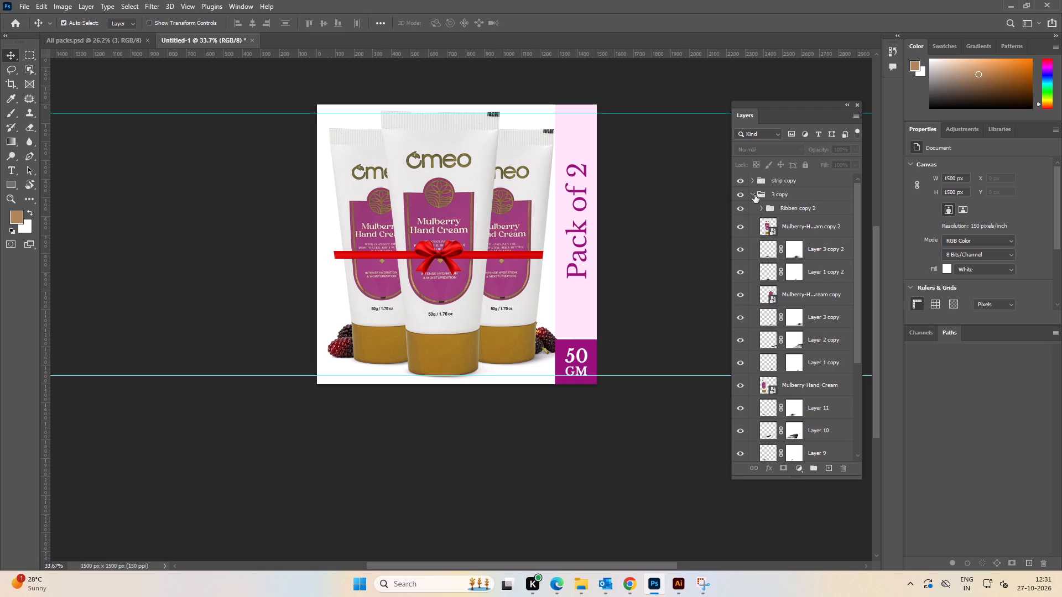
Collapse the 3 copy group and nudge the whole group about 23 px left, away from the side strip.
left_click(754, 194)
left_click(779, 195)
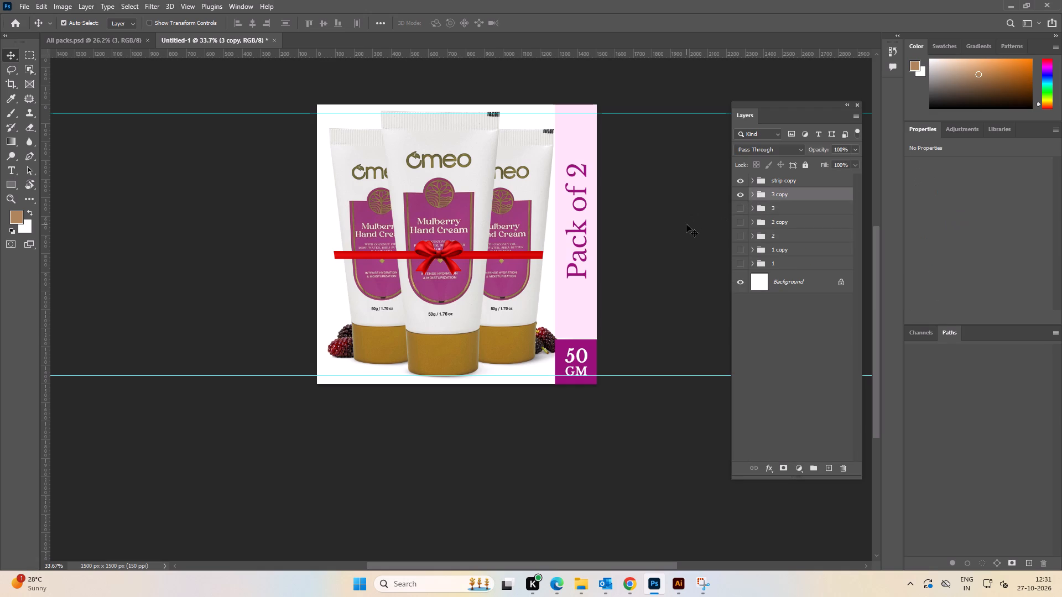
key("shift+Left")
key("shift+Left")
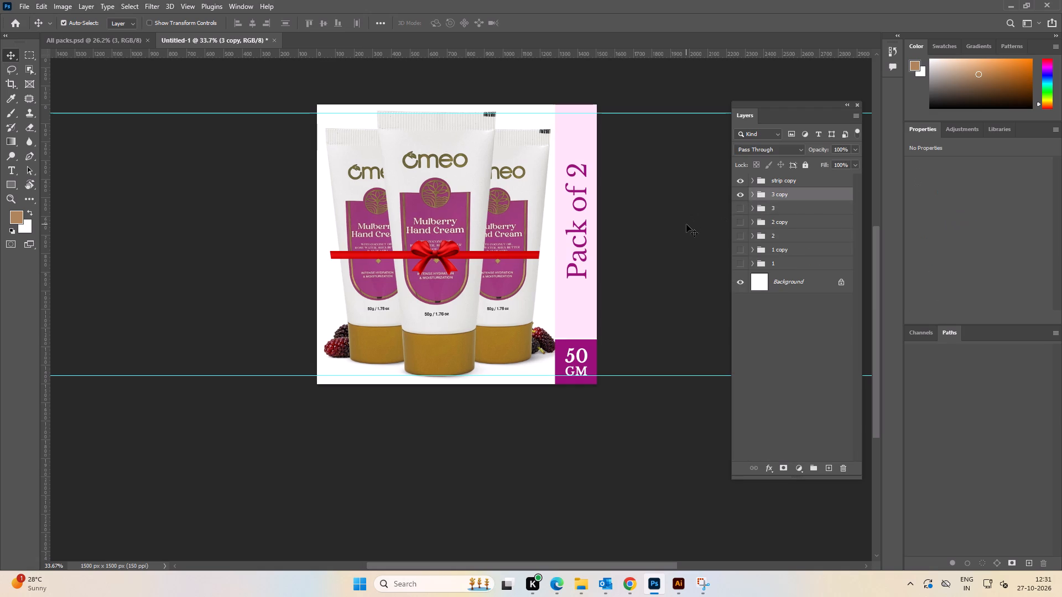
key("Left")
key("Left")
key("Left")
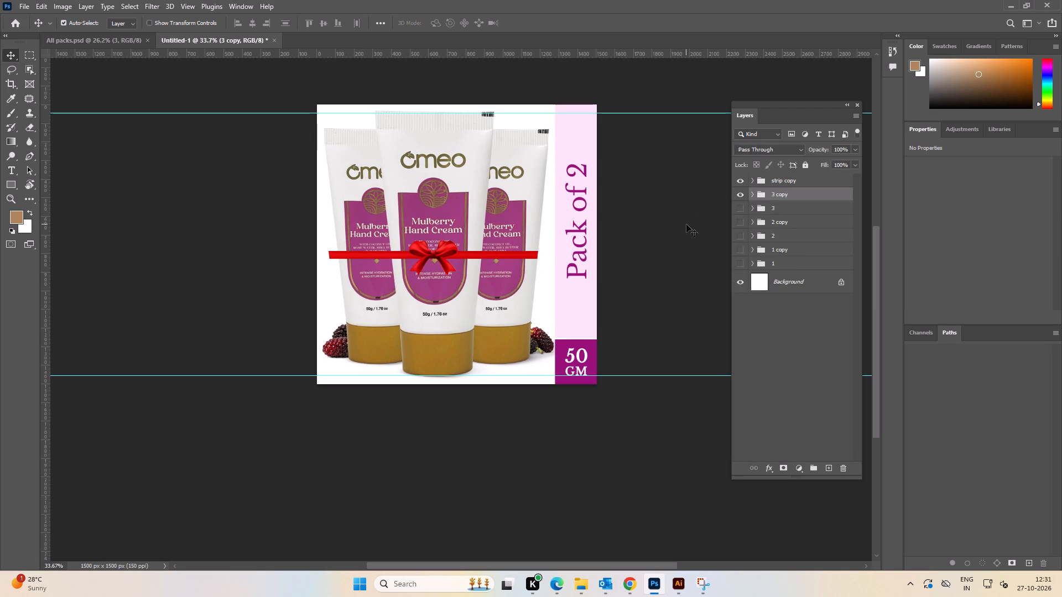
left_click(686, 224)
In the Ribben copy 2 group, shorten the band's Layer 12 and Rectangle 1 copy 2 so its left end meets the left tube's outer edge.
left_click(753, 194)
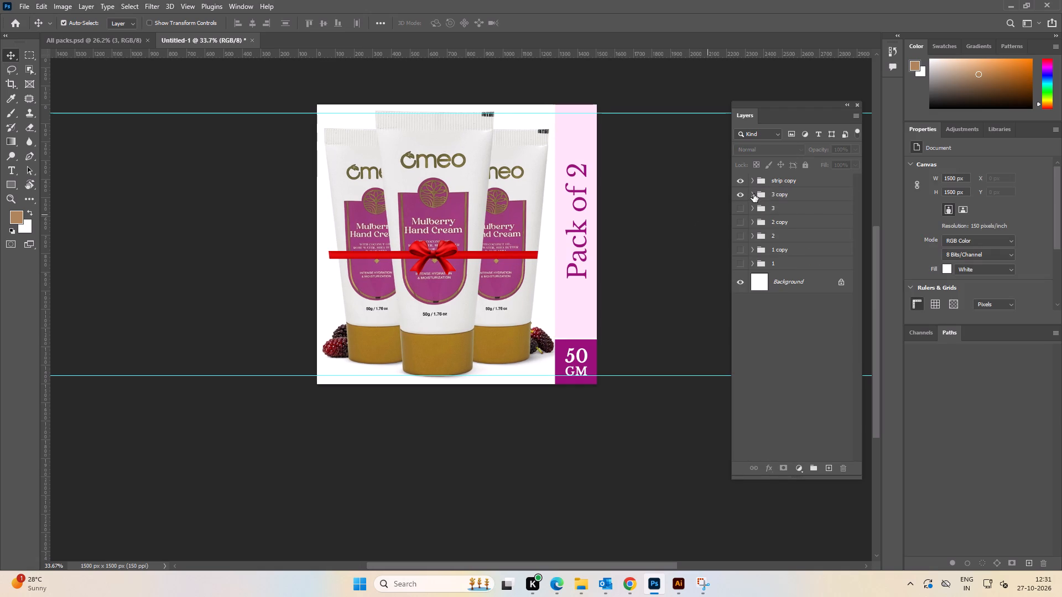
left_click(761, 210)
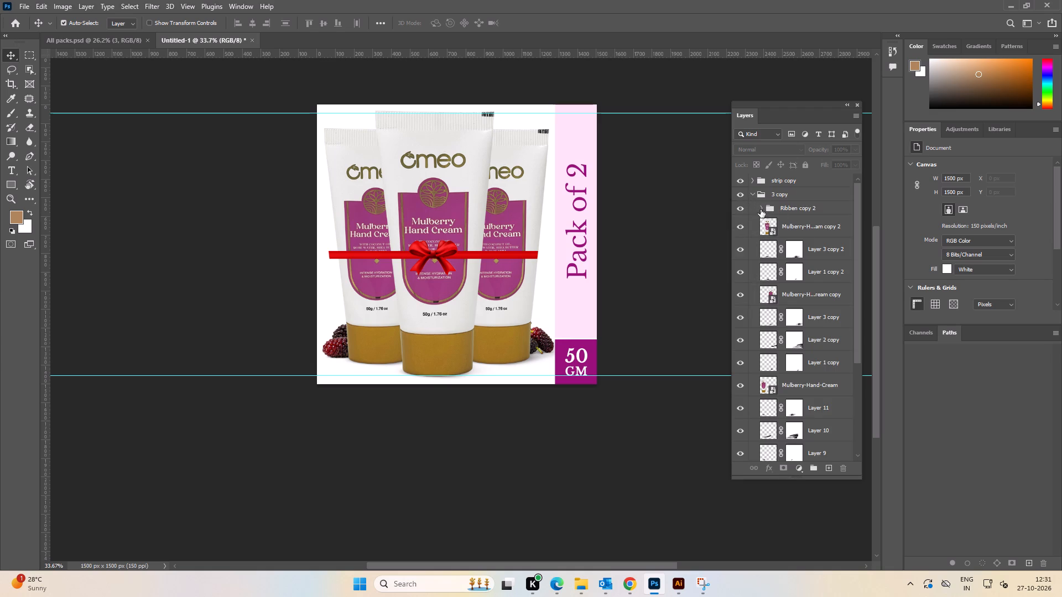
left_click(827, 272)
left_click(827, 256, "shift")
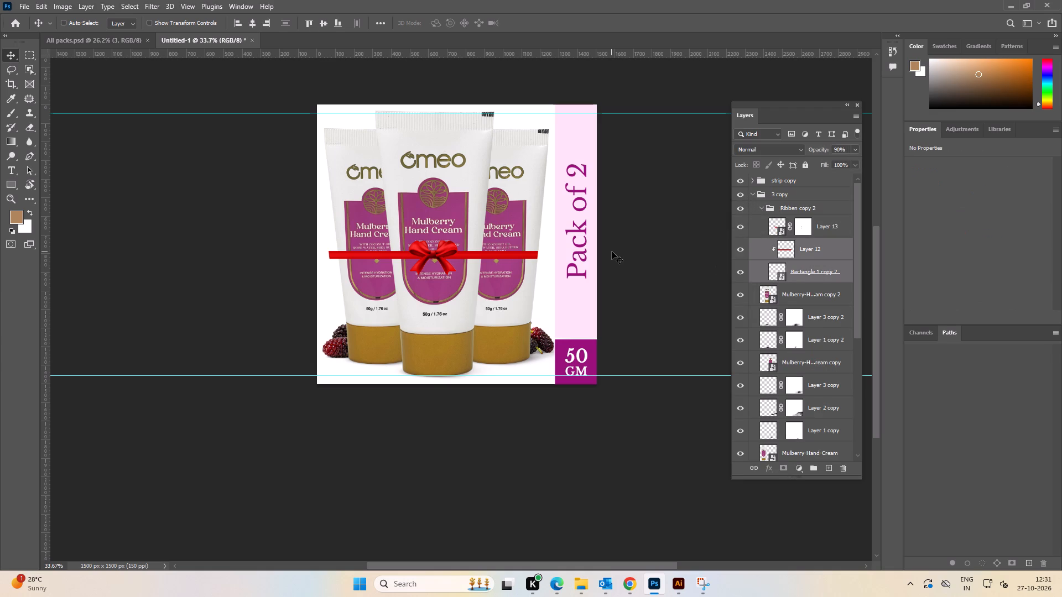
key("ctrl+t")
scroll(399, 223, "up", 13, "alt")
scroll(305, 260, "down", 1, "alt")
scroll(305, 260, "up", 7, "alt")
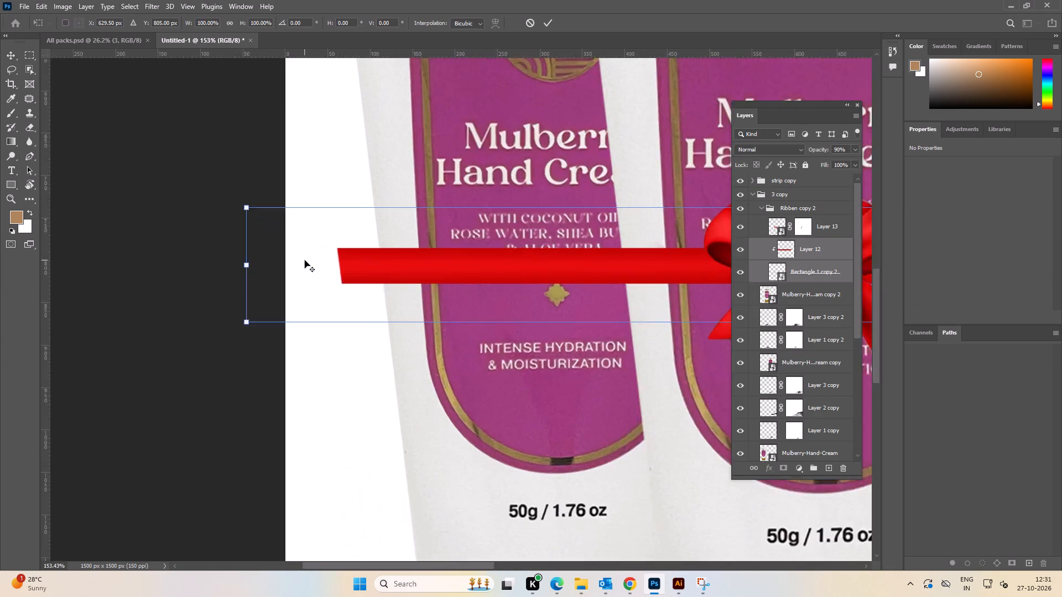
scroll(305, 260, "up", 2, "alt")
left_click(214, 269)
left_click_drag(209, 269, 287, 282)
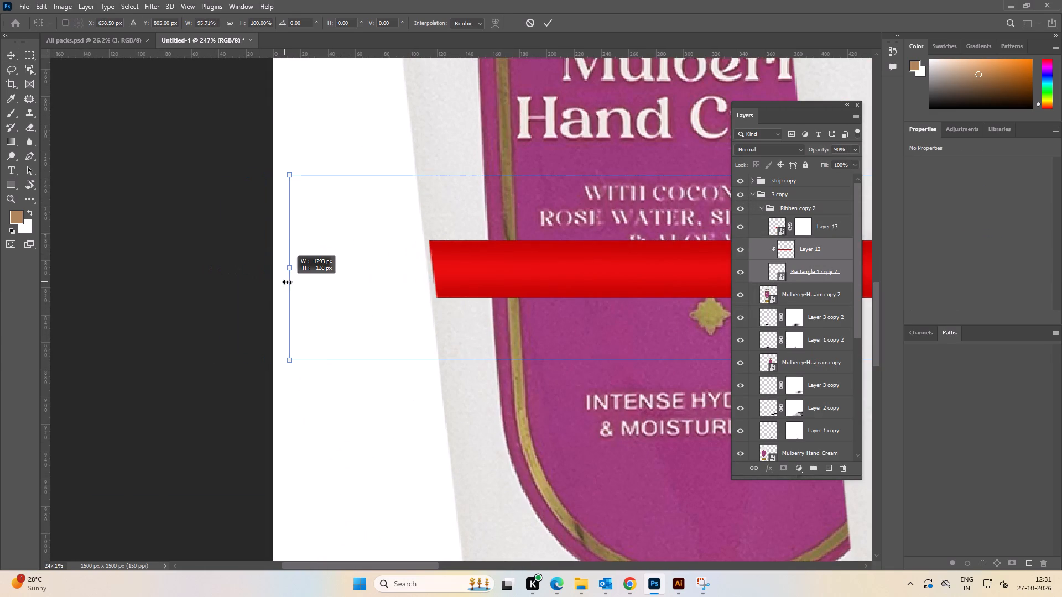
left_click_drag(287, 282, 284, 282)
Pull the ribbon band's right end in to the right tube's outer edge, giving a width of about 95.6%, and apply the transform.
scroll(284, 281, "down", 10, "alt")
key("space")
key("space")
key("space")
key("space")
key("space")
key("space")
key("space")
key("space")
key("space")
key("space")
key("space")
key("space")
key("space")
key("space")
key("space")
key("space")
key("space")
key("space")
key("space")
key("space")
left_click_drag(555, 289, 223, 264)
left_click_drag(183, 234, 585, 274)
scroll(455, 254, "up", 6, "alt")
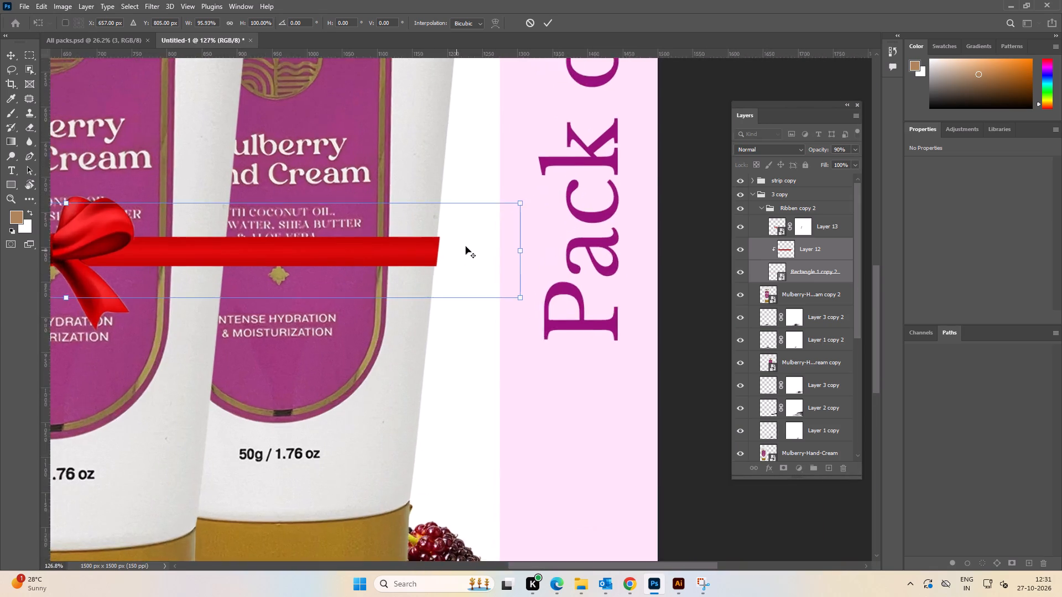
scroll(466, 247, "up", 9, "alt")
left_click(639, 261)
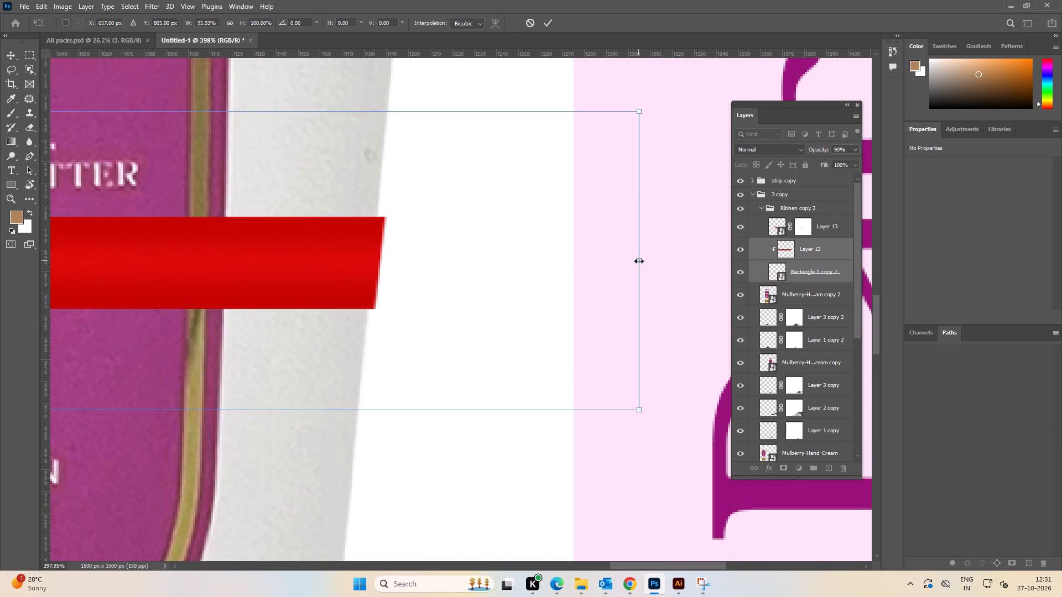
left_click_drag(639, 261, 629, 261)
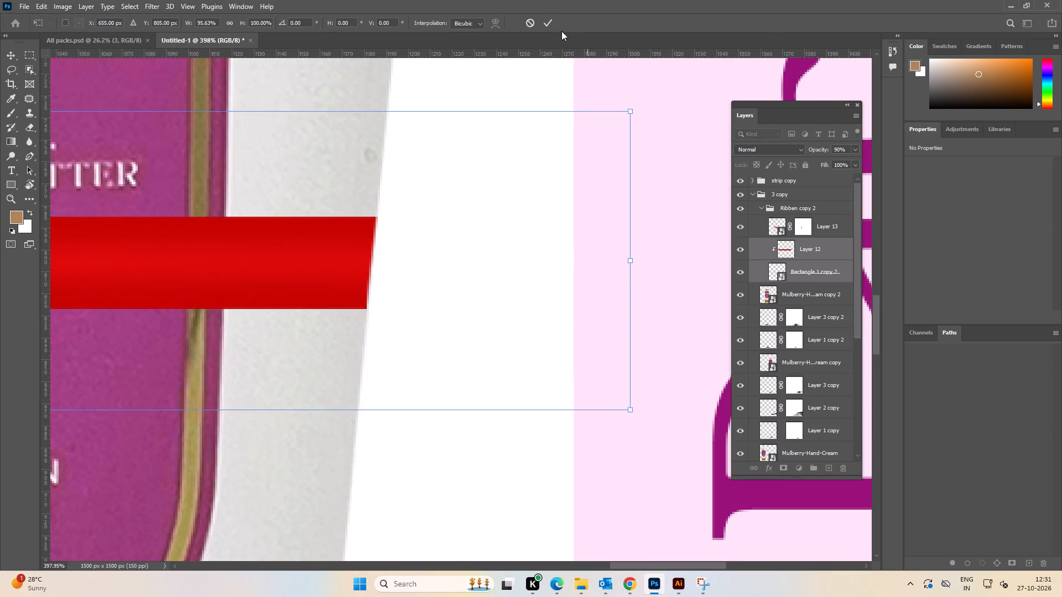
left_click(547, 22)
scroll(531, 139, "down", 5, "alt")
left_click(449, 256)
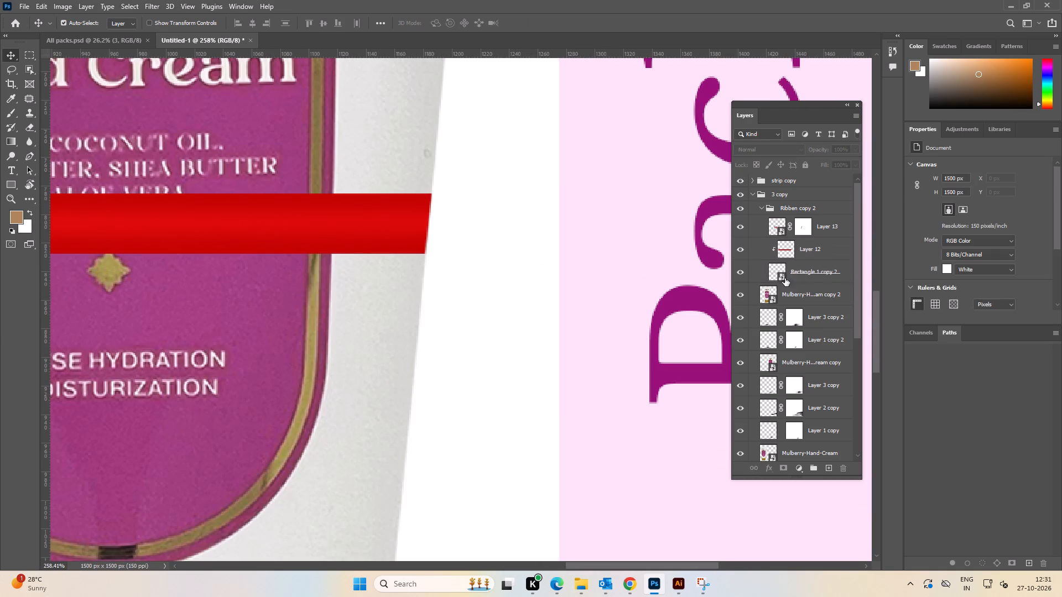
Align the bow on Layer 13 and the band Rectangle 1 copy 2 on their horizontal centres, and deselect them.
left_click(803, 274)
left_click(819, 225, "ctrl")
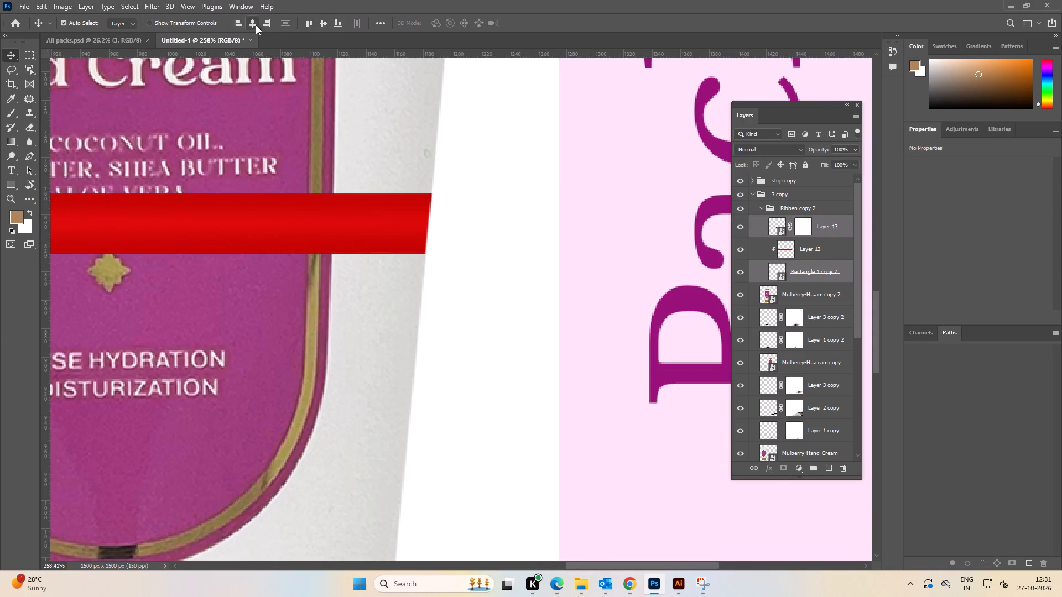
left_click(252, 25)
key("ctrl+0")
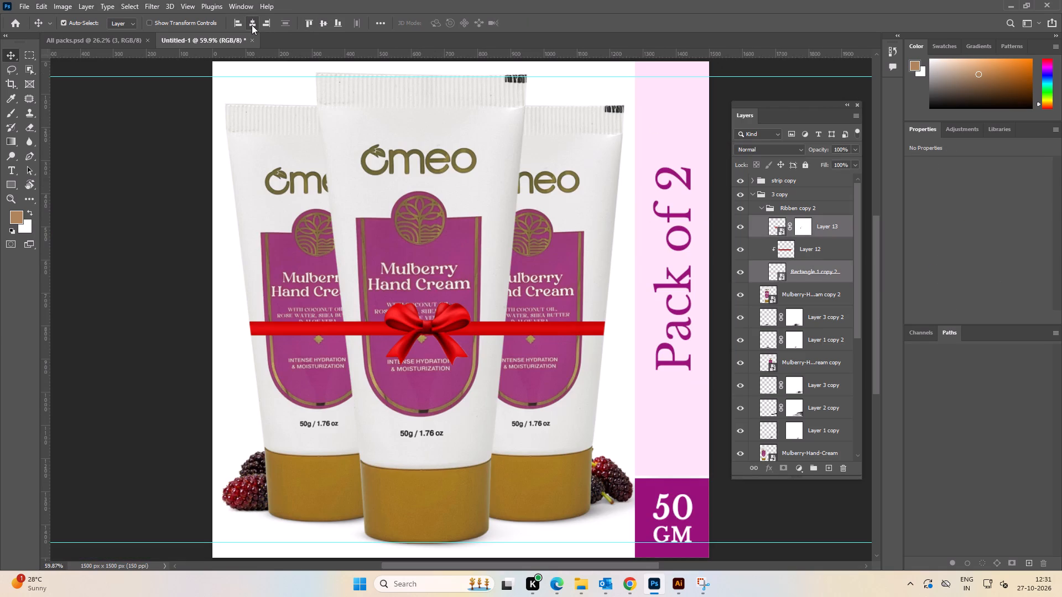
double_click(118, 167)
scroll(118, 167, "down", 5, "alt")
key("space")
key("space")
key("space")
key("space")
key("space")
key("space")
key("space")
key("space")
key("space")
key("space")
key("space")
key("space")
key("space")
key("space")
key("space")
key("space")
key("space")
key("space")
key("space")
key("space")
left_click_drag(125, 212, 122, 192)
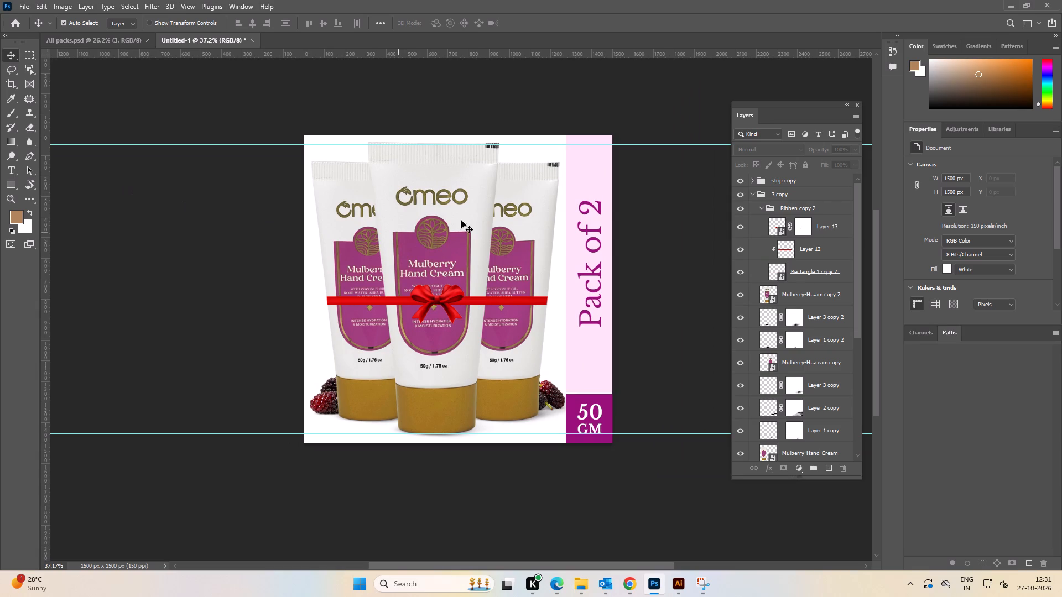
Activate the Type tool.
key("t")
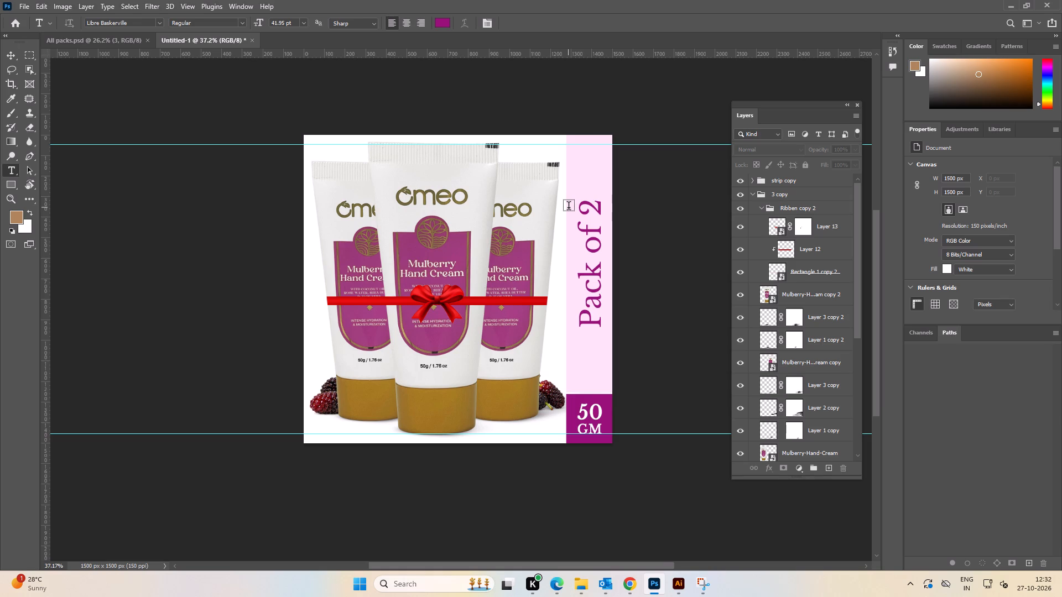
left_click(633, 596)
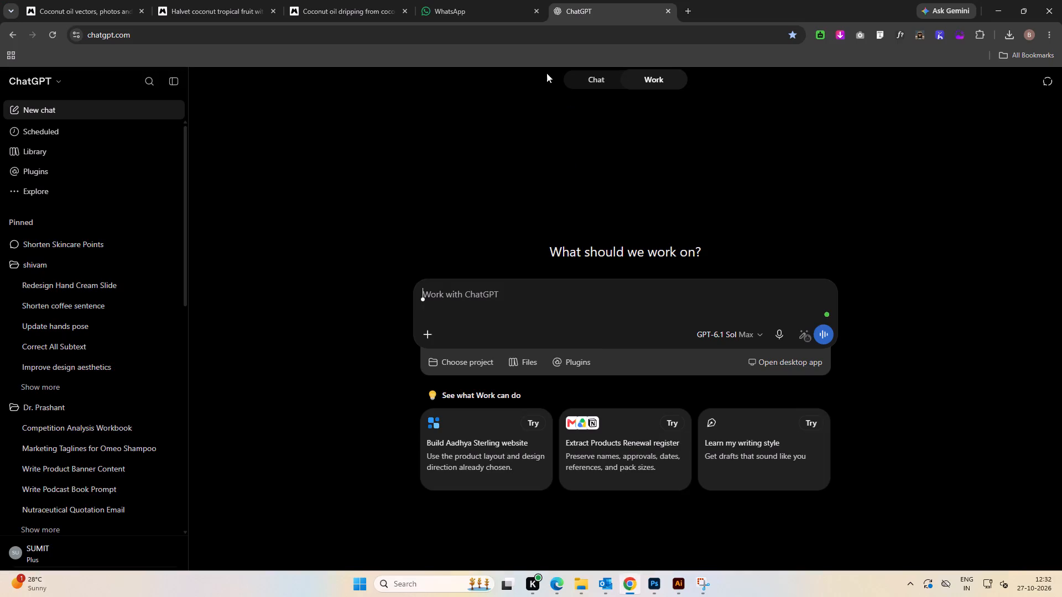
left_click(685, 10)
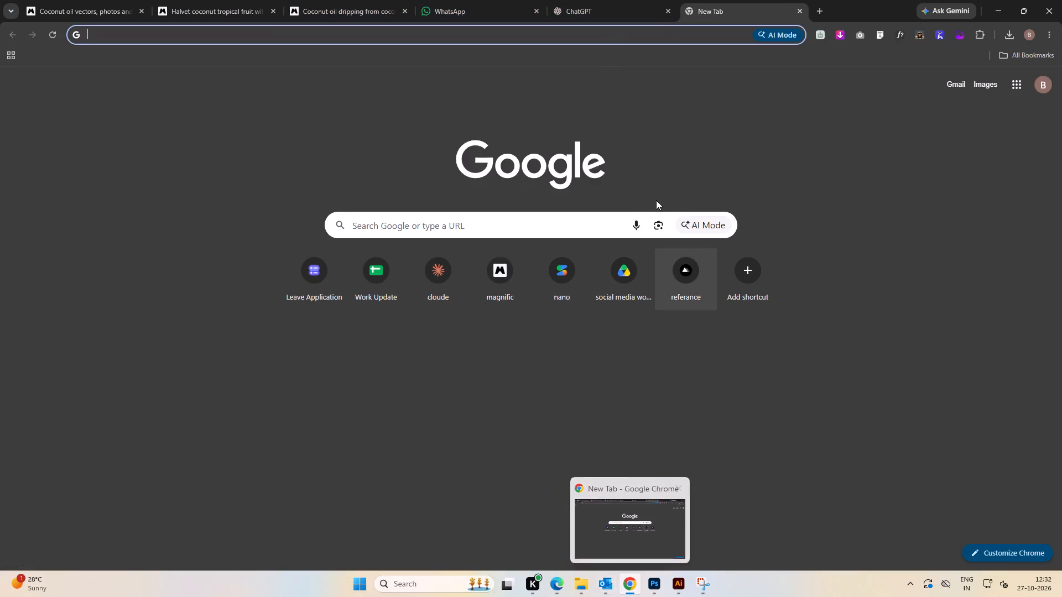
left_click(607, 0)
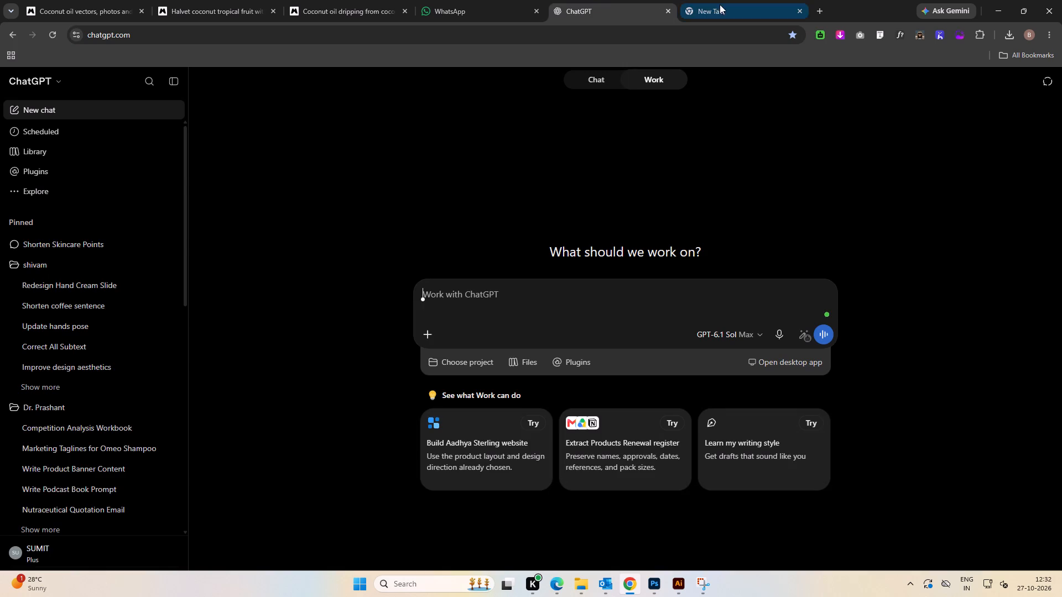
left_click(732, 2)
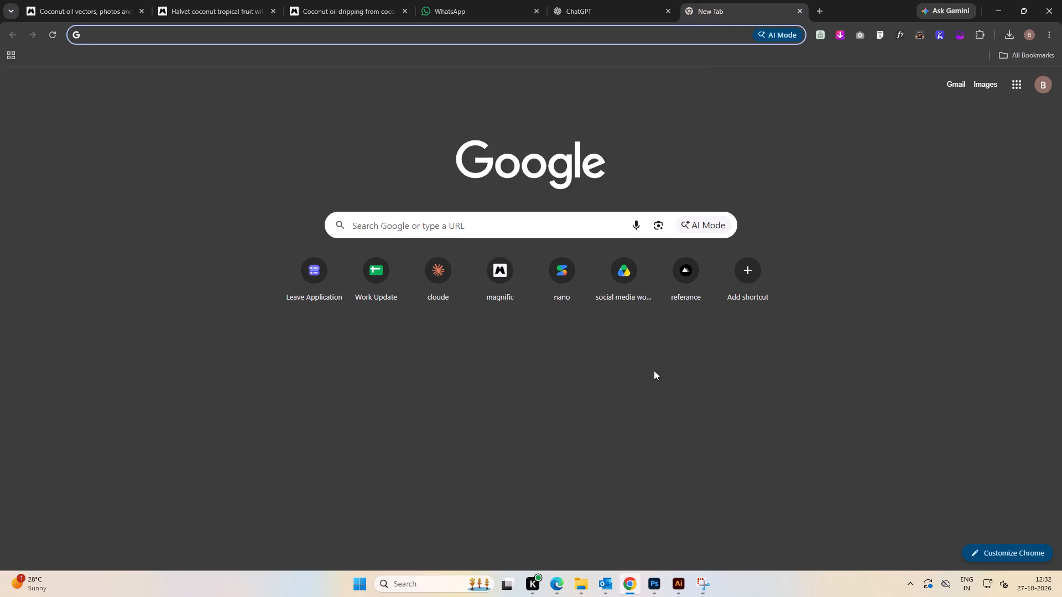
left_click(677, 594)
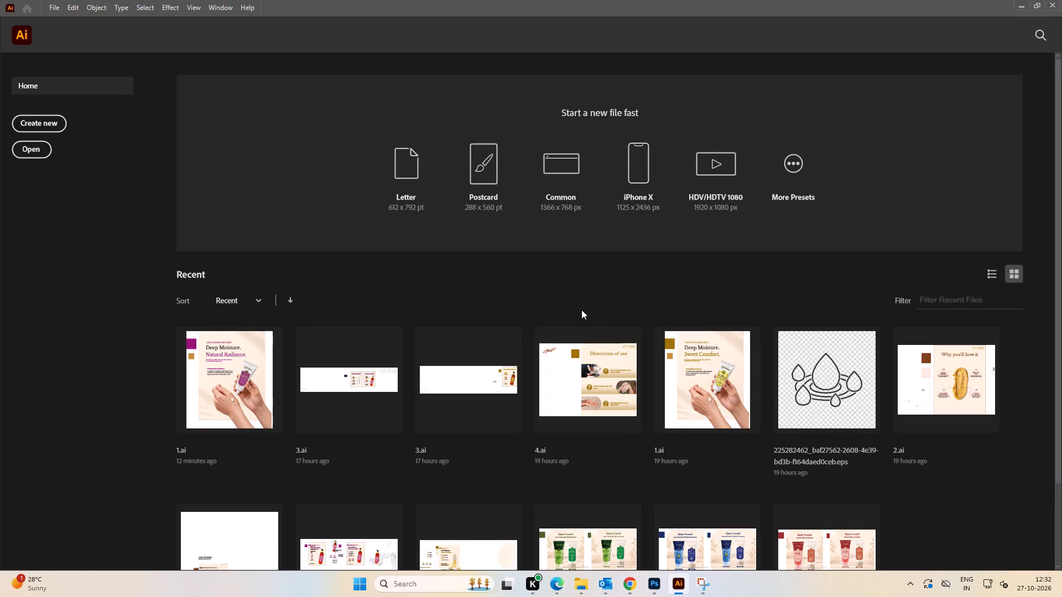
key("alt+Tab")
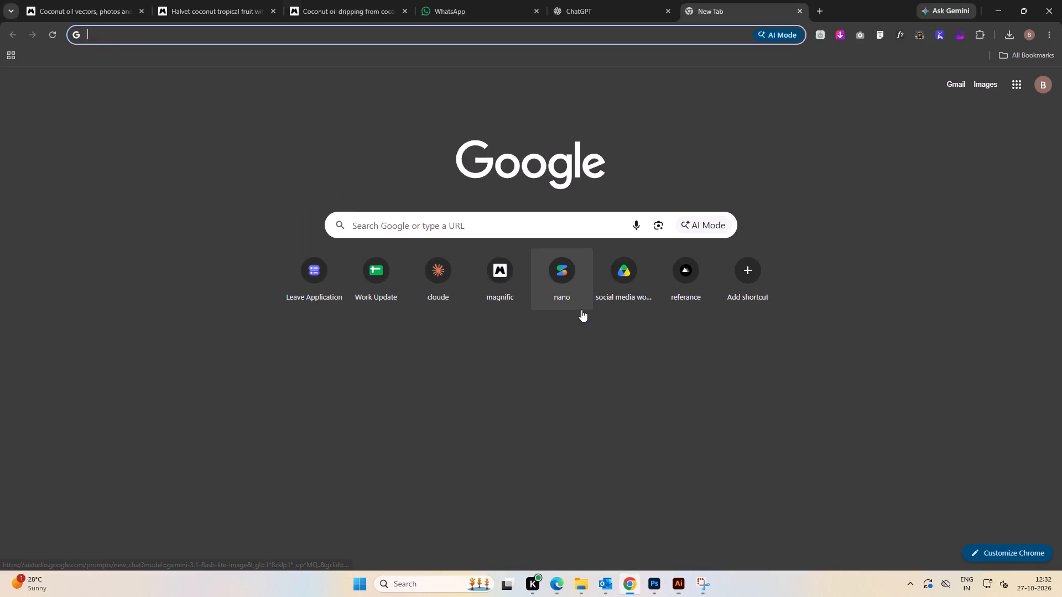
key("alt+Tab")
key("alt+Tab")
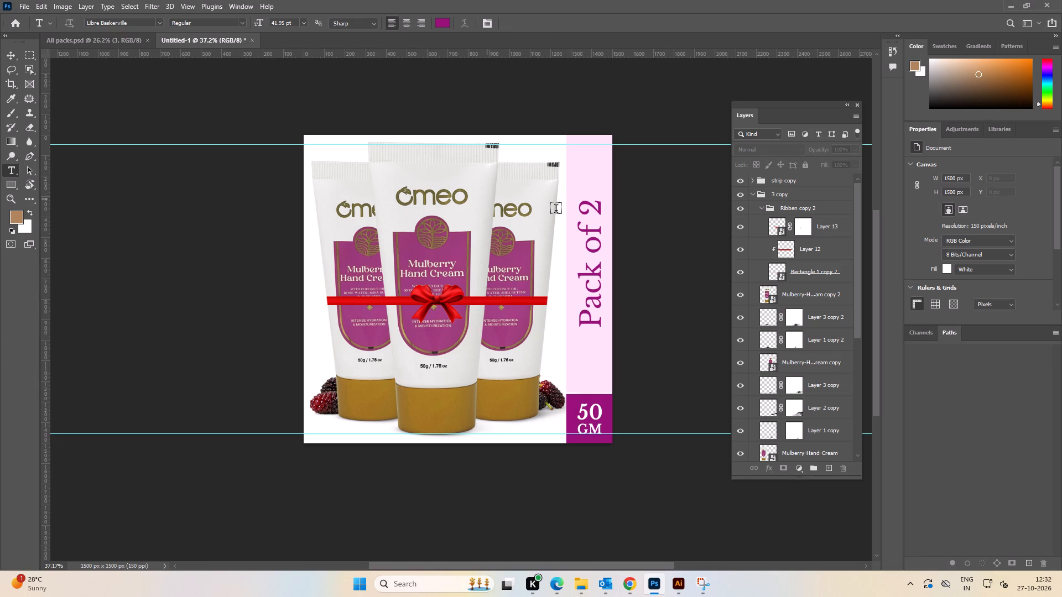
Change the number in the side strip's pack text so it reads "Pack of 3".
left_click(596, 213)
key("shift+Left")
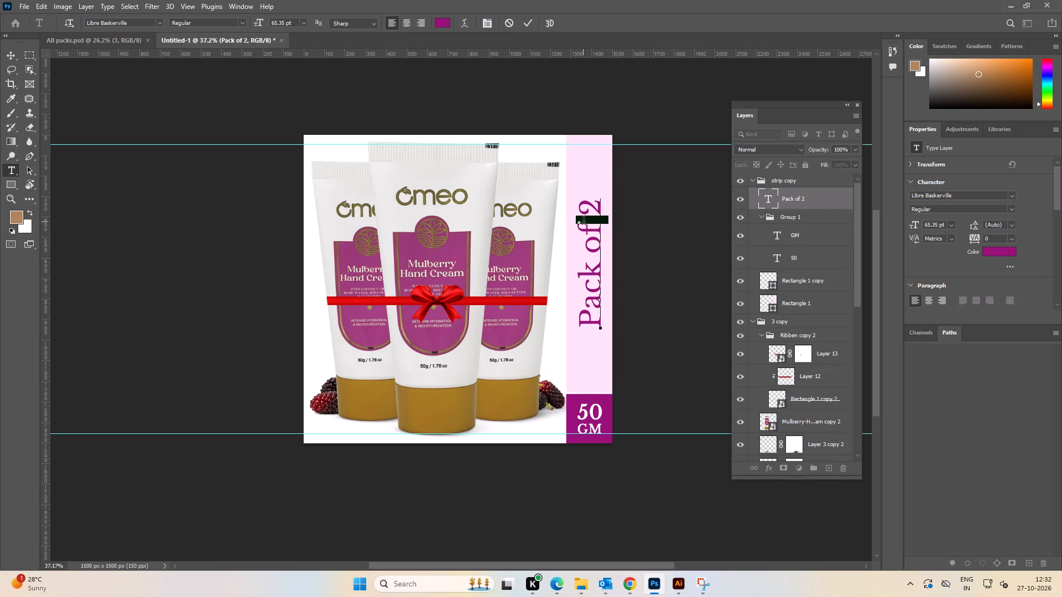
key("Right")
key("shift+Right")
key("3")
left_click(10, 51)
left_click(201, 242)
Export the three-tube image with the side strip as a JPG named 13 in the 1500x1500 folder.
scroll(197, 240, "down", 2, "alt")
key("space")
key("space")
key("space")
key("space")
key("space")
key("space")
key("space")
key("space")
key("space")
key("space")
key("space")
key("space")
key("space")
key("space")
key("space")
key("space")
key("space")
key("space")
key("space")
key("space")
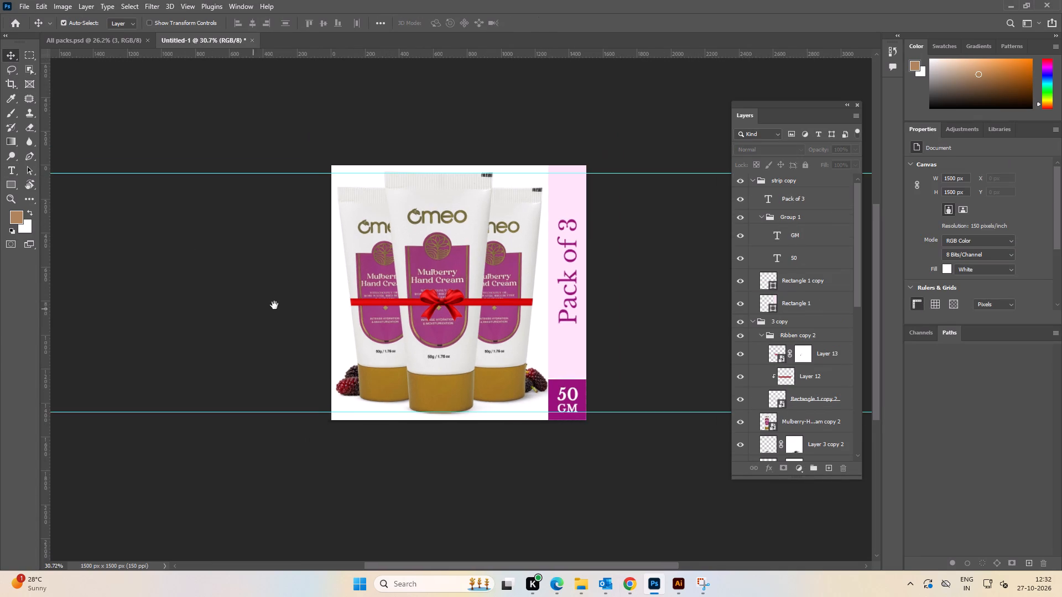
left_click_drag(274, 305, 240, 294)
left_click(619, 302)
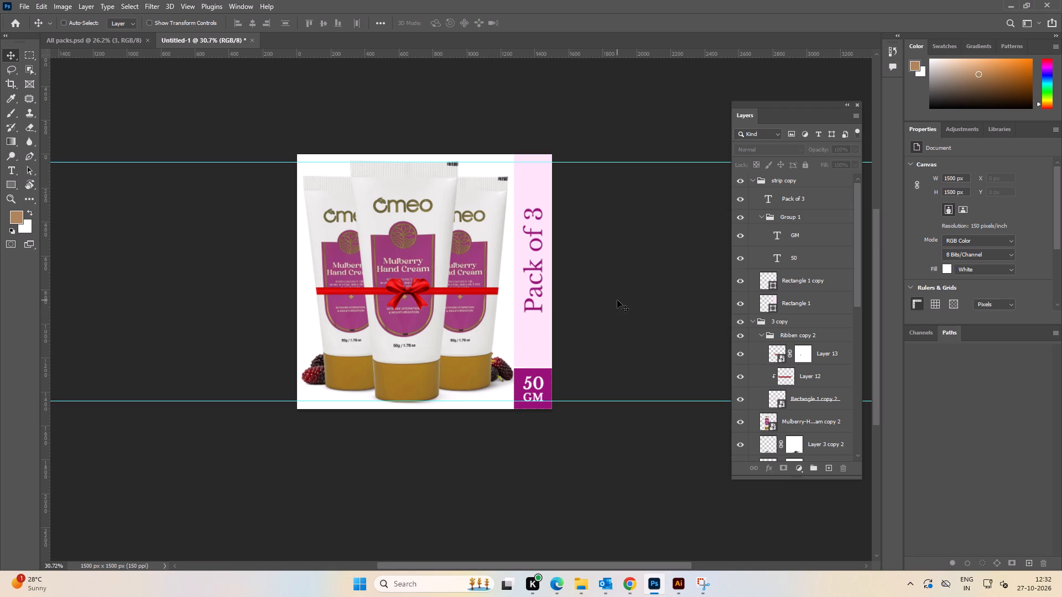
key("ctrl+alt+shift+w")
left_click(683, 478)
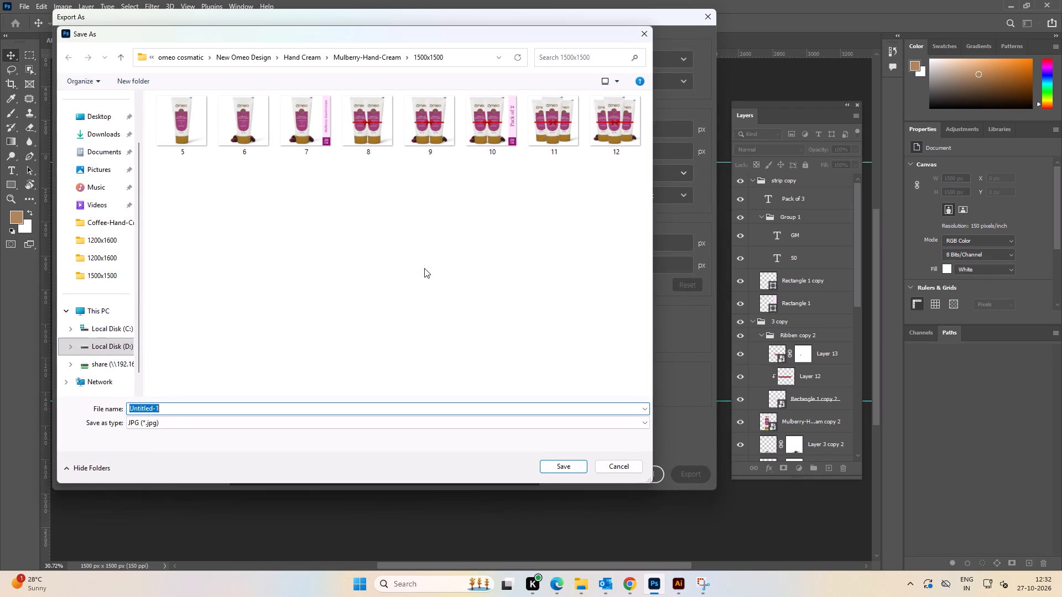
type("13")
key("Return")
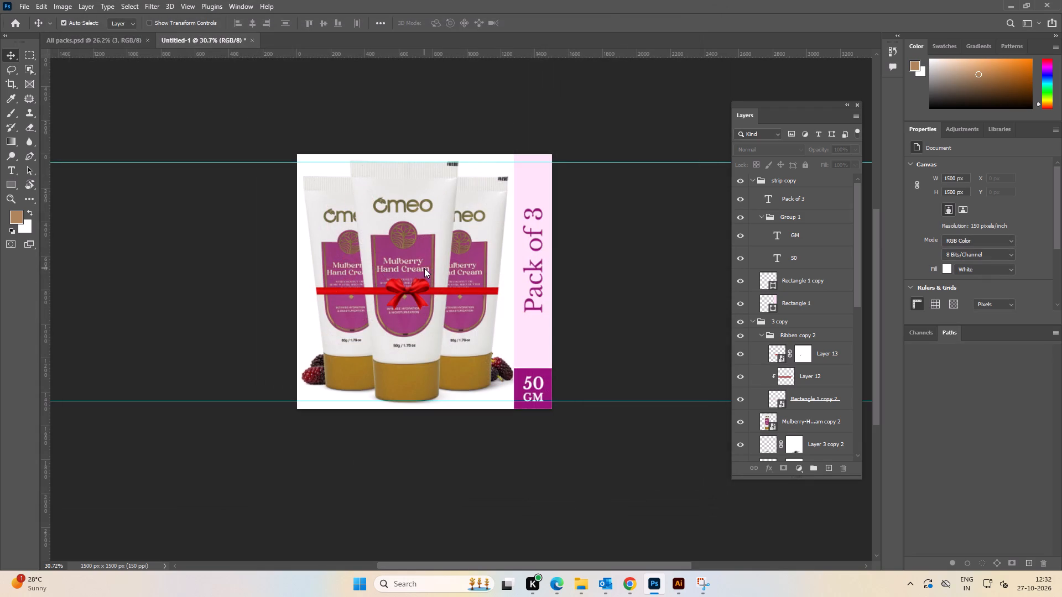
Save the 1500 x 1500 px document as a PSD named All pack in Mulberry-Hand-Cream's 1500x1500 folder, keeping Maximize Compatibility on.
key("ctrl+s")
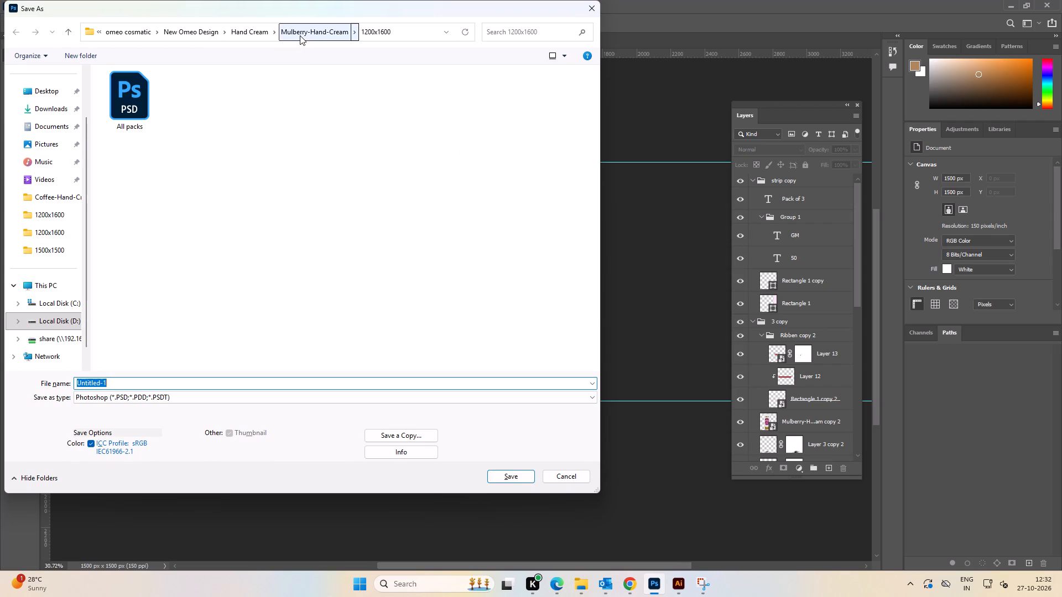
left_click(300, 35)
double_click(181, 110)
left_click(212, 408)
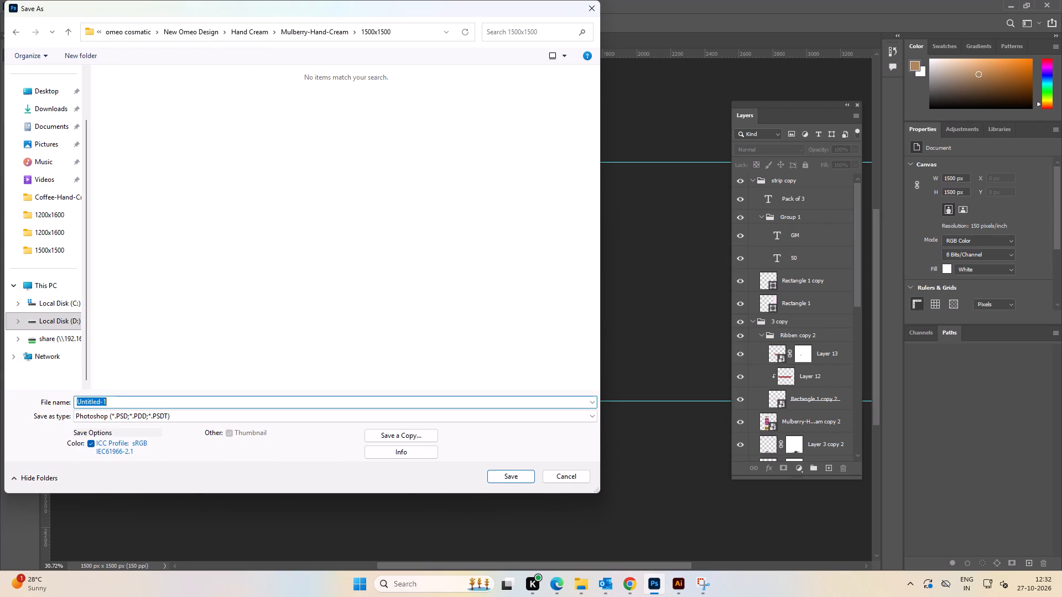
key("ctrl+a")
type("ll")
key("space")
key("BackSpace")
key("BackSpace")
key("BackSpace")
key("BackSpace")
type("All pack")
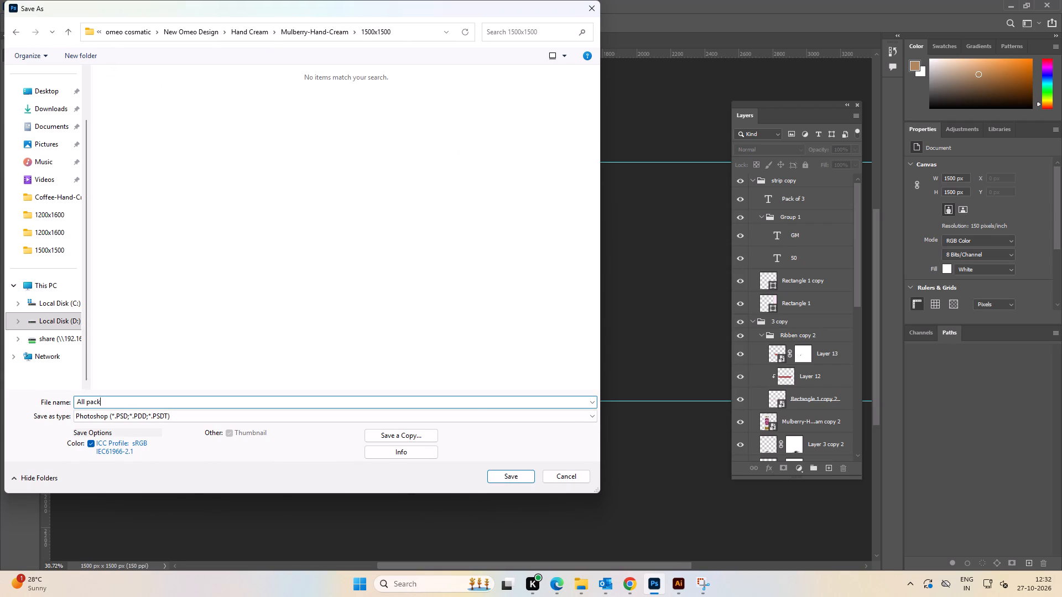
key("Return")
left_click(641, 165)
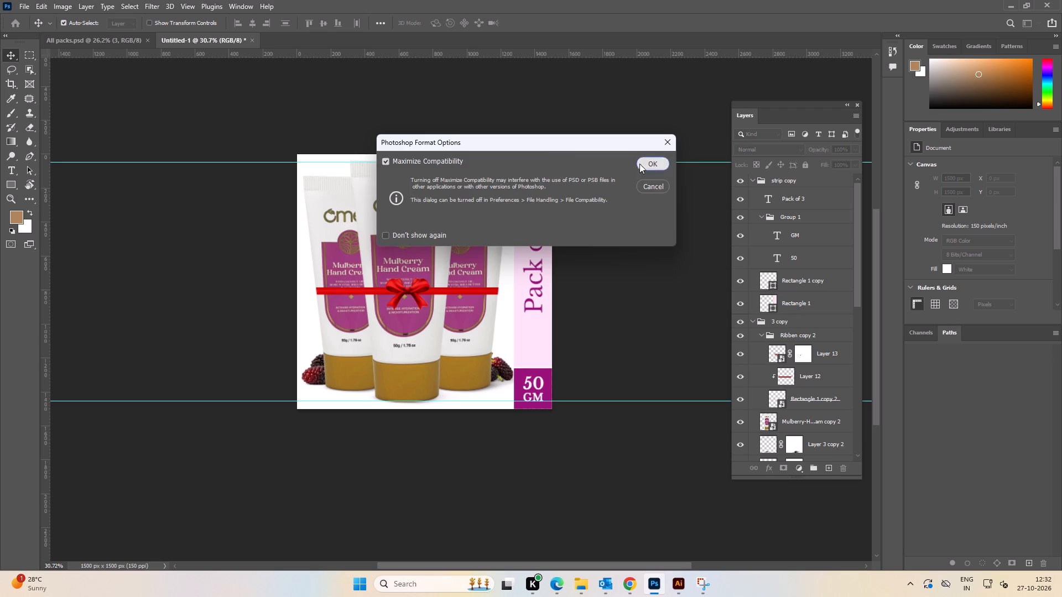
Close the saved 1500 x 1500 px document and the 1200 x 1600 px All packs.psd.
left_click(254, 40)
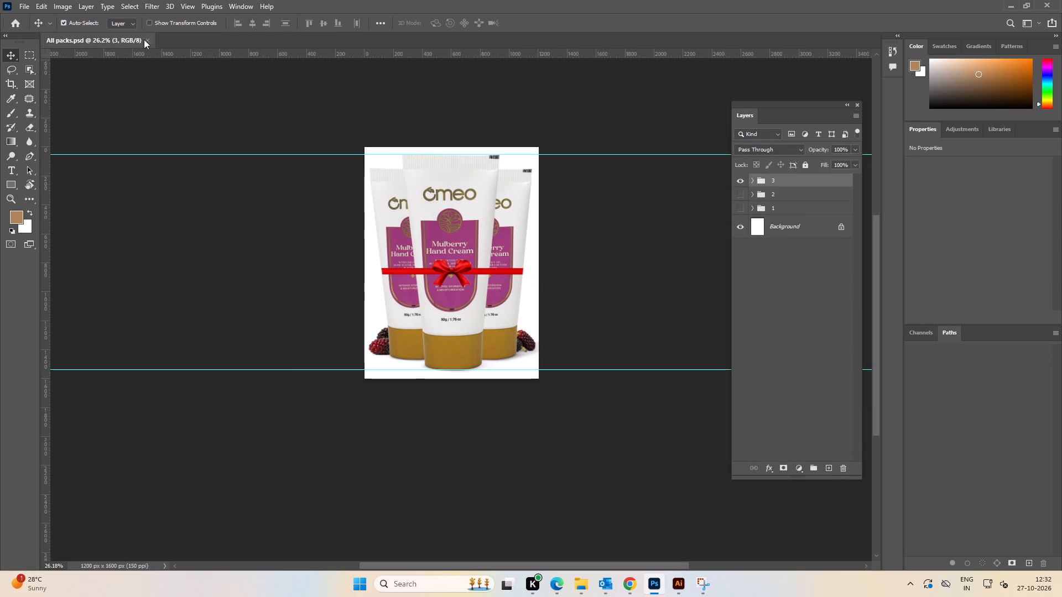
left_click(146, 39)
Switch to File Explorer and check the files in Mulberry-Hand-Cream's 1200x1600 and 1500x1500 folders.
key("alt+Tab")
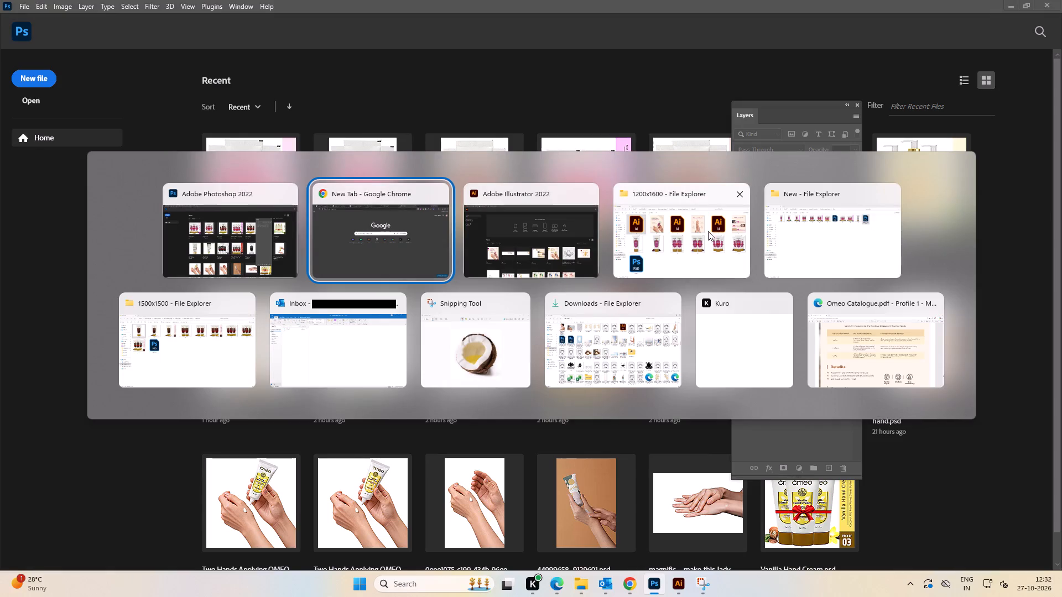
left_click(690, 243, "alt")
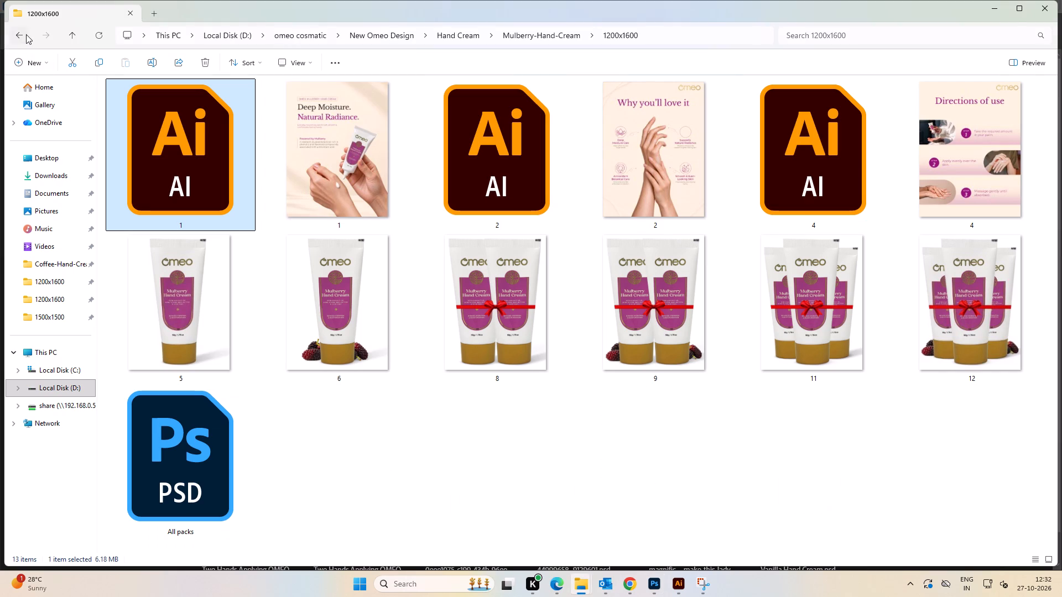
left_click(25, 33)
double_click(131, 106)
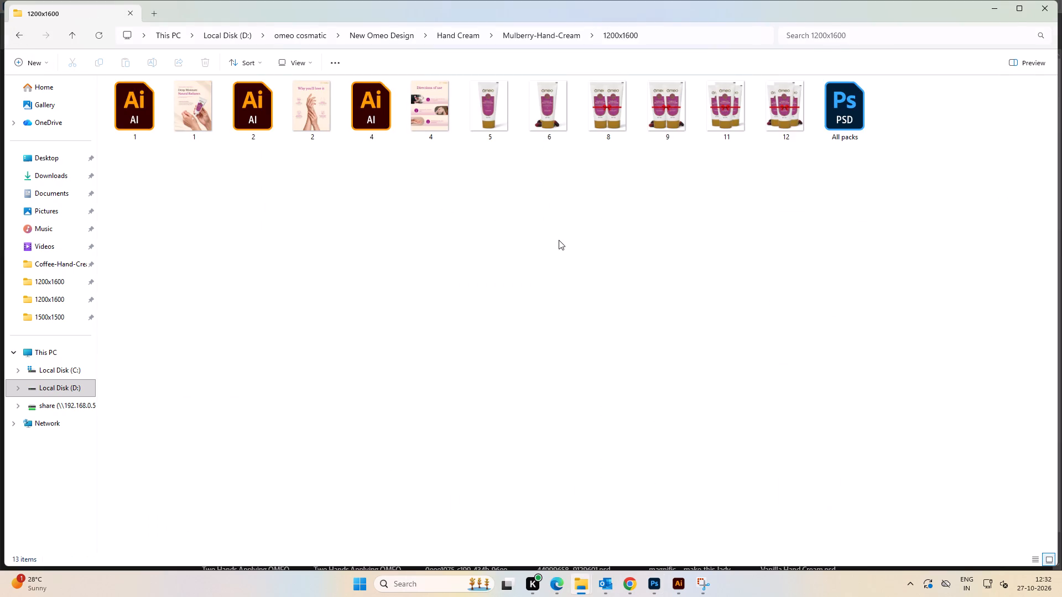
key("BackSpace")
double_click(179, 113)
Go back up to the Hand Cream folder and open the Vanilla-Hand-Cream folder.
key("BackSpace")
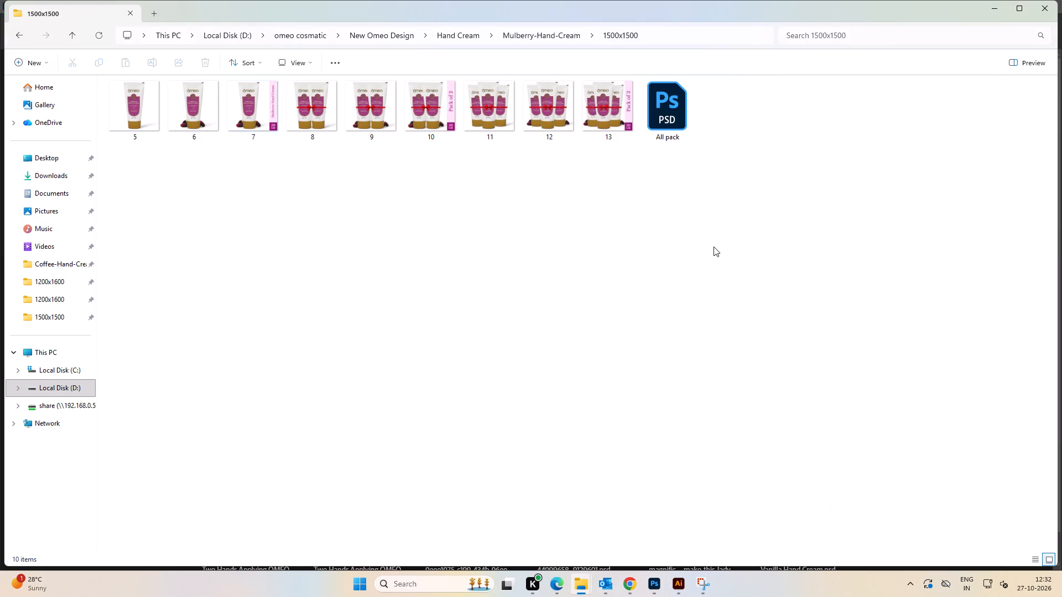
key("BackSpace")
left_click(534, 205)
left_click(534, 205)
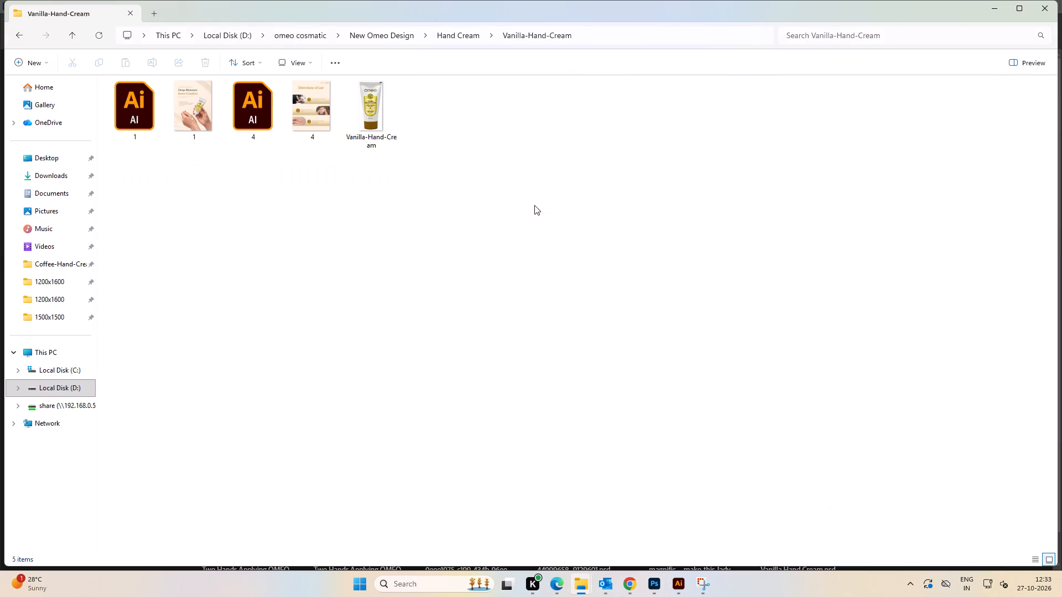
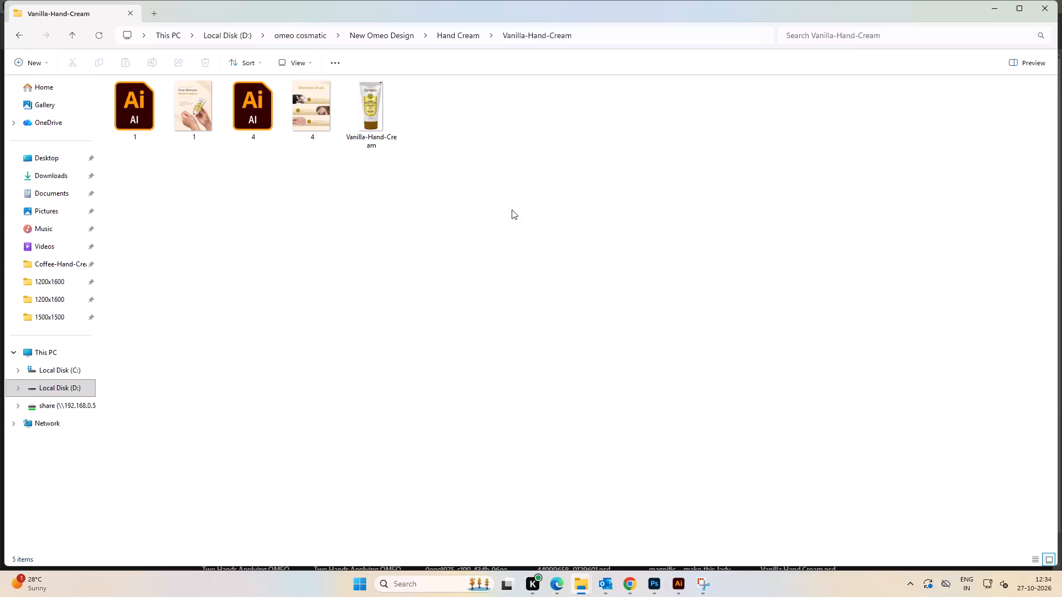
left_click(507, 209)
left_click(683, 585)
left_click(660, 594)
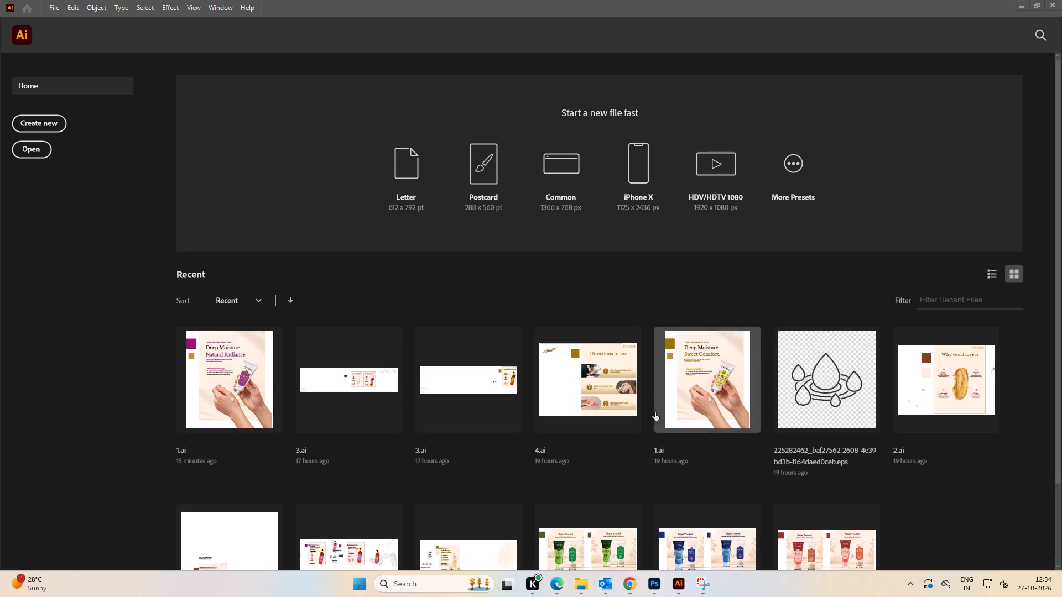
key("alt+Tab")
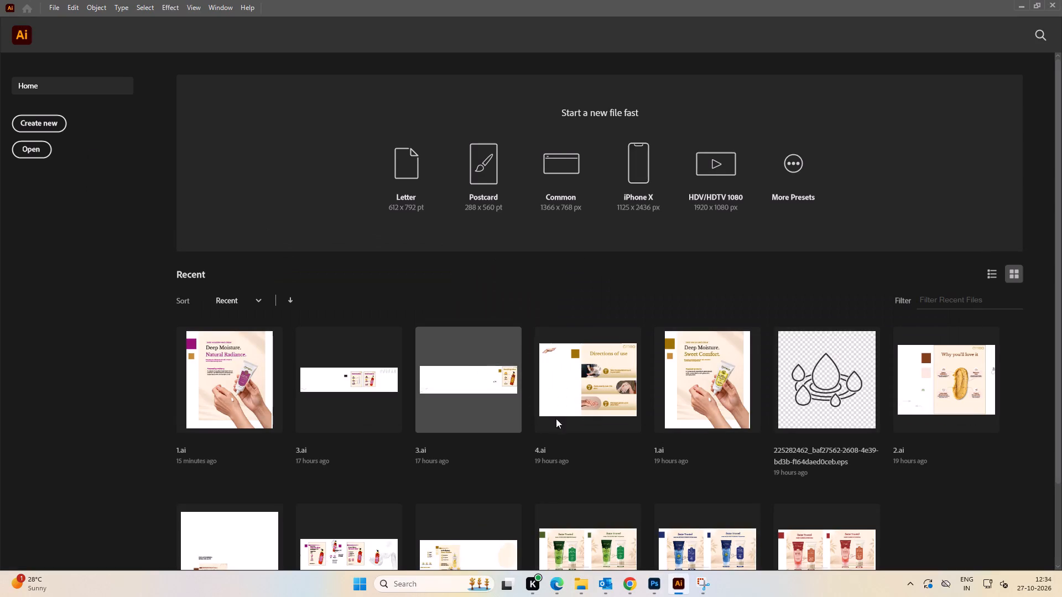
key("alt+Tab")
Look through the Coffee-Hand-Cream folder's design files, checking the 1200x1600 subfolder and opening the 1500x1500 subfolder.
key("BackSpace")
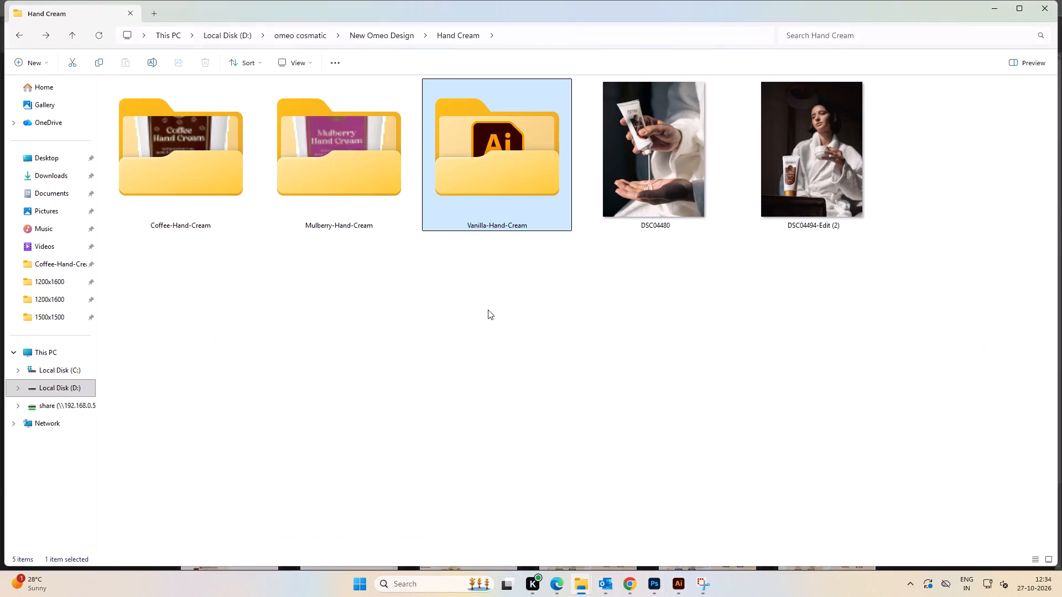
left_click(204, 170)
left_click(204, 170)
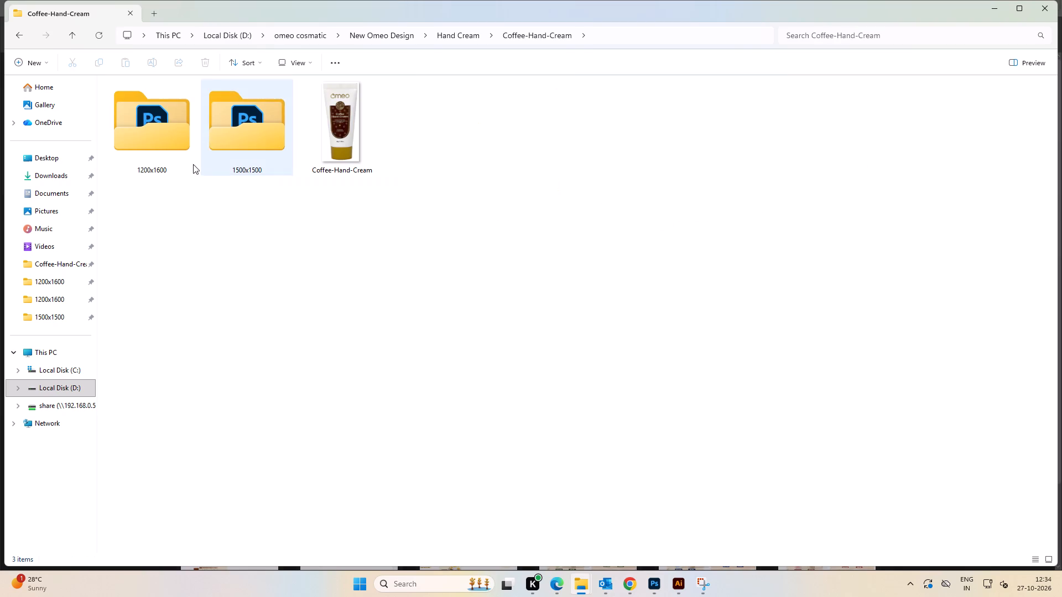
double_click(143, 126)
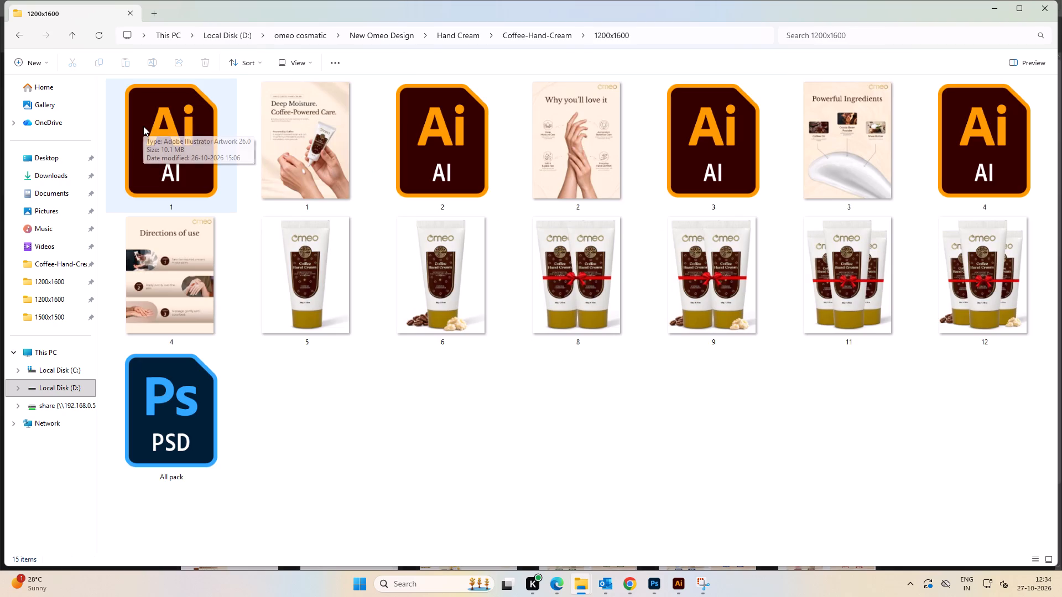
key("BackSpace")
double_click(269, 146)
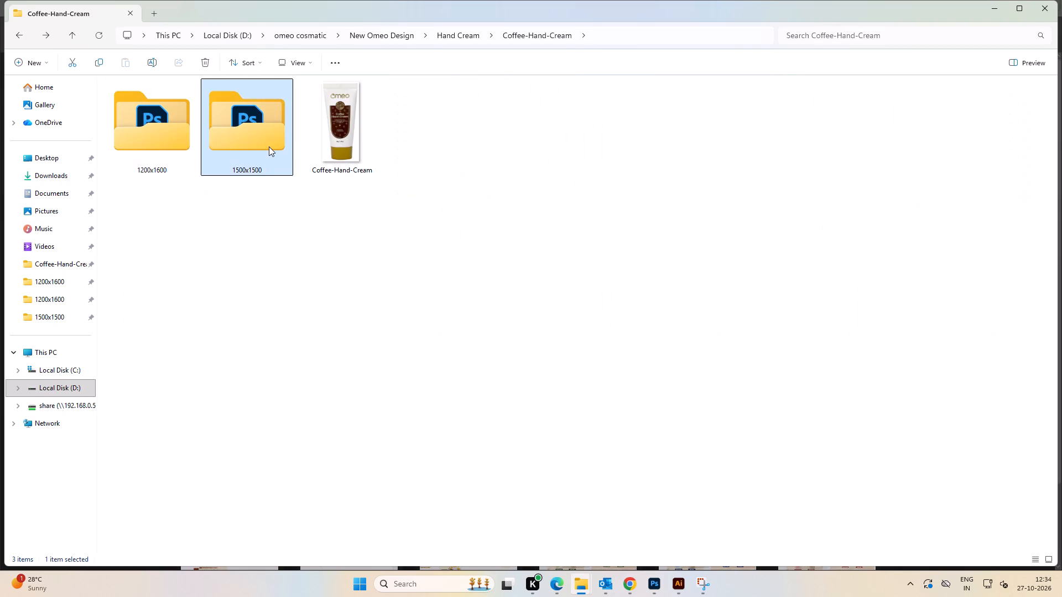